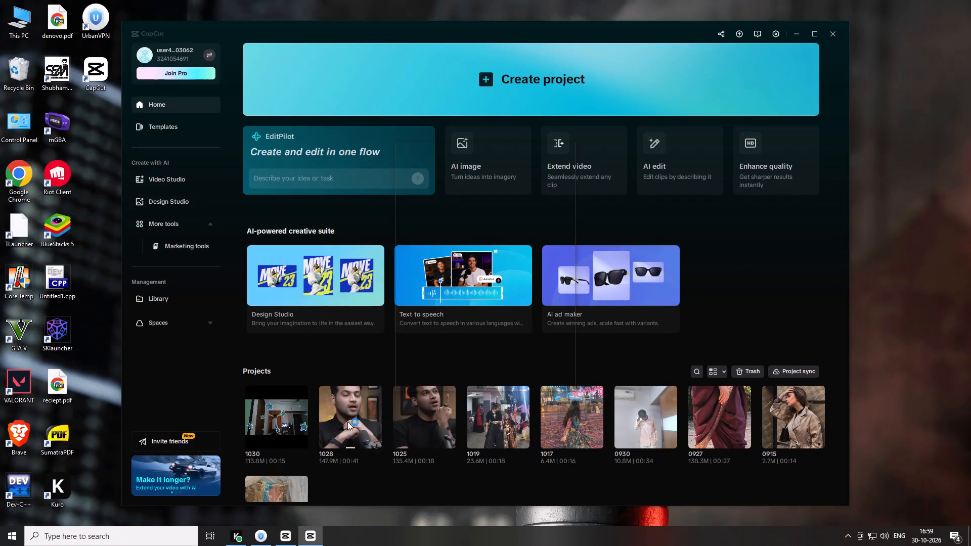
Close the pop-up window covering the middle of the home screen.
left_click(565, 152)
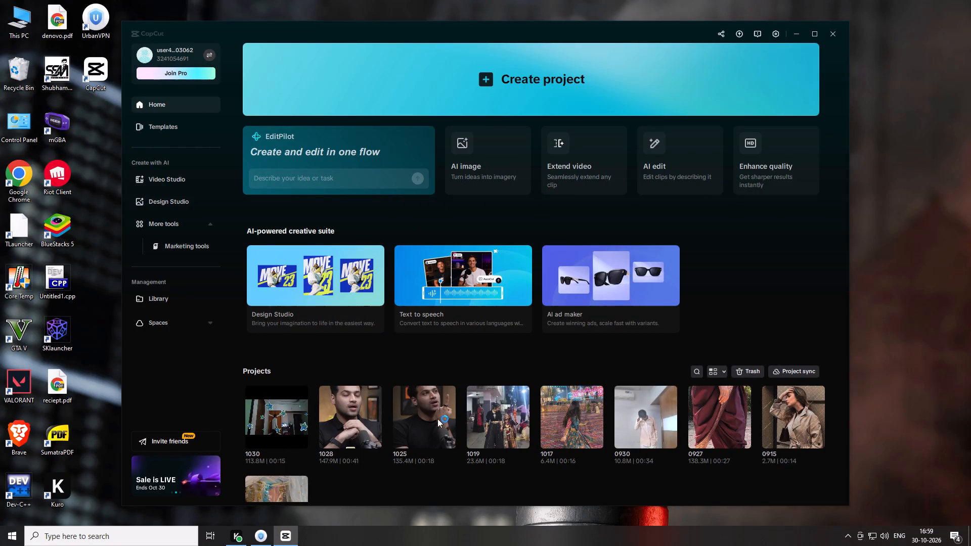
Reorder the running apps on the taskbar so CapCut comes first, UrbanVPN second and the K app last.
left_click_drag(288, 540, 204, 539)
left_click_drag(283, 541, 253, 544)
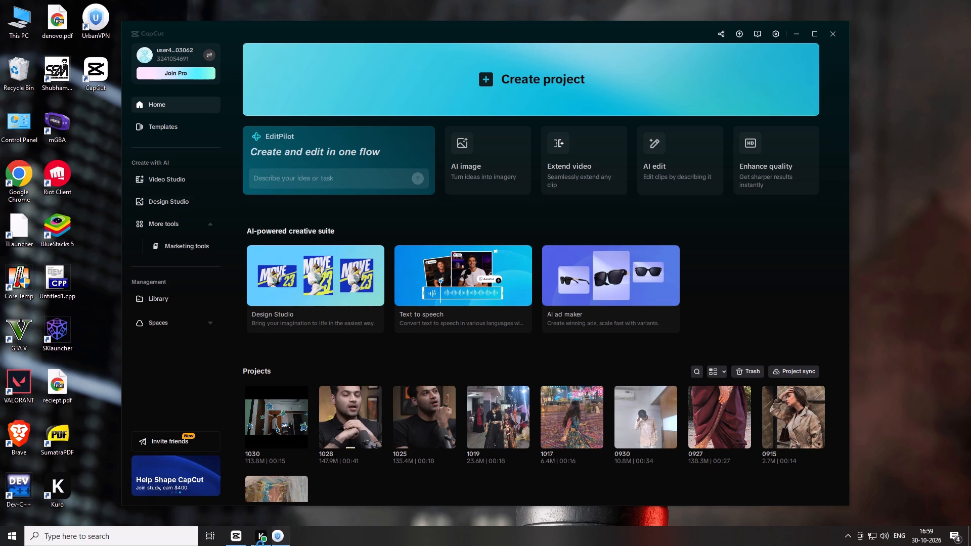
left_click_drag(253, 544, 252, 544)
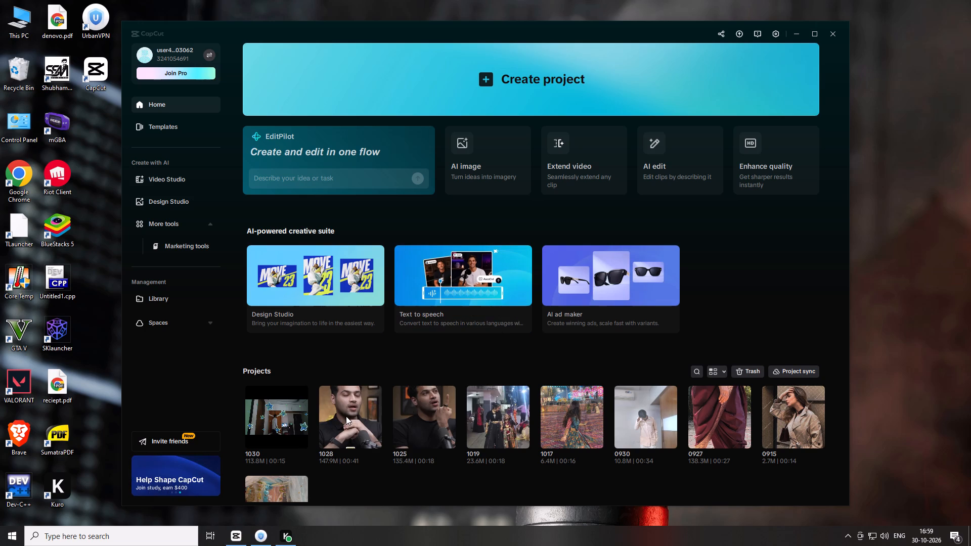
Open the existing project 1028 for editing.
left_click(346, 416)
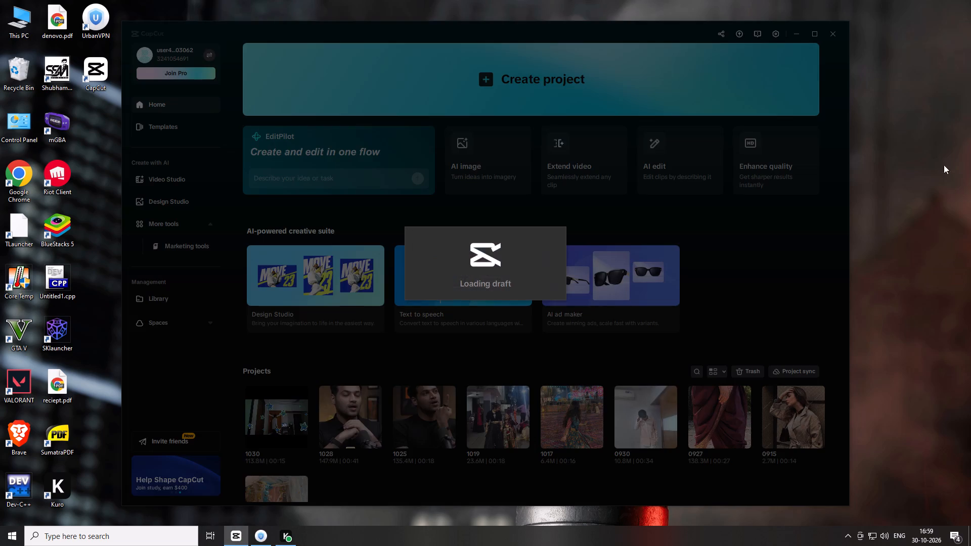
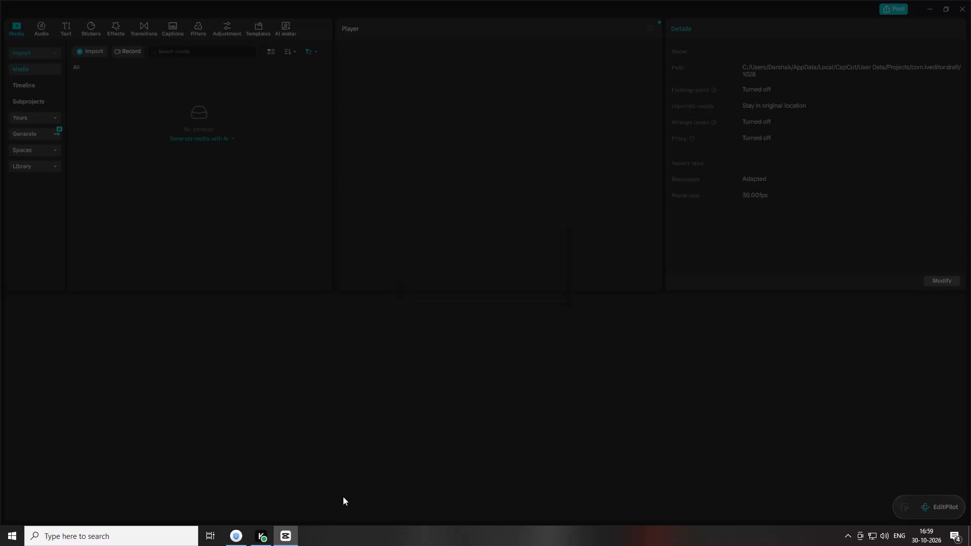
Move the CapCut app ahead of the other running apps on the taskbar.
left_click_drag(290, 533, 203, 536)
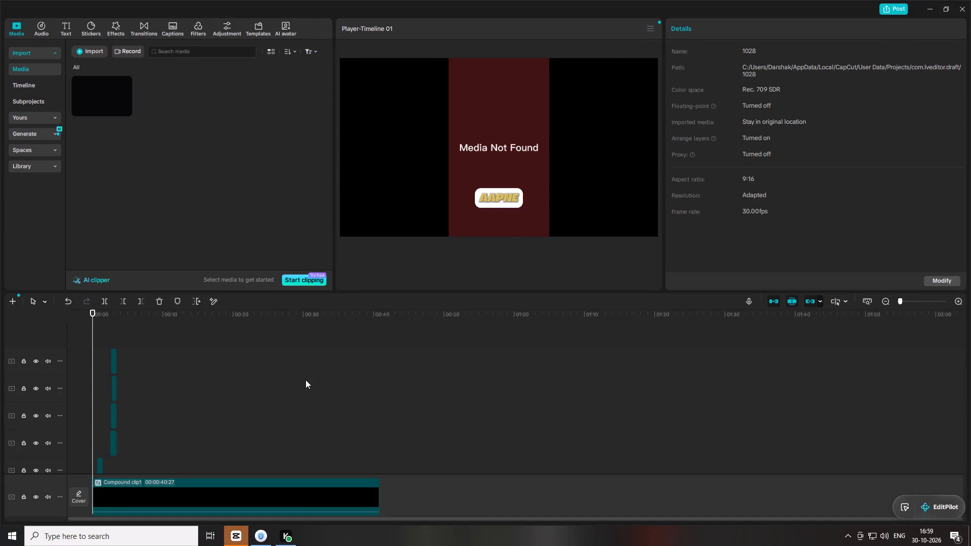
Delete all the existing clips and captions from the project's timeline.
left_click(596, 365)
scroll(390, 435, "down", 6)
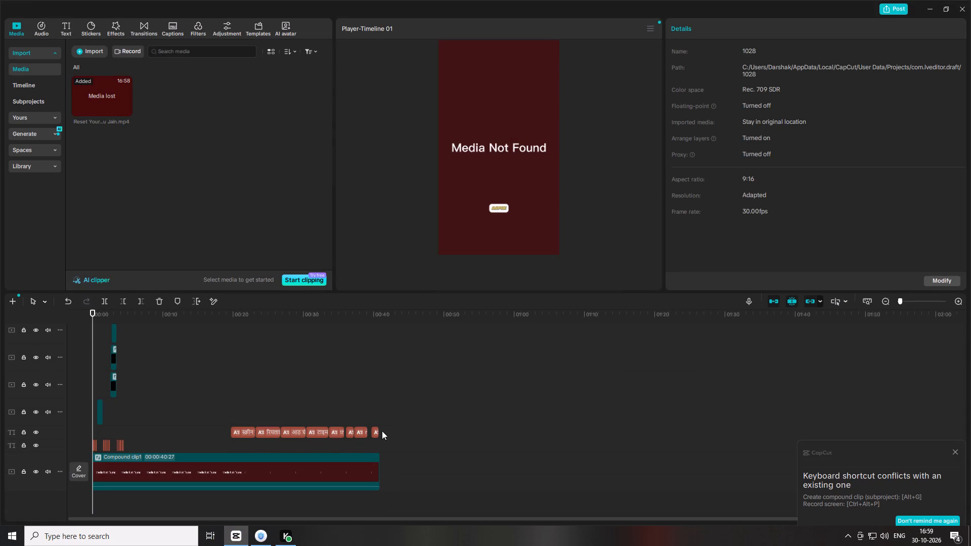
scroll(382, 431, "down", 11)
left_click_drag(221, 511, 94, 339)
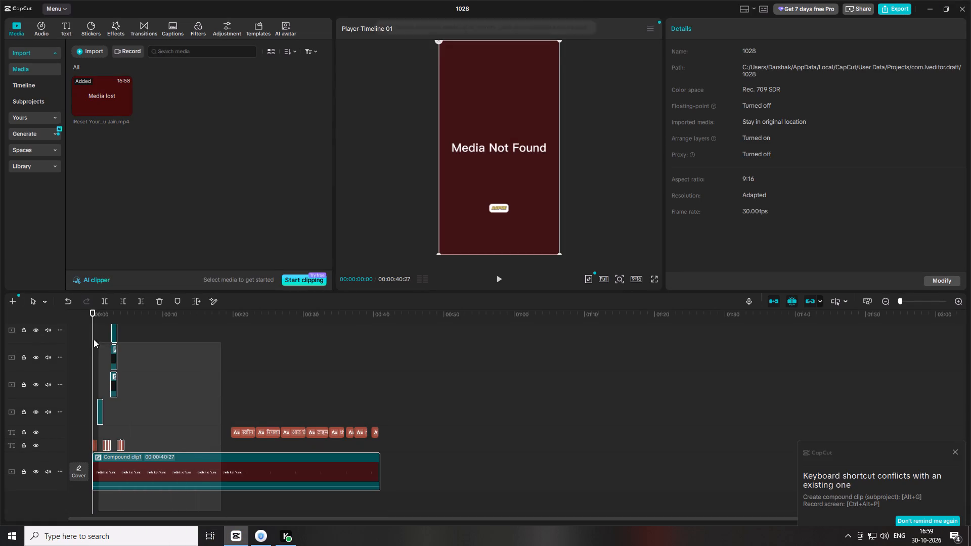
left_click_drag(94, 339, 64, 290)
left_click(231, 409)
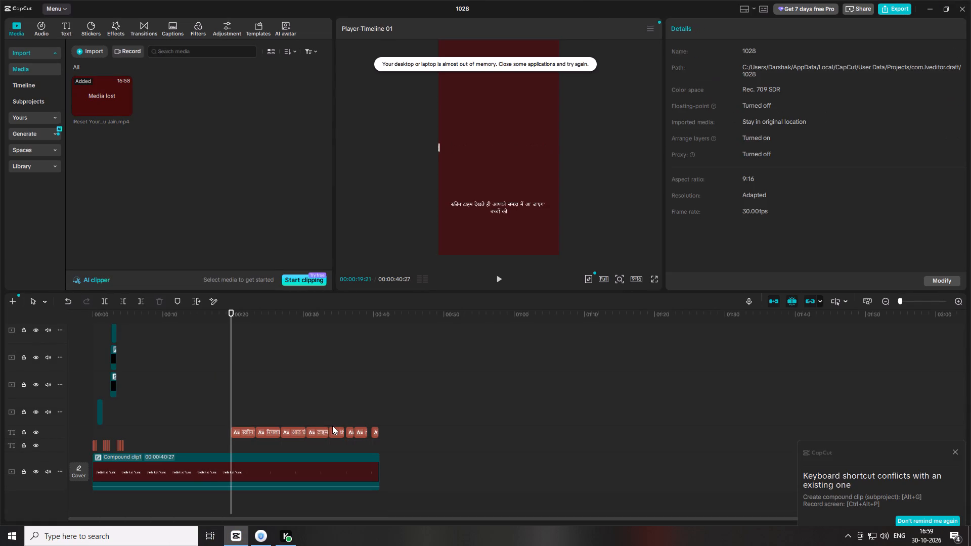
key("ctrl+a")
key("Delete")
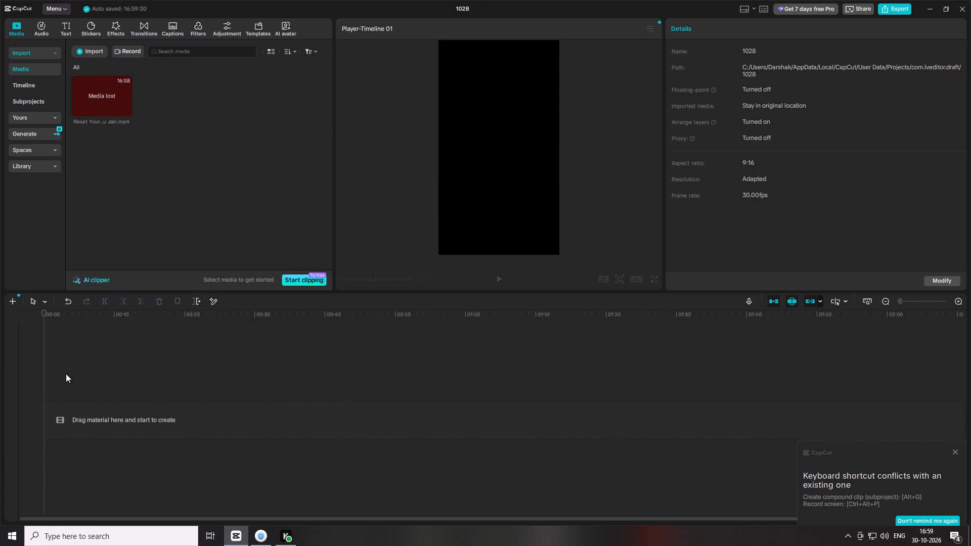
Delete the lost video file from the project's media.
left_click(97, 96)
key("Delete")
left_click(116, 102)
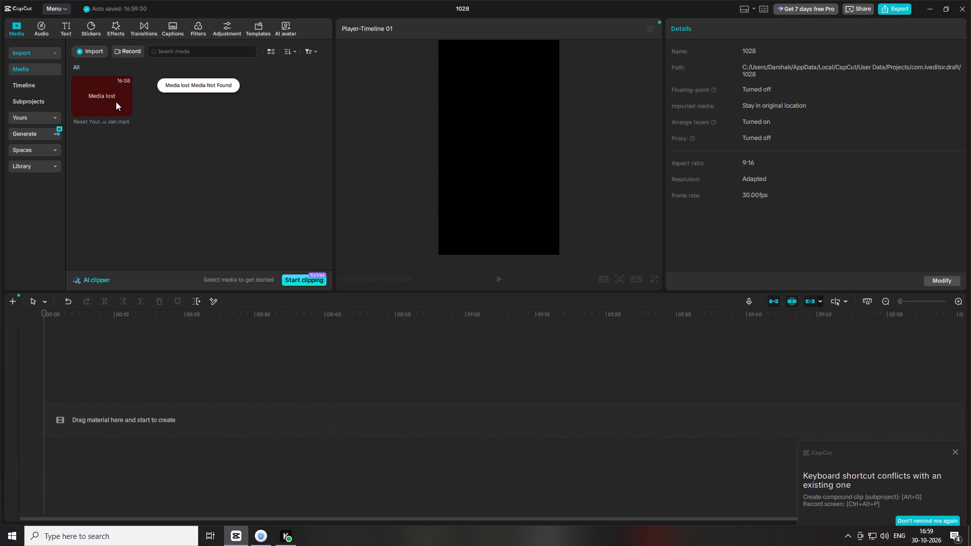
left_click(116, 102)
right_click(116, 102)
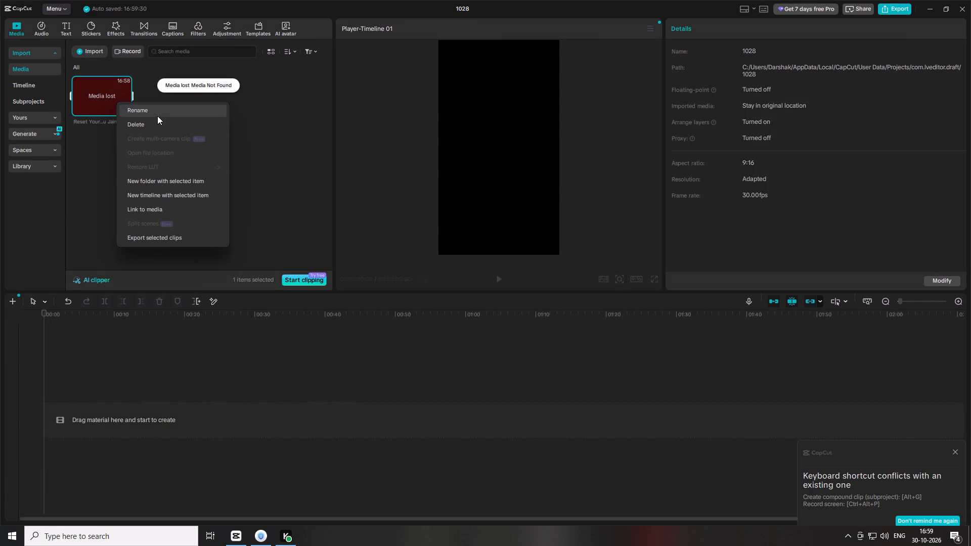
left_click(152, 128)
Import the Secret To Mastering Your Emotions video from the Downloads folder on this device.
left_click(153, 137)
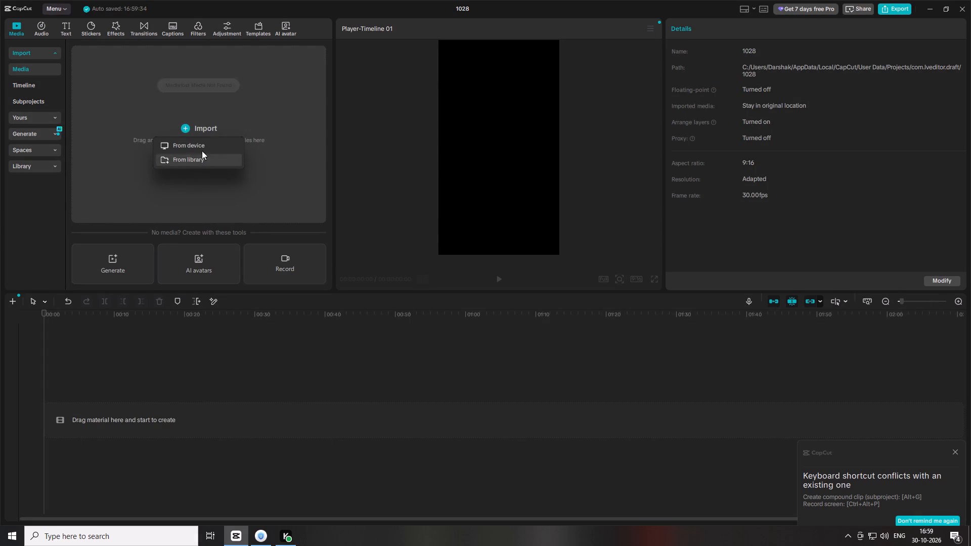
left_click(205, 147)
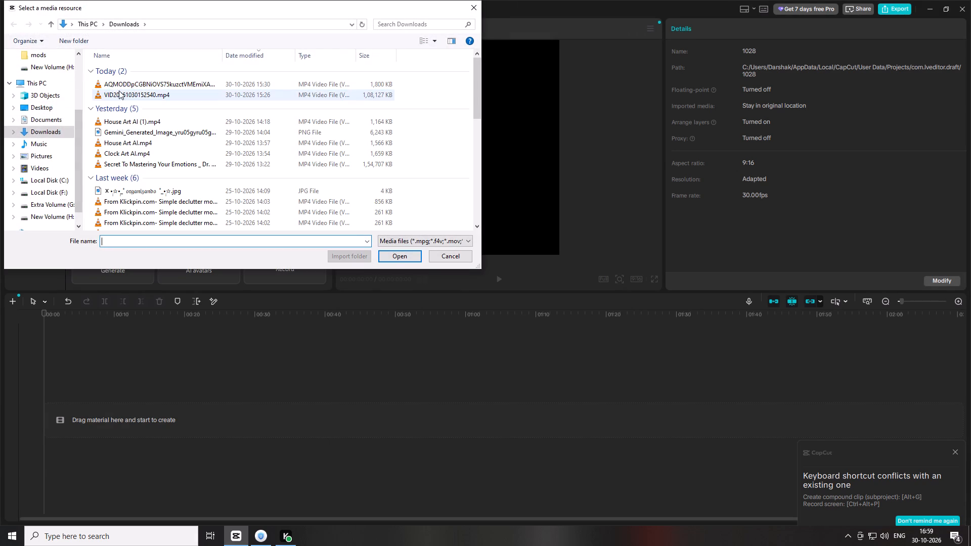
double_click(135, 163)
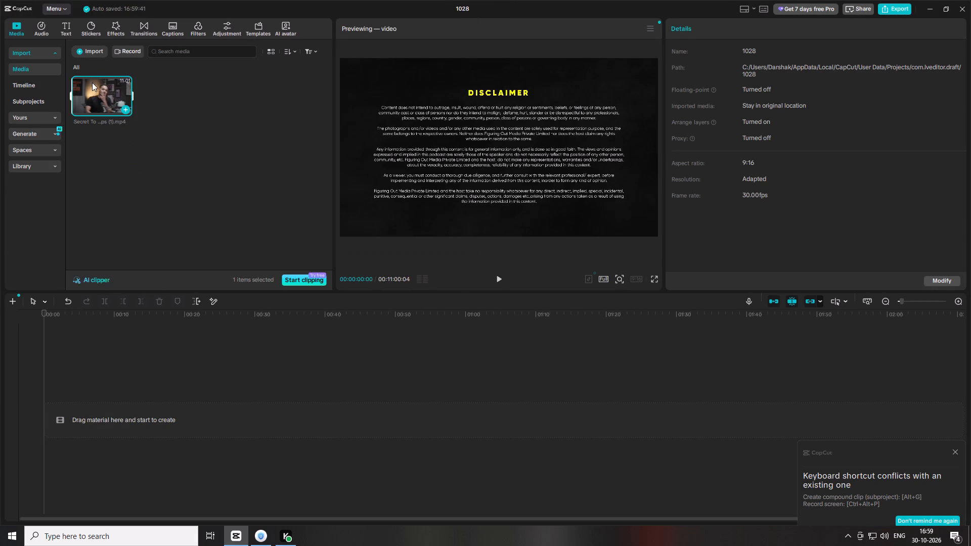
Dismiss the keyboard shortcut conflict notification.
left_click(111, 98)
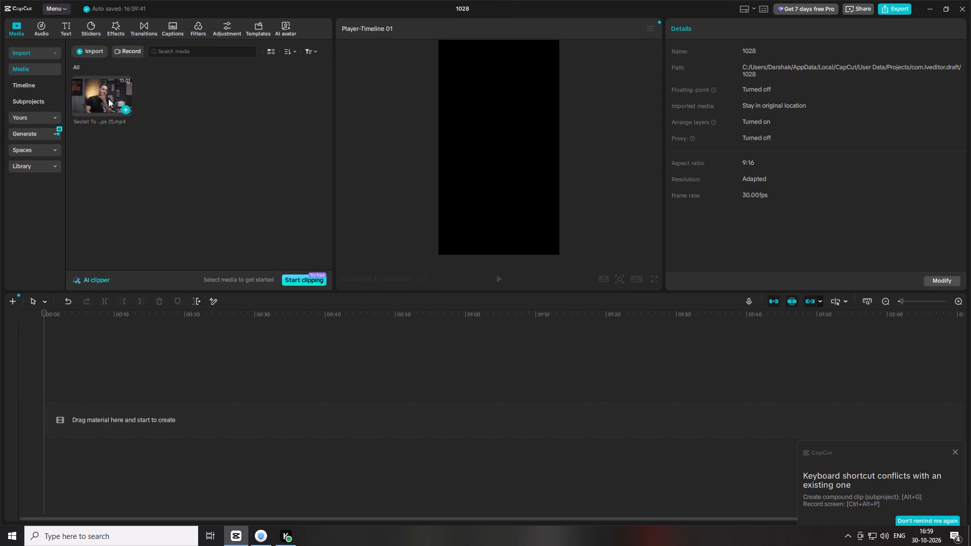
left_click(108, 99)
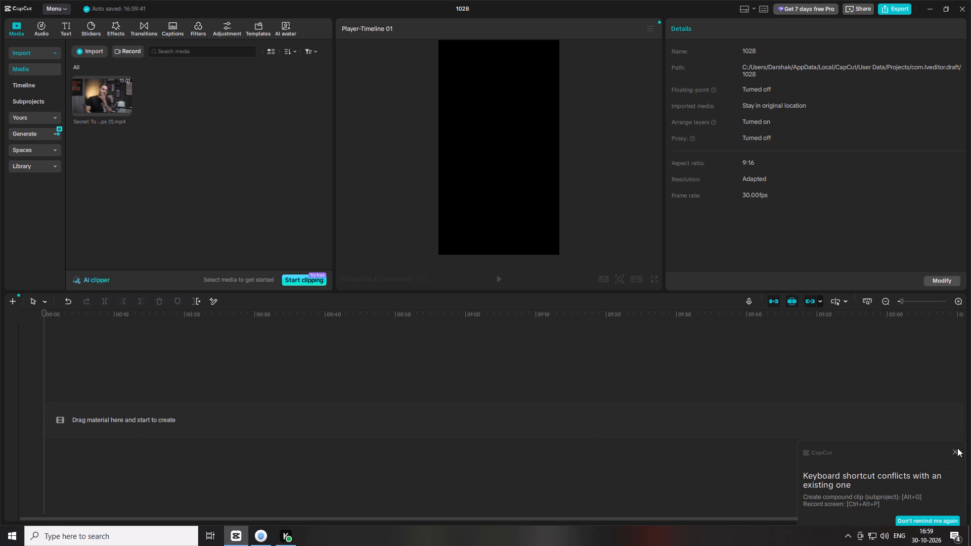
left_click(956, 451)
Preview the imported video briefly and place it at the start of the empty timeline.
left_click(116, 96)
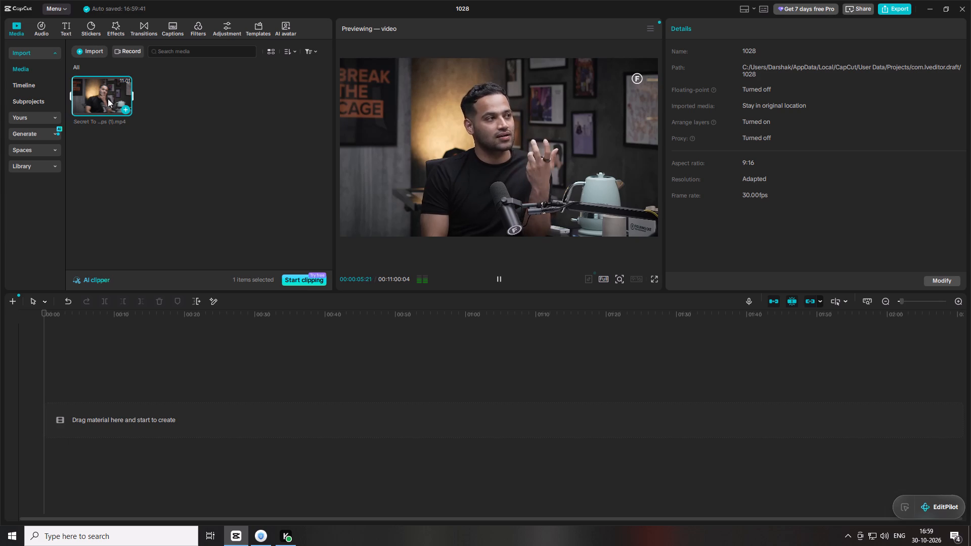
left_click(497, 281)
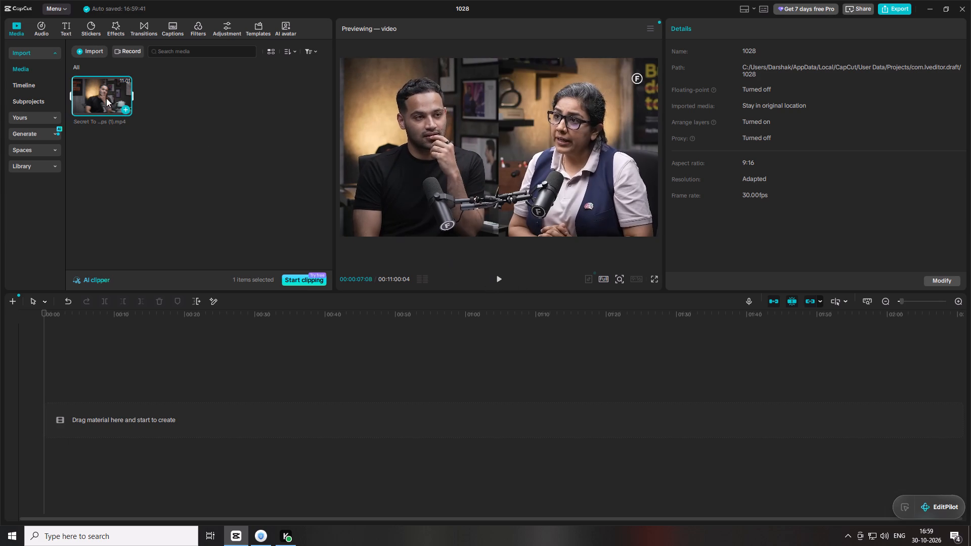
left_click_drag(104, 97, 99, 408)
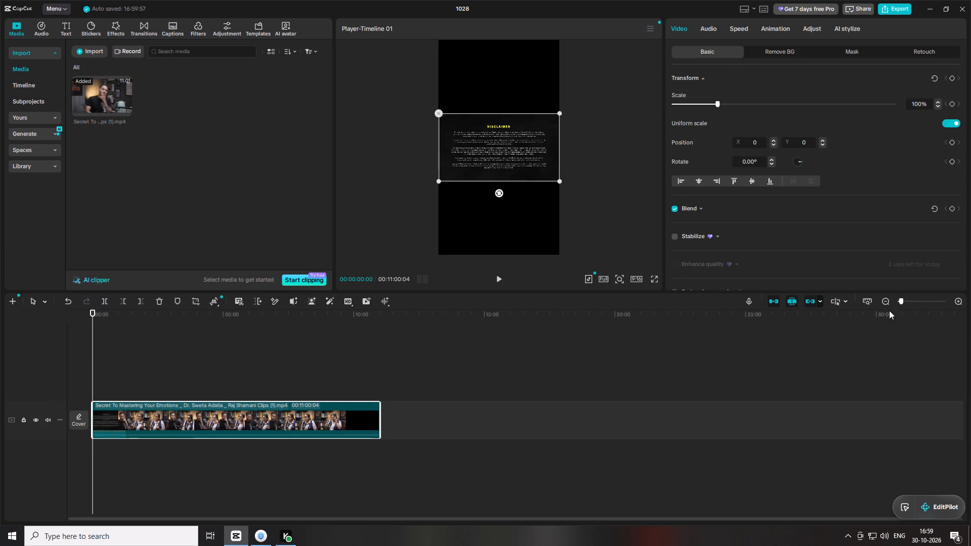
Enlarge the clip to about 316% so it fills the vertical 9:16 frame.
left_click_drag(901, 302, 907, 303)
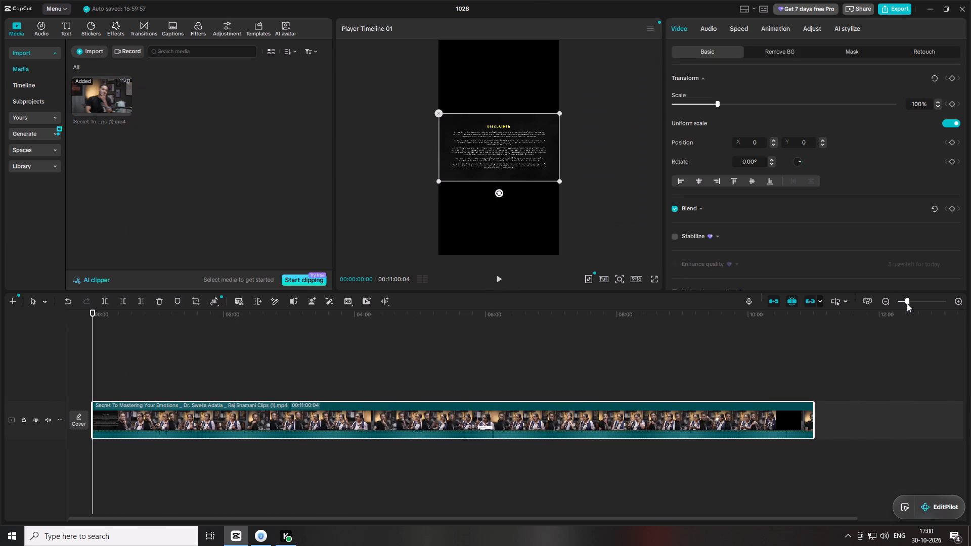
left_click_drag(907, 303, 908, 303)
left_click_drag(557, 183, 720, 351)
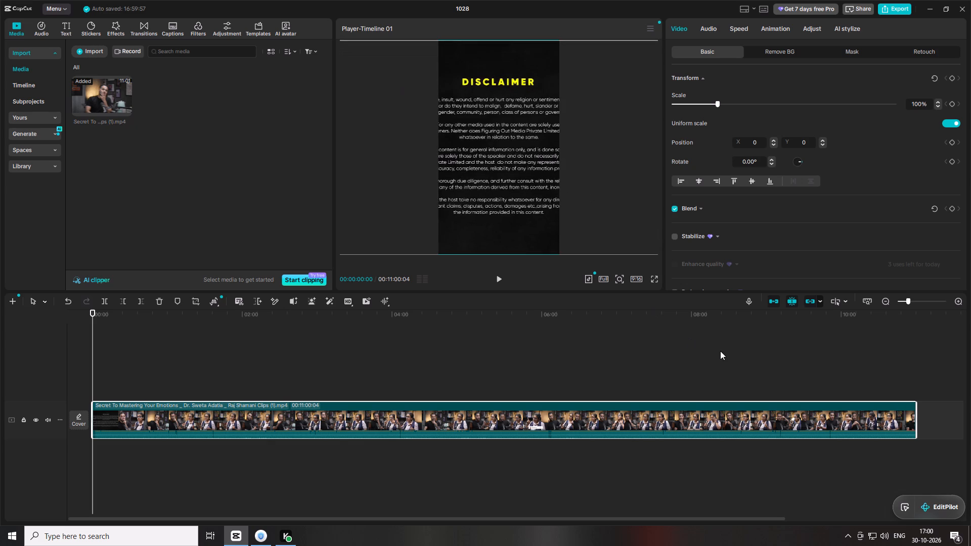
left_click_drag(720, 351, 718, 347)
Play the clip from the start and set the headphone volume to 60.
key("space")
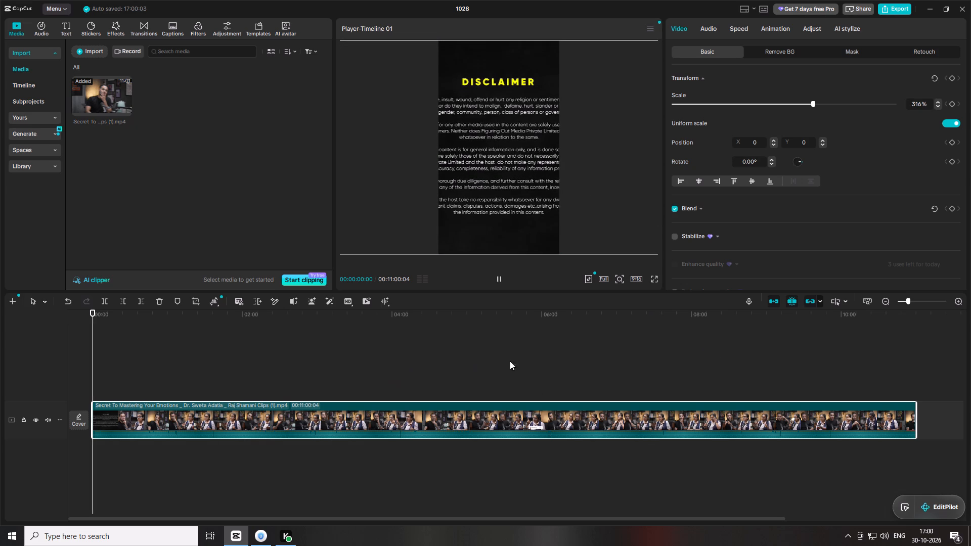
left_click(909, 301)
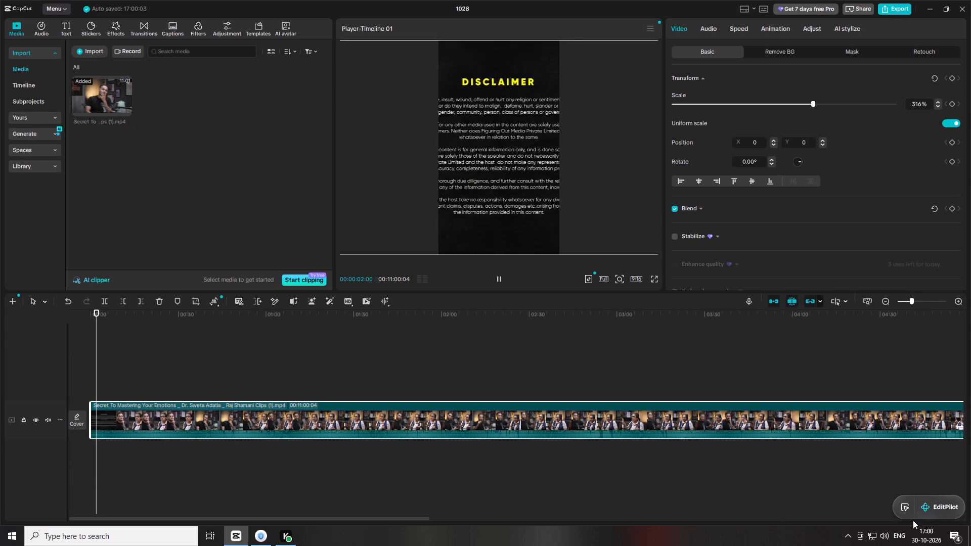
left_click(880, 536)
left_click(892, 514)
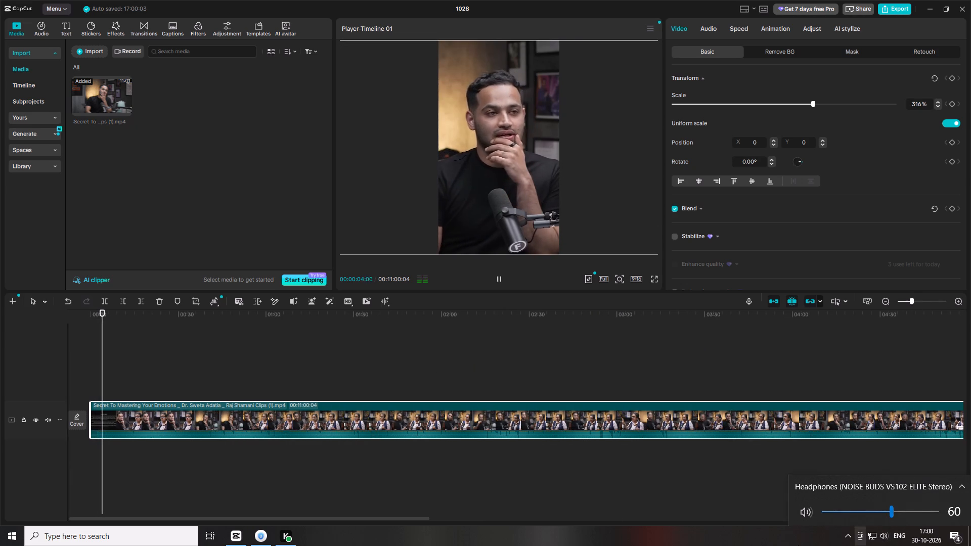
left_click(797, 545)
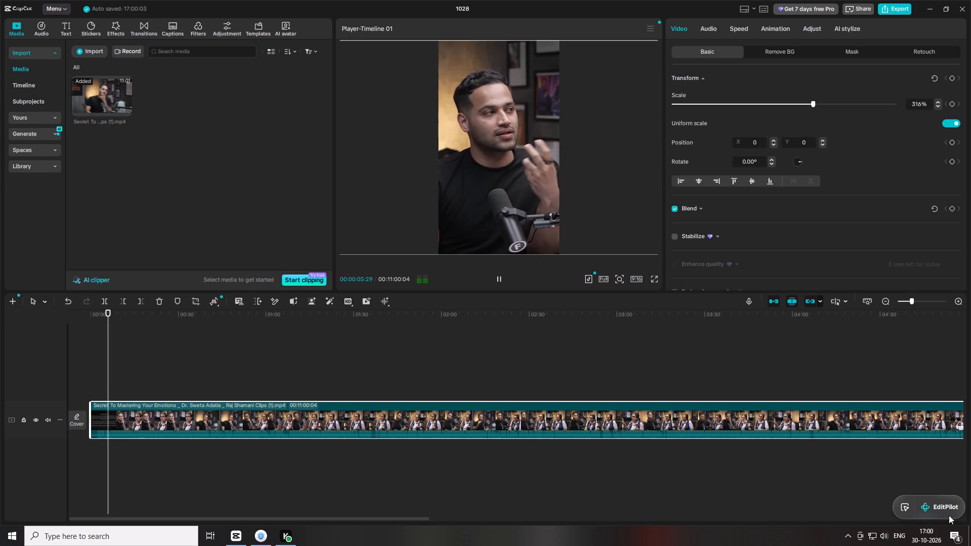
Find the end of the opening disclaimer and trim about 2 seconds off the start of the clip.
key("space")
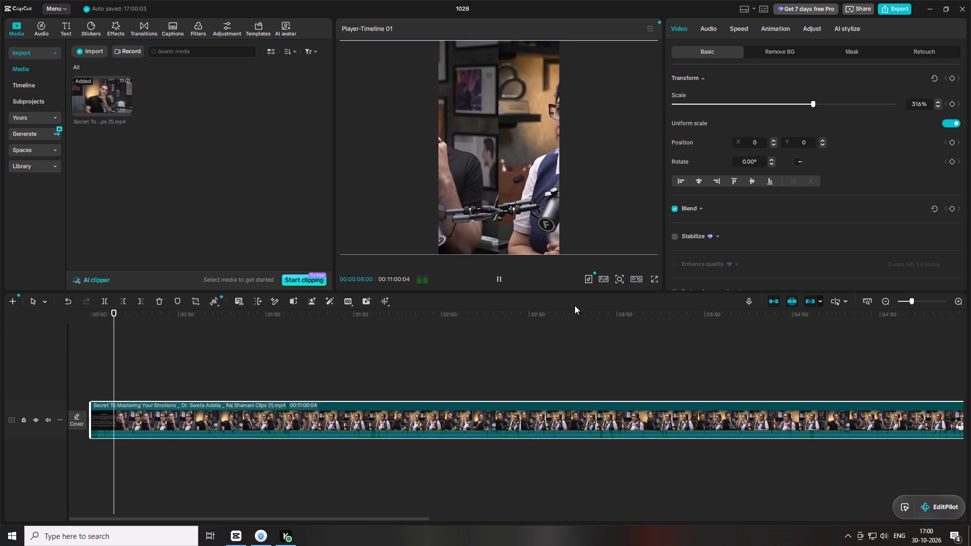
key("space")
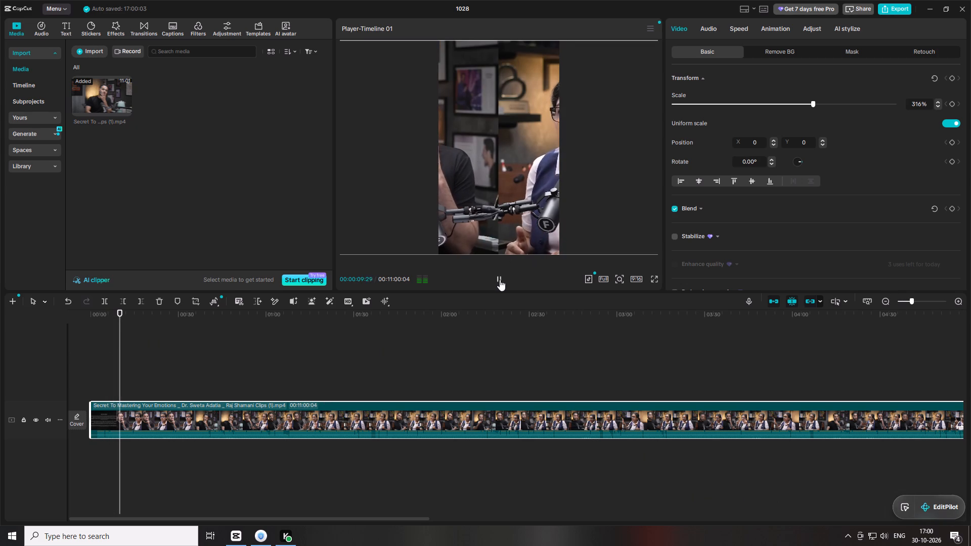
left_click(498, 280)
left_click_drag(117, 321, 0, 328)
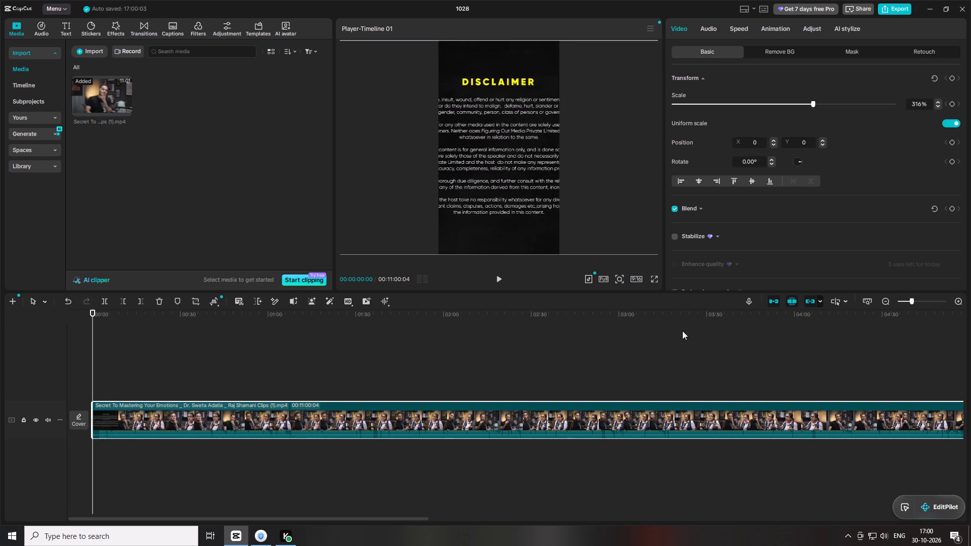
key("space")
left_click(912, 302)
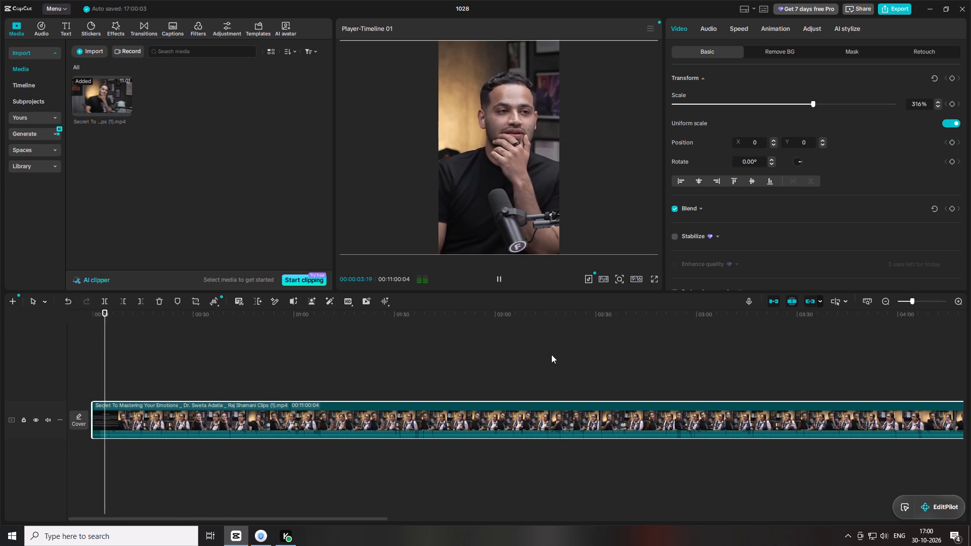
left_click(913, 301)
key("space")
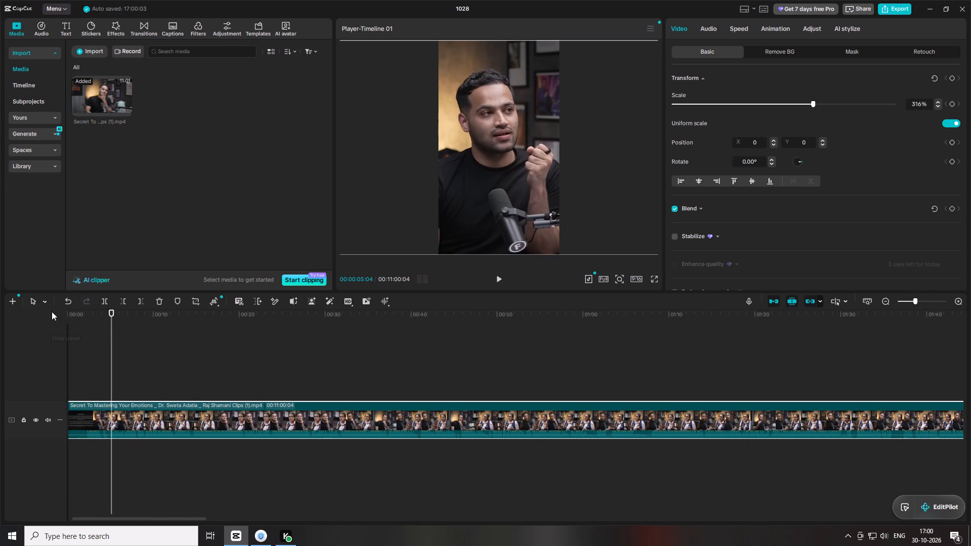
left_click_drag(95, 311, 111, 336)
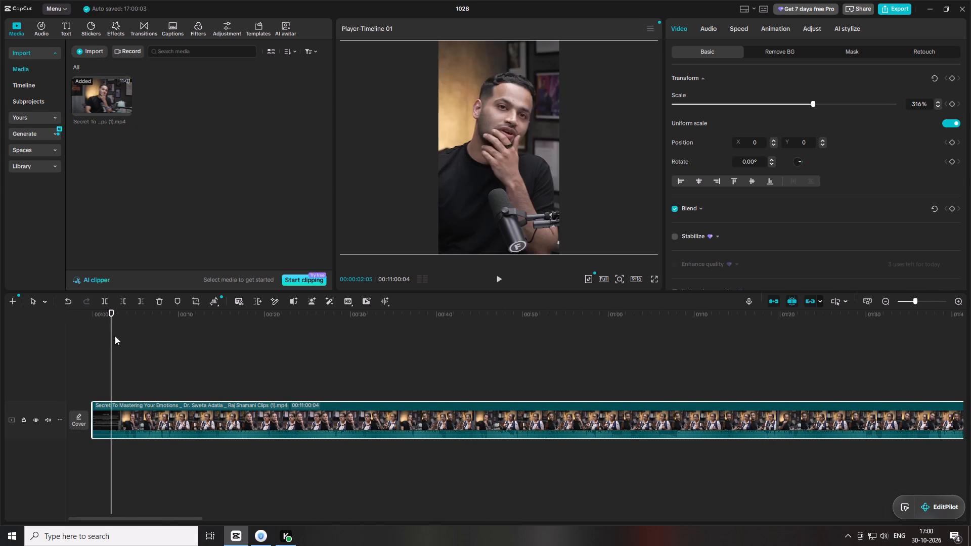
left_click_drag(913, 303, 917, 303)
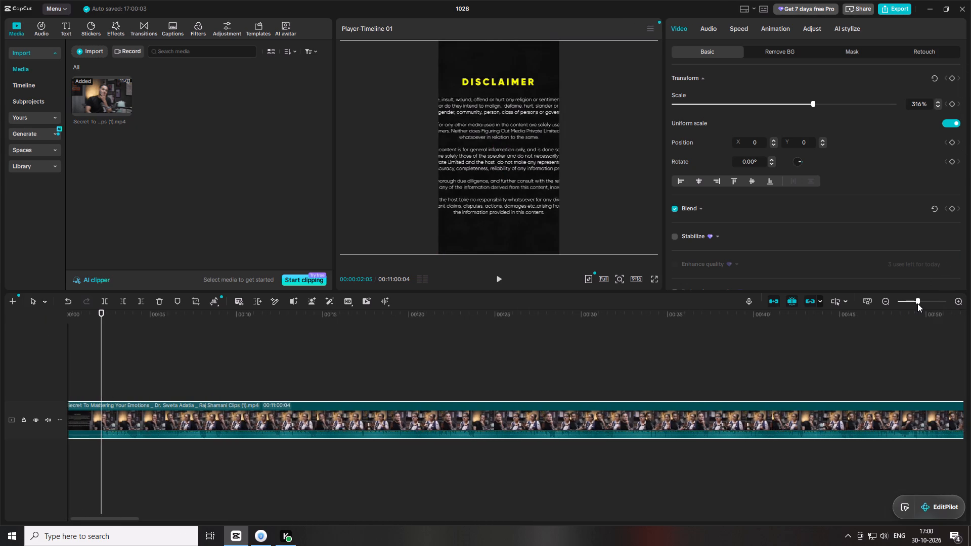
left_click_drag(917, 303, 918, 303)
left_click_drag(110, 316, 65, 323)
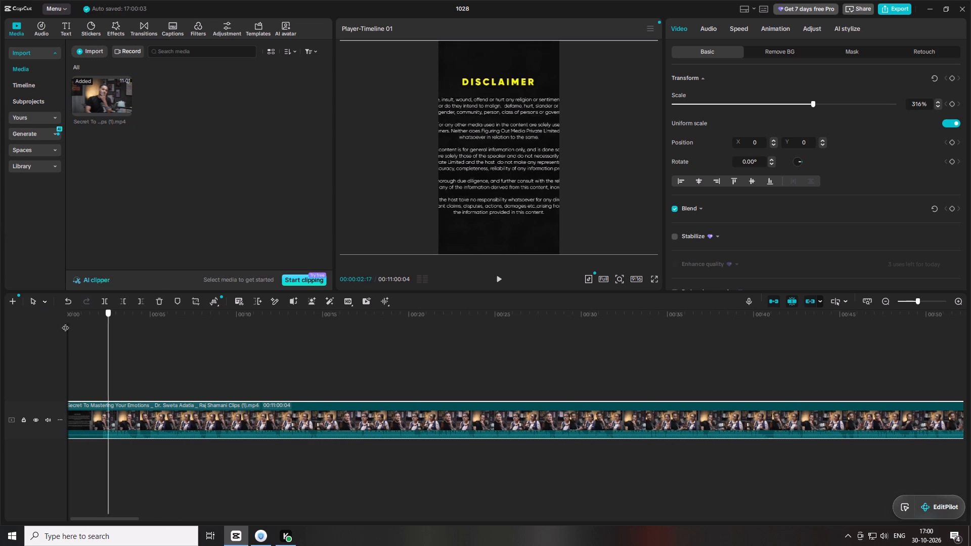
left_click_drag(65, 323, 131, 343)
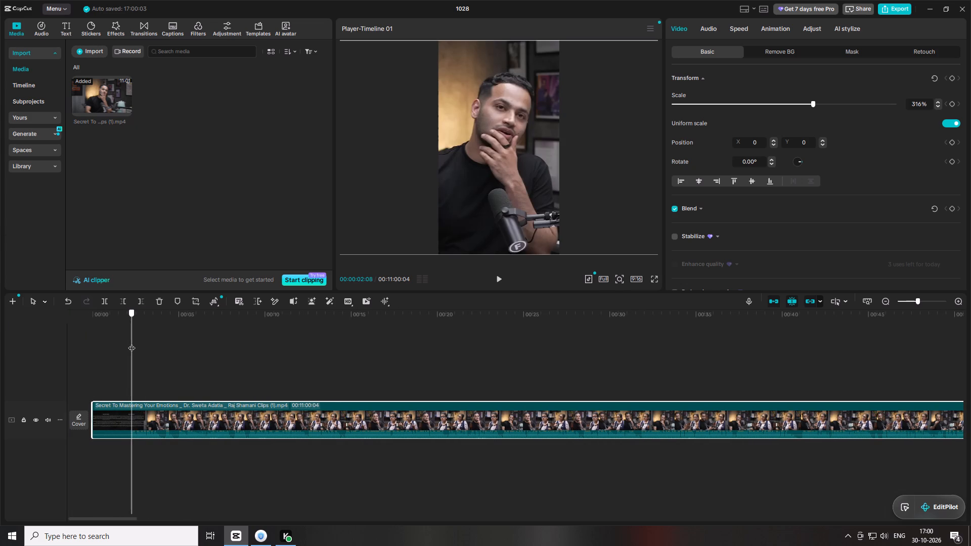
left_click_drag(131, 343, 59, 339)
key("q")
Review the trimmed opening and split the clip at 00:00:01:21.
key("space")
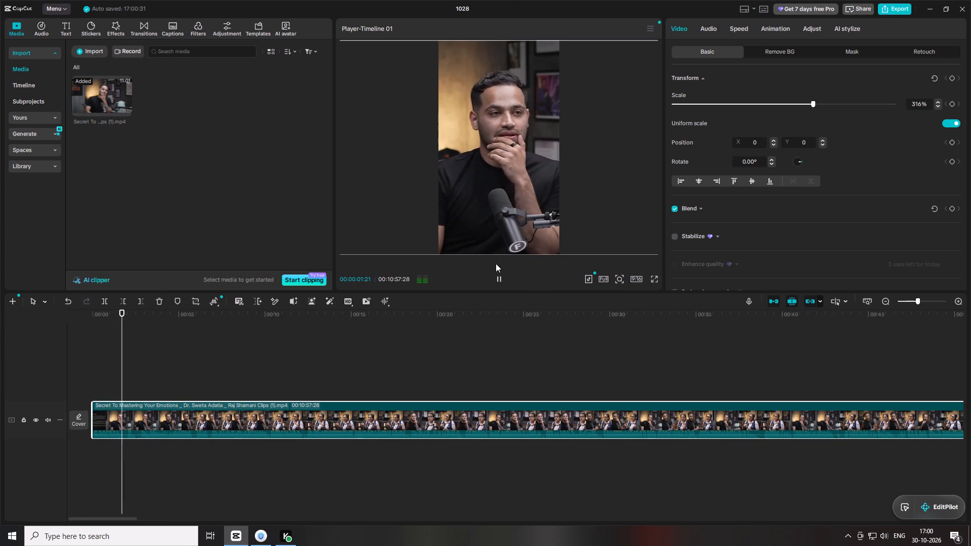
key("space")
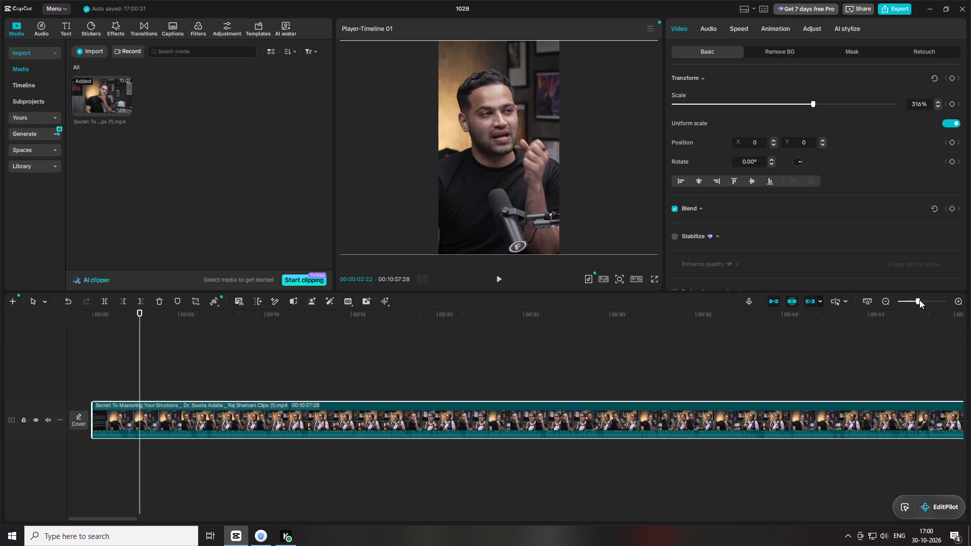
left_click(919, 300)
left_click_drag(124, 320, 101, 321)
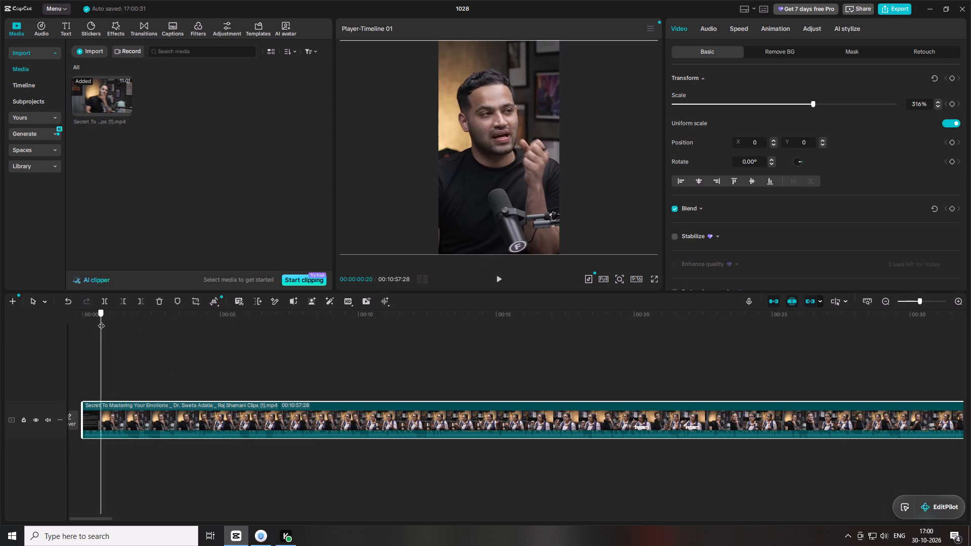
left_click_drag(101, 321, 140, 323)
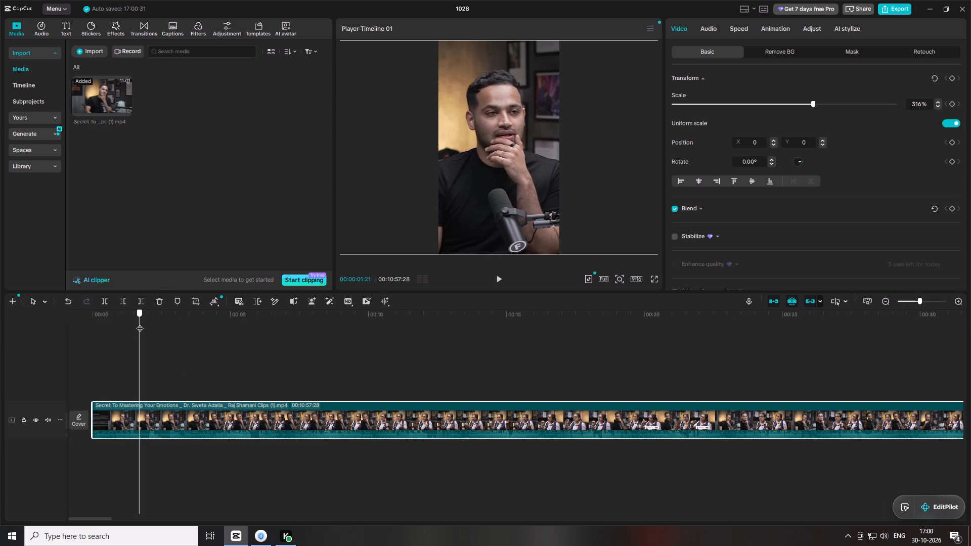
left_click_drag(140, 323, 145, 324)
key("ctrl+b")
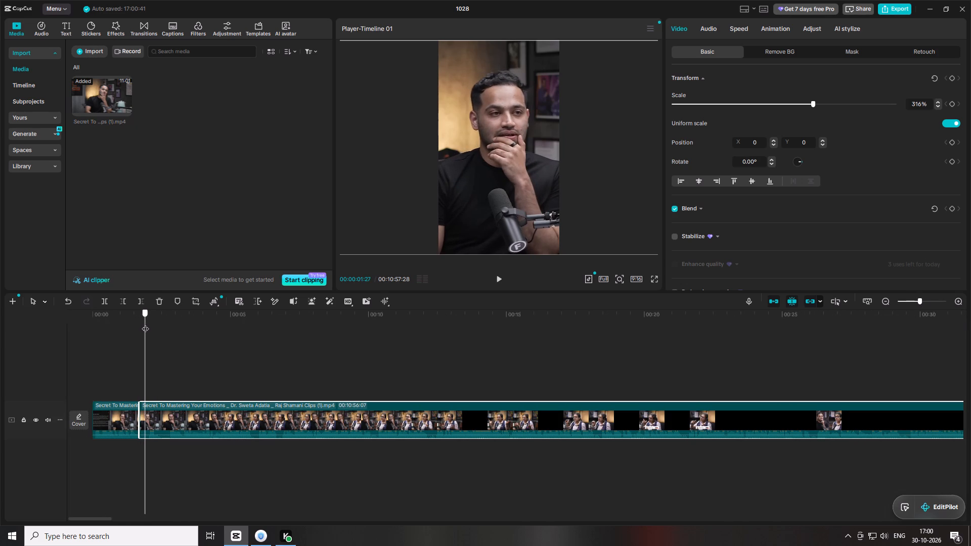
Trim about 8 frames off the start of the second clip and play back the join.
left_click_drag(145, 324, 140, 324)
key("q")
key("space")
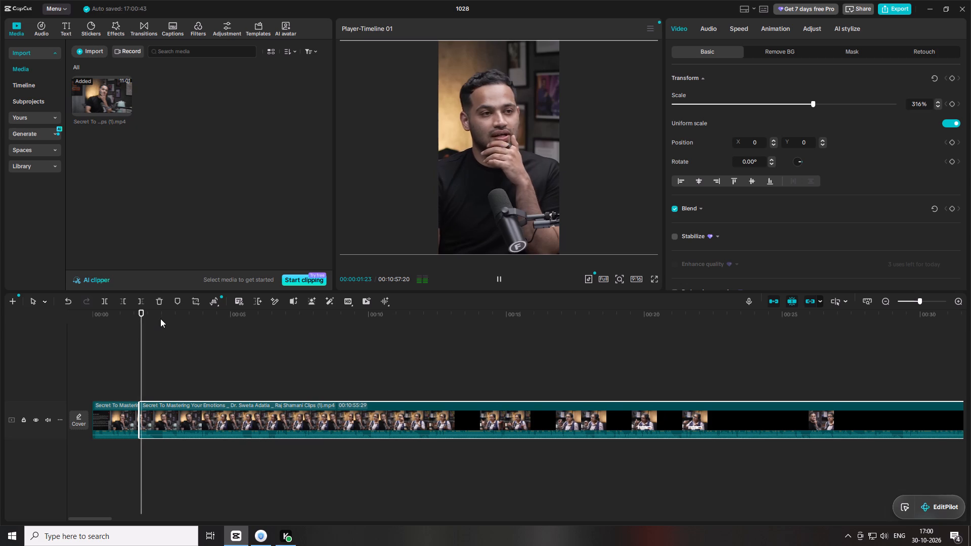
key("space")
Split the clip at 00:00:02:07, trim about 8 frames off the start of the part after it, and play it back.
left_click(161, 313)
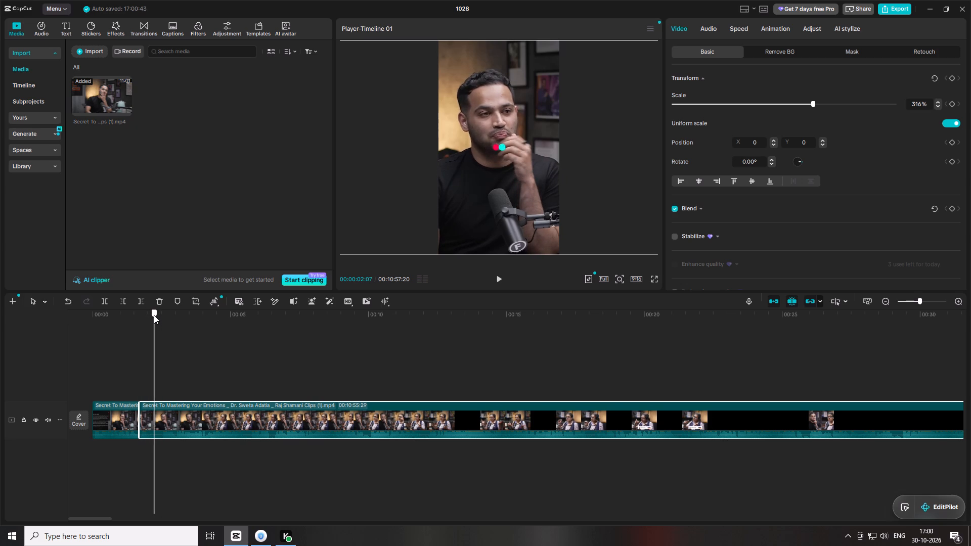
key("ctrl+b")
key("q")
key("space")
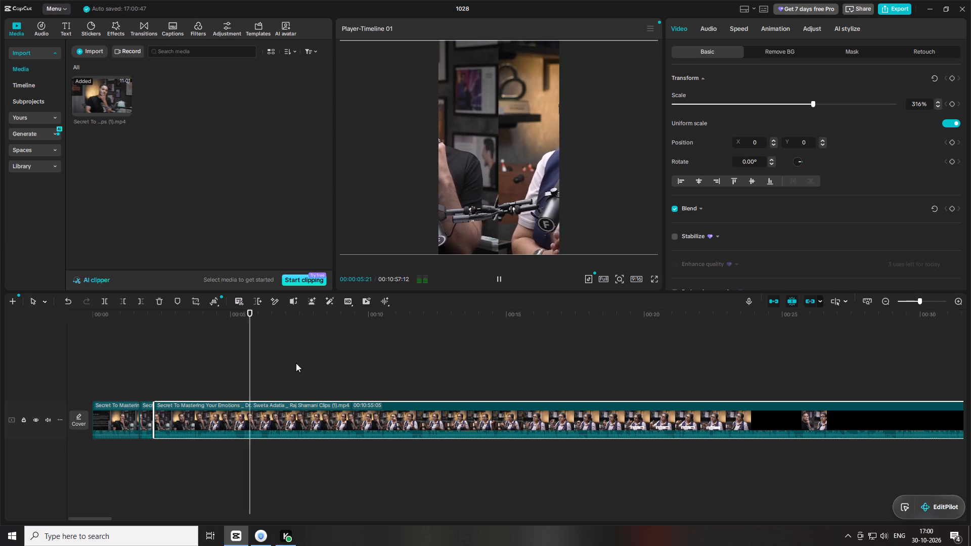
key("space")
Play the edit from the start and look for the point where the short should end.
left_click_drag(157, 323, 56, 334)
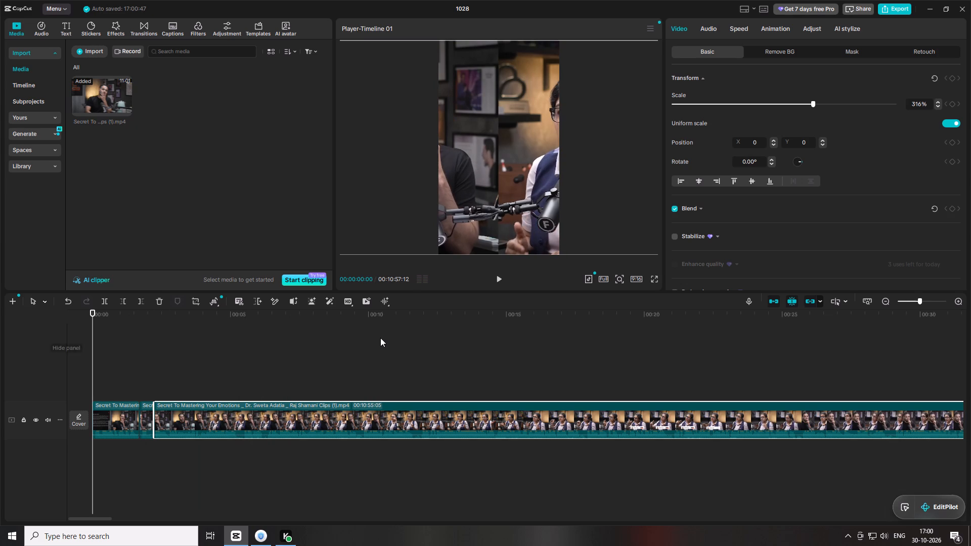
key("space")
left_click(381, 338)
left_click_drag(142, 320, 0, 328)
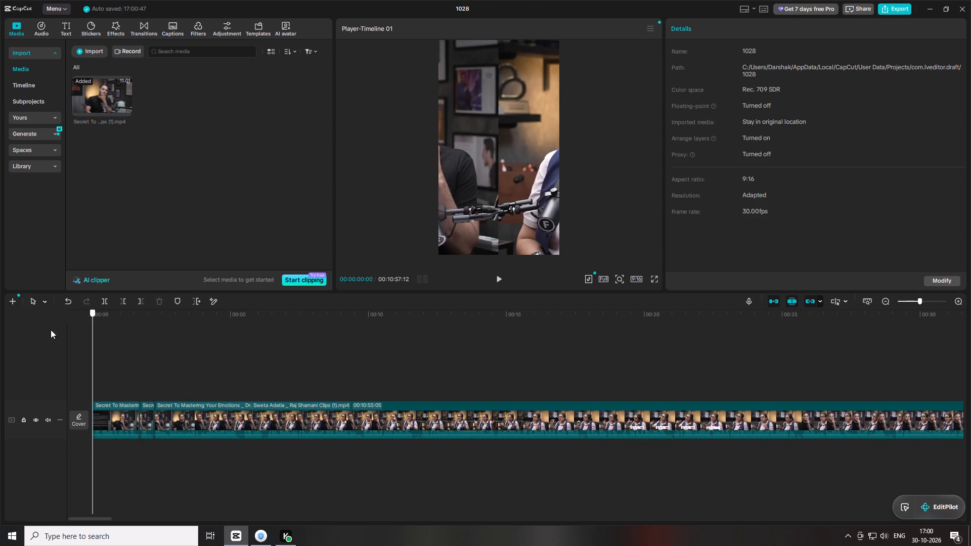
key("space")
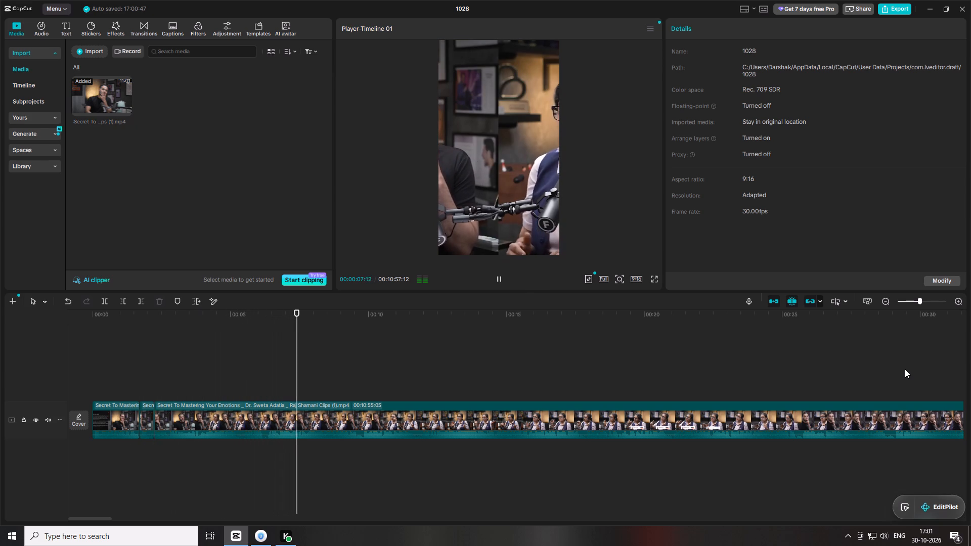
left_click(920, 302)
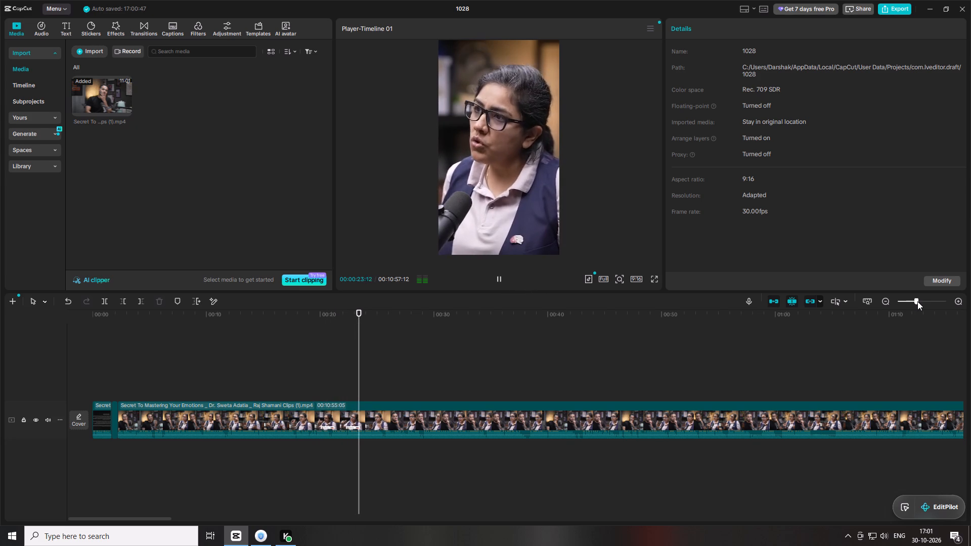
key("space")
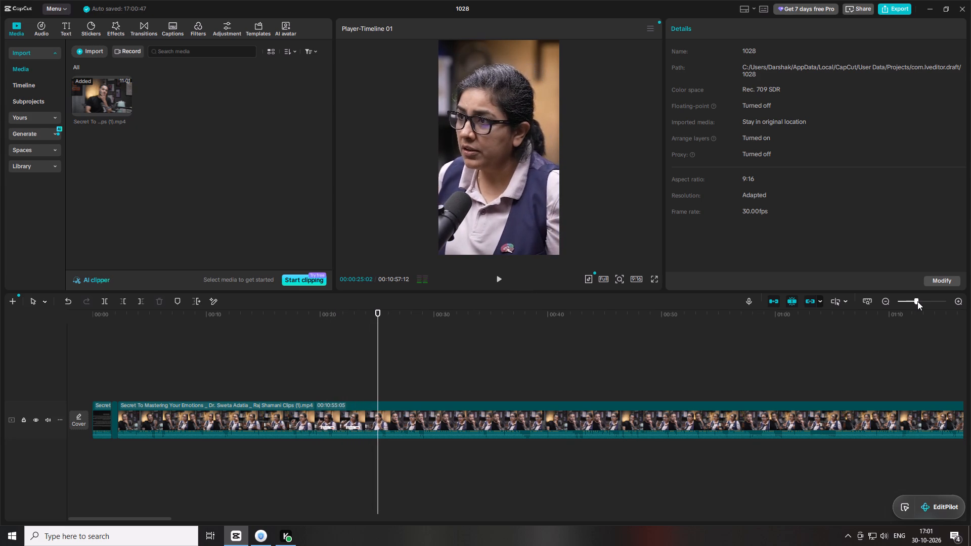
key("space")
key("space")
Cut off everything after 00:00:25:15 from the last clip.
left_click_drag(918, 300, 924, 301)
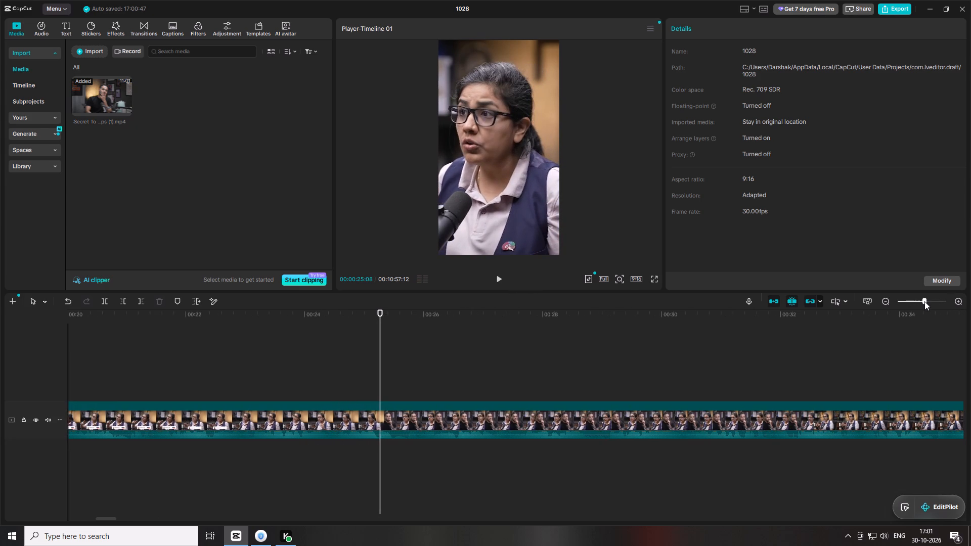
key("space")
left_click(415, 329)
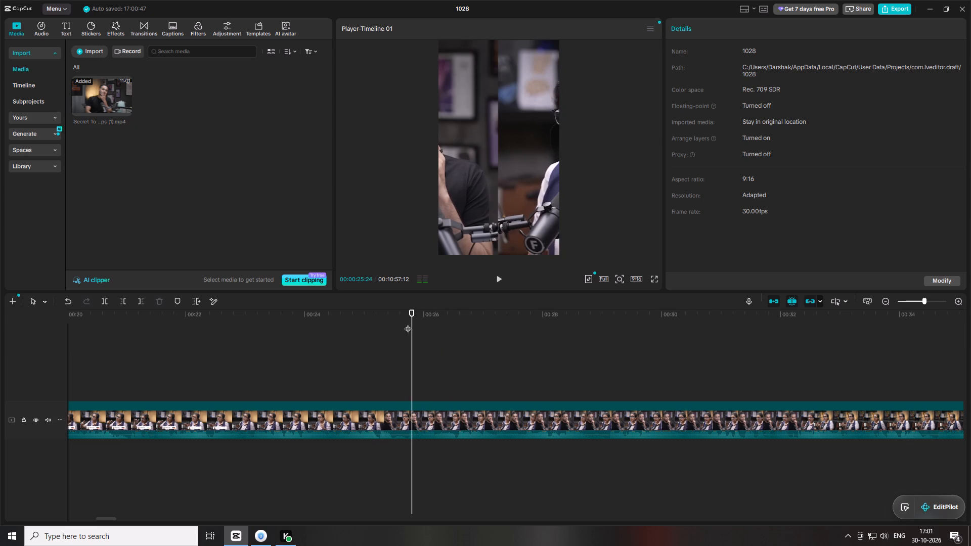
left_click_drag(409, 324, 394, 323)
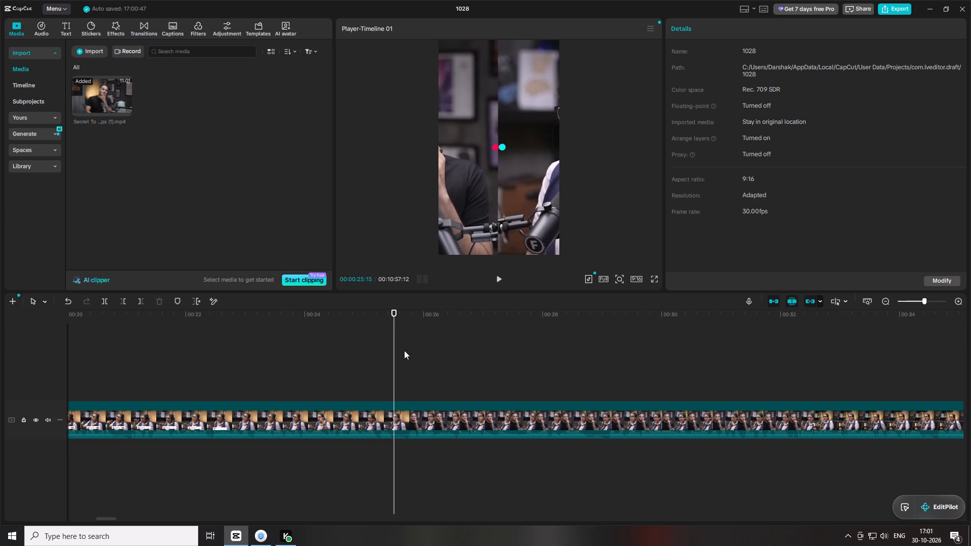
left_click(422, 412)
key("w")
Play the shortened edit from the start and check the joins up to the first change of camera shot.
left_click(912, 299)
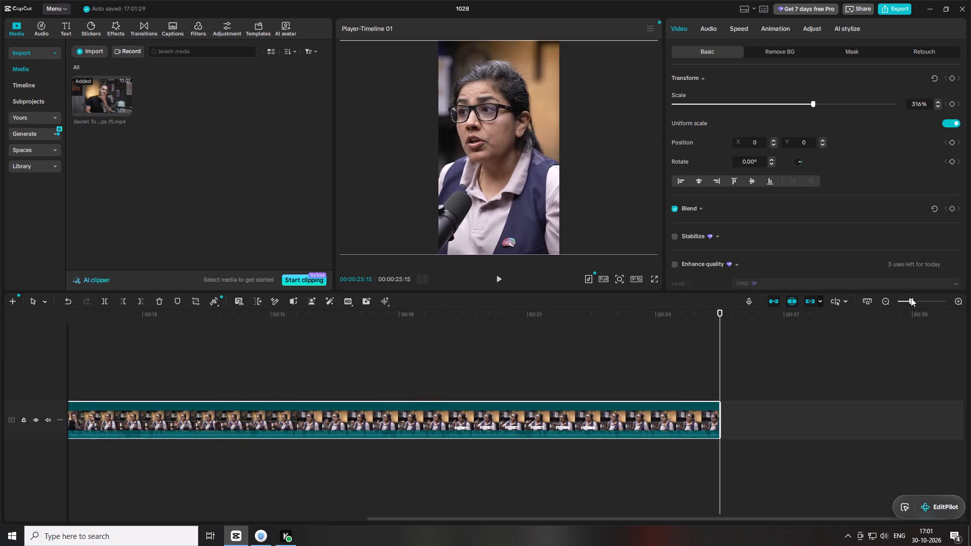
left_click_drag(581, 316, 0, 329)
key("space")
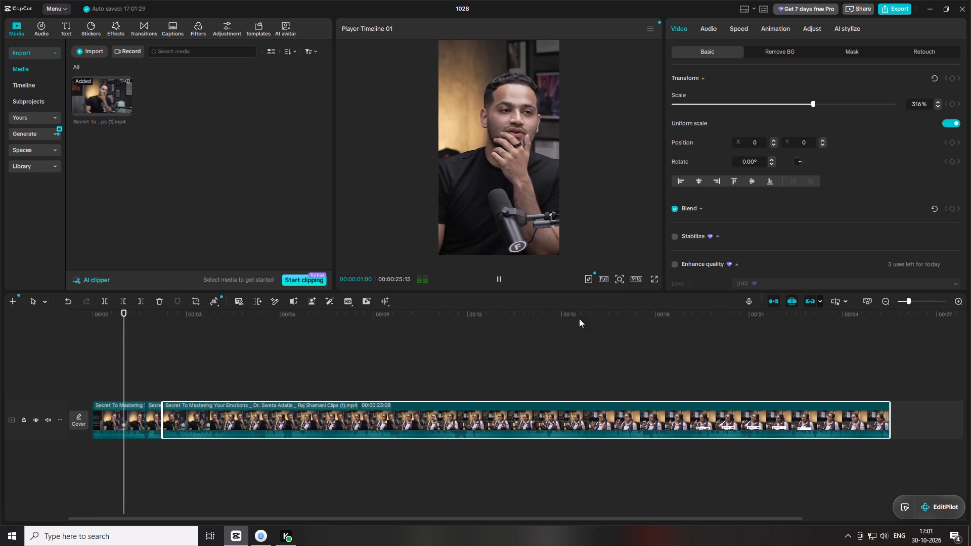
key("space")
left_click_drag(145, 327, 146, 327)
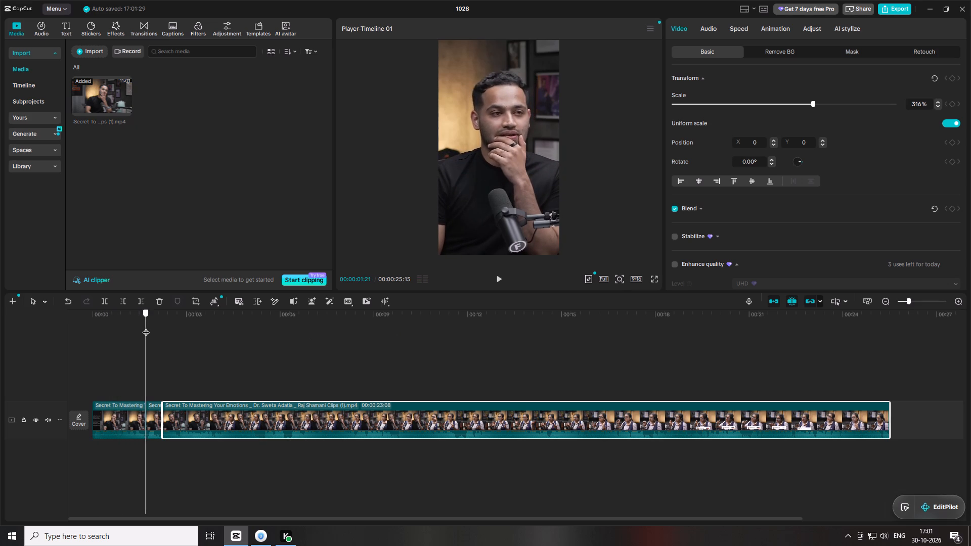
left_click_drag(146, 327, 150, 329)
key("space")
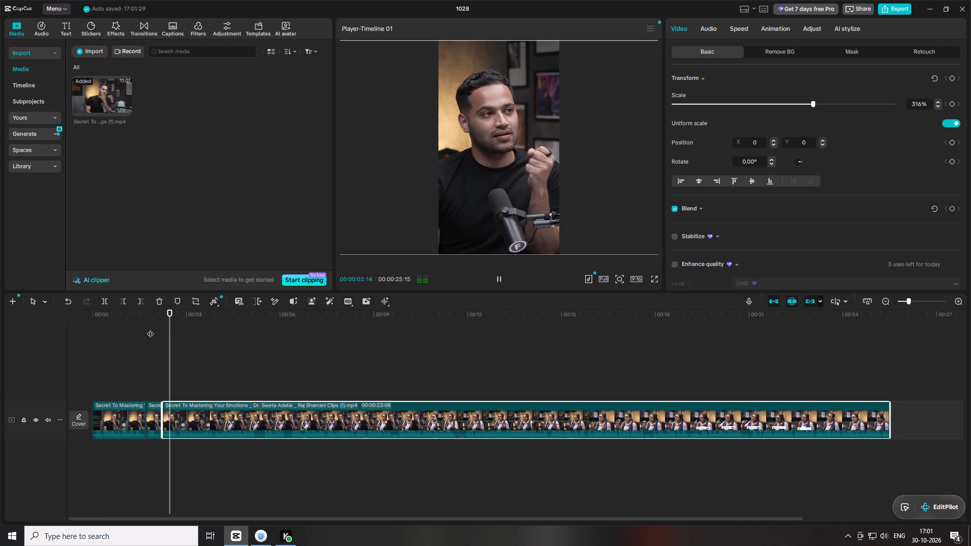
key("space")
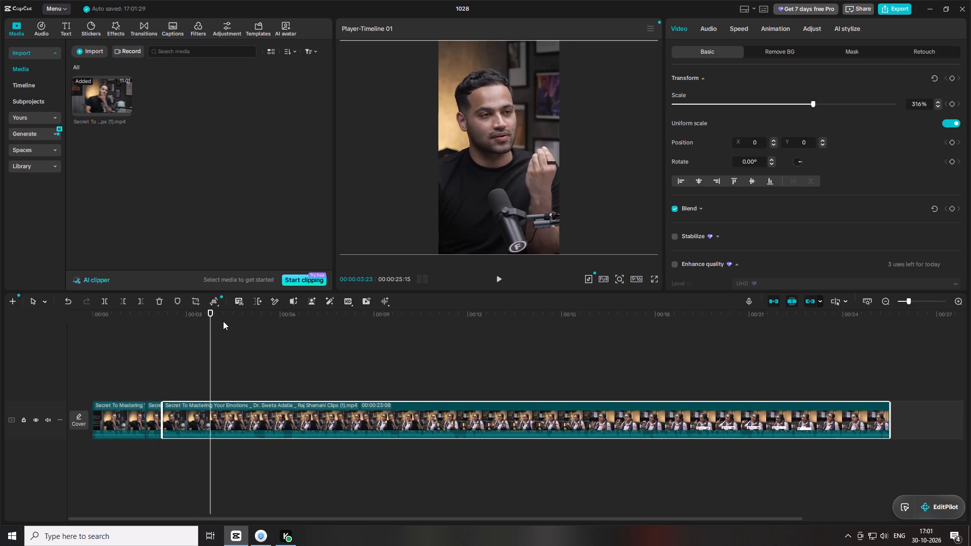
key("space")
key("space")
Split the third clip at 00:00:04:01, exactly where the shot of the host changes to the two-person shot.
left_click_drag(230, 318, 212, 320)
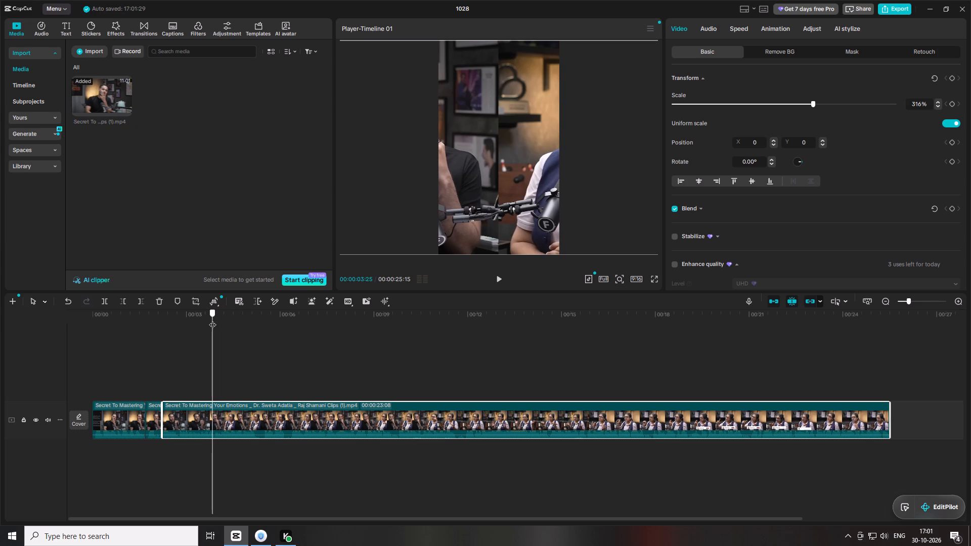
left_click_drag(212, 320, 216, 320)
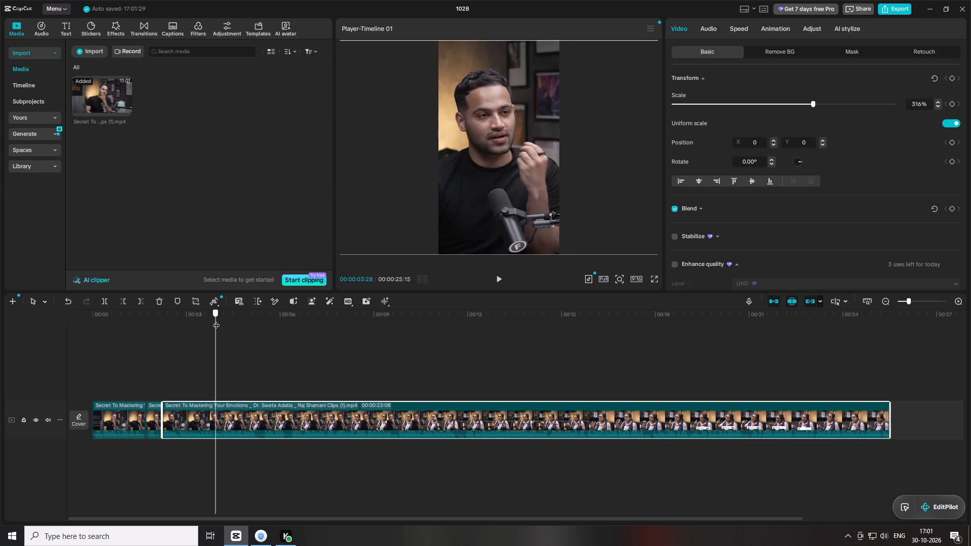
left_click_drag(216, 320, 213, 322)
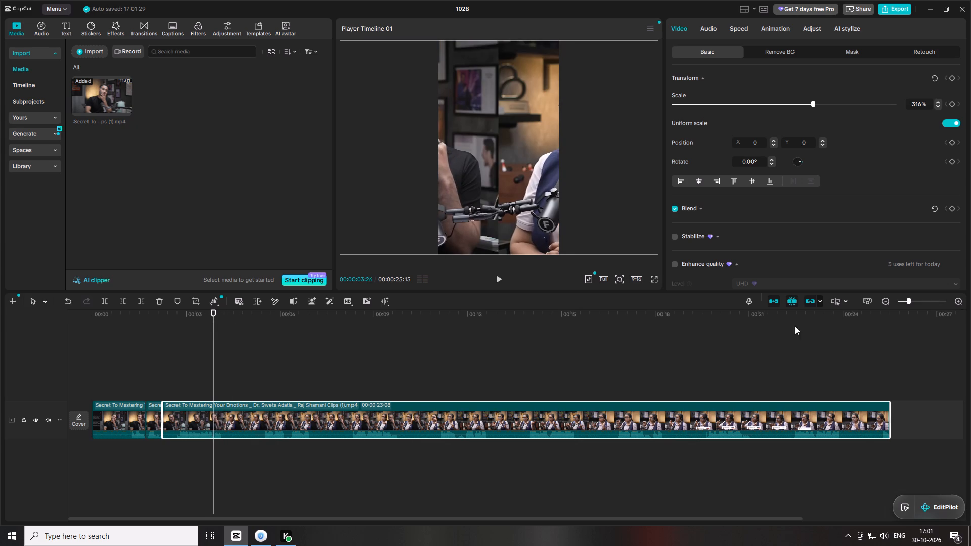
left_click(909, 299)
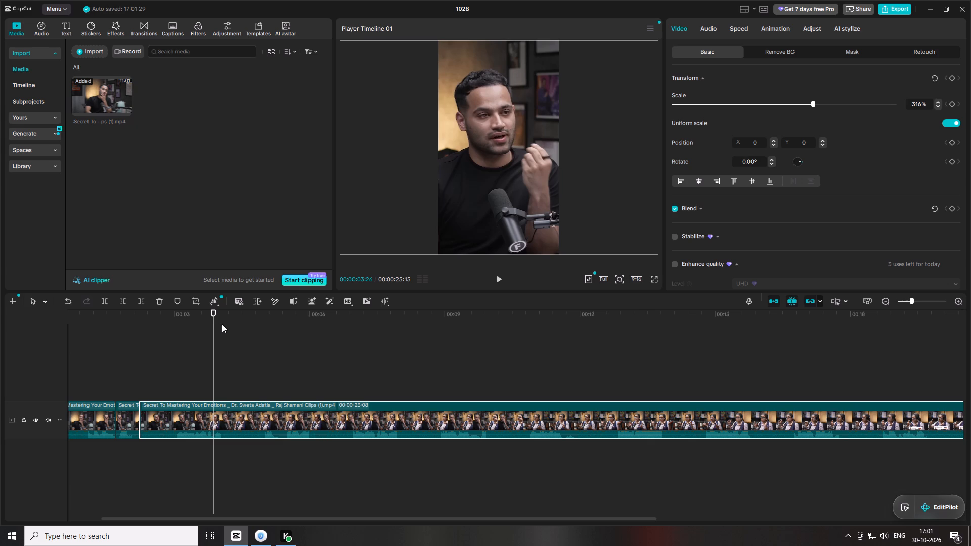
left_click_drag(213, 314, 216, 314)
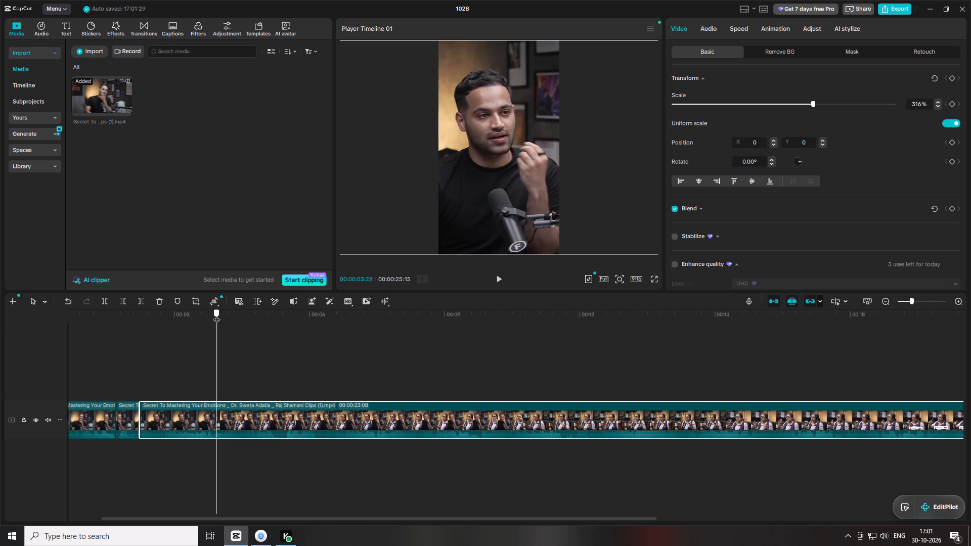
left_click_drag(216, 314, 220, 315)
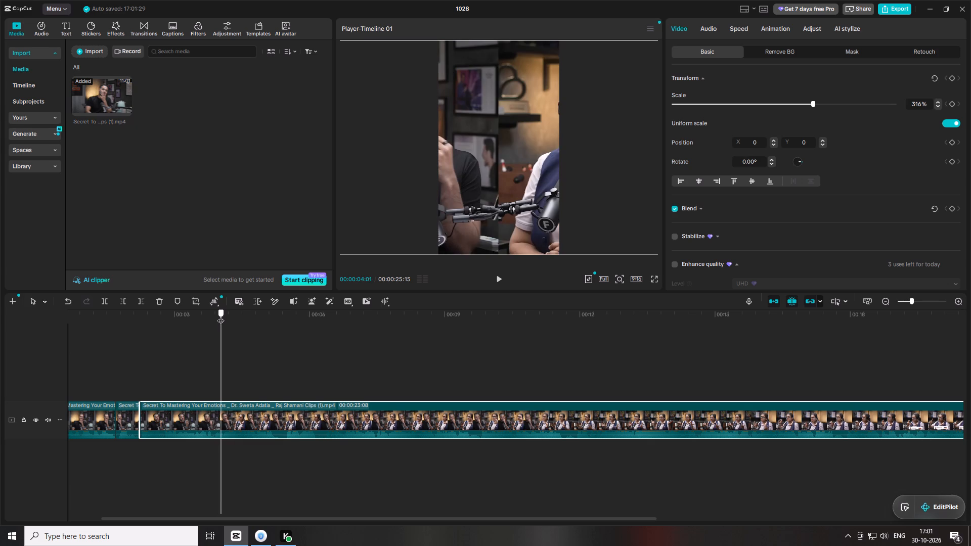
left_click_drag(220, 315, 219, 314)
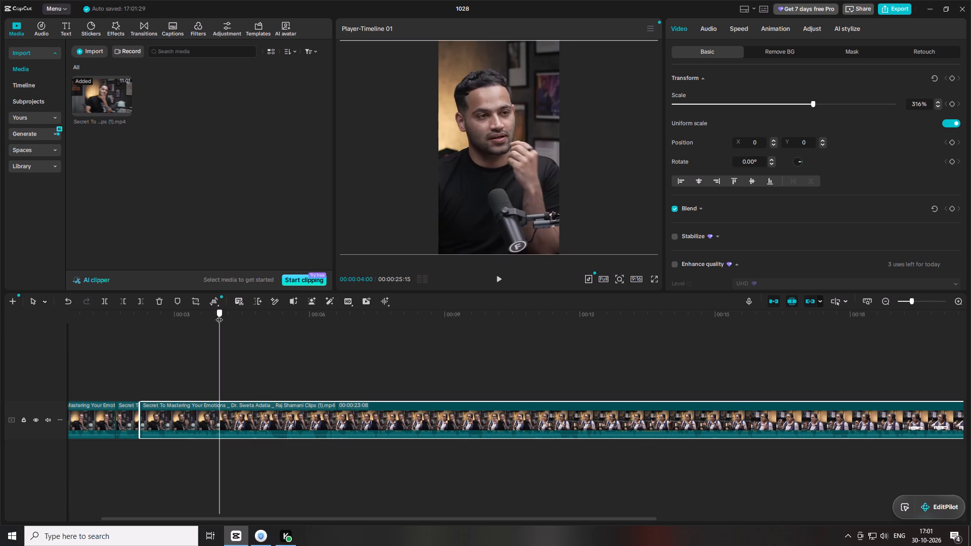
left_click_drag(219, 314, 220, 315)
key("ctrl+b")
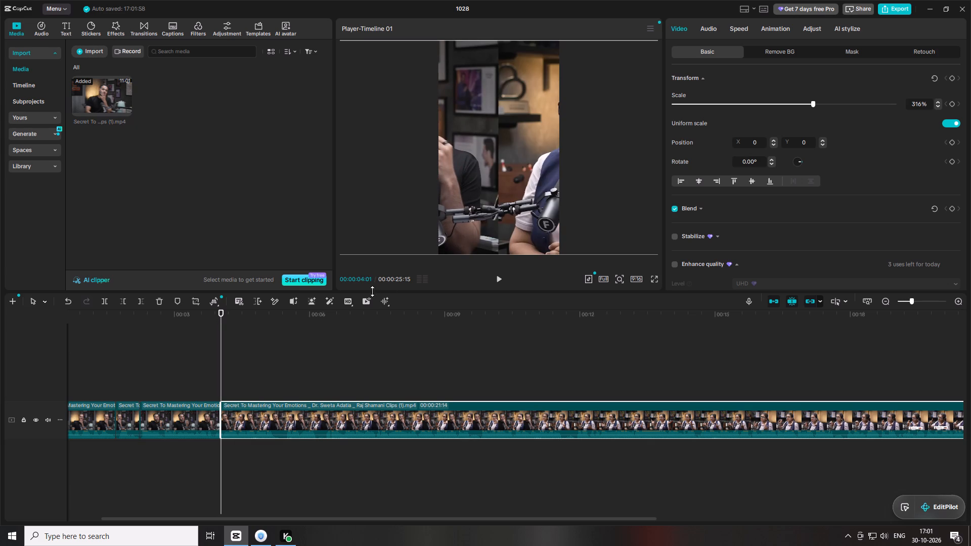
Shift the segment after the 00:00:04:01 split horizontally to X -1631 to frame the female guest.
left_click_drag(532, 208, 440, 207)
Play the reframed segment and locate the exact frame of the next camera change.
key("space")
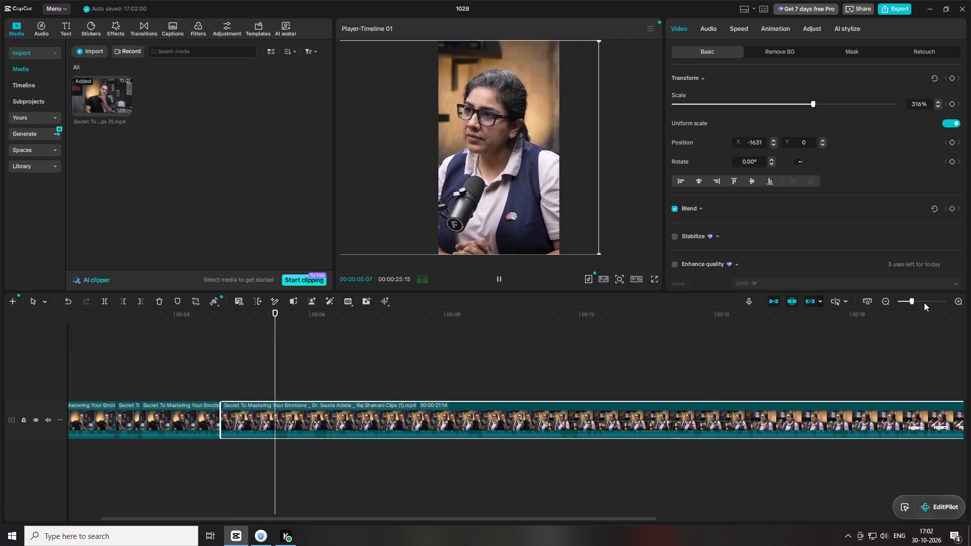
left_click(913, 304)
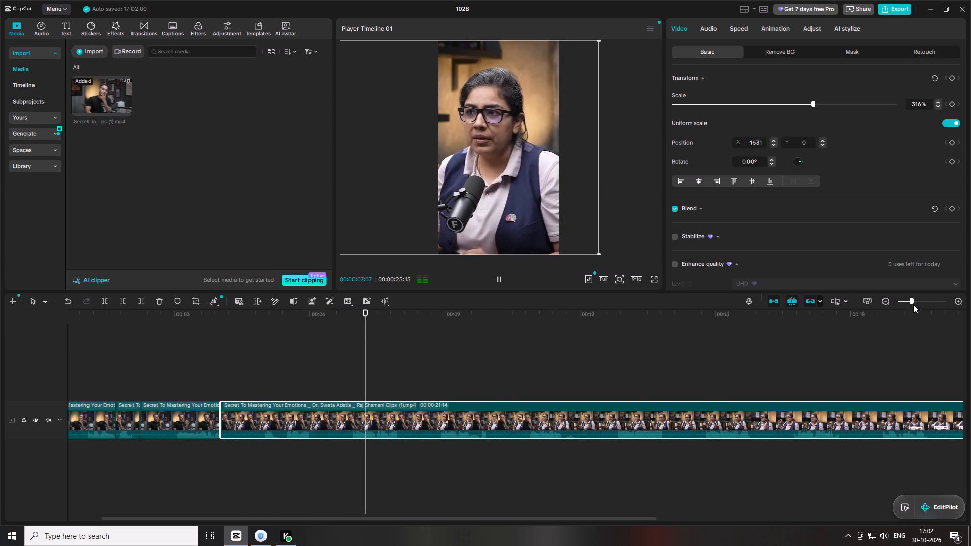
left_click(911, 303)
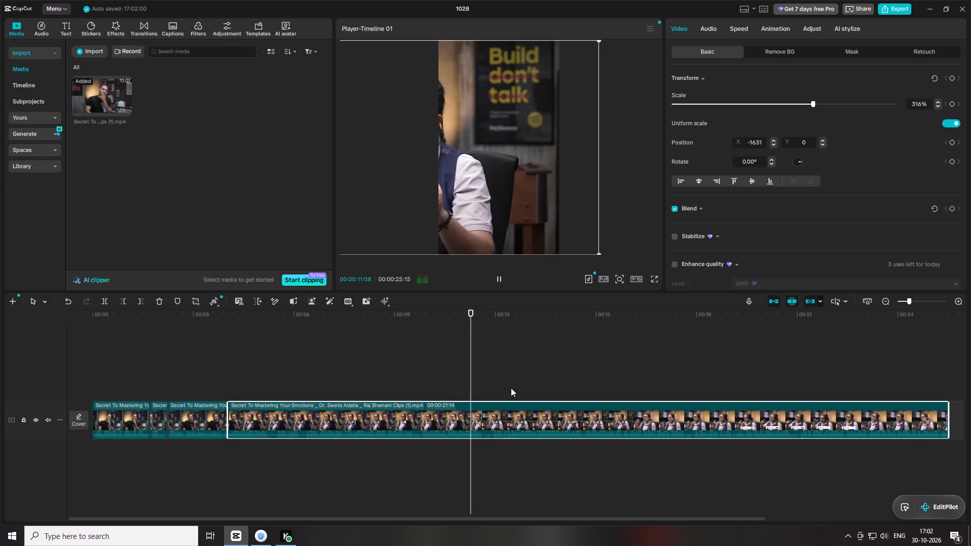
key("space")
left_click_drag(483, 312, 477, 311)
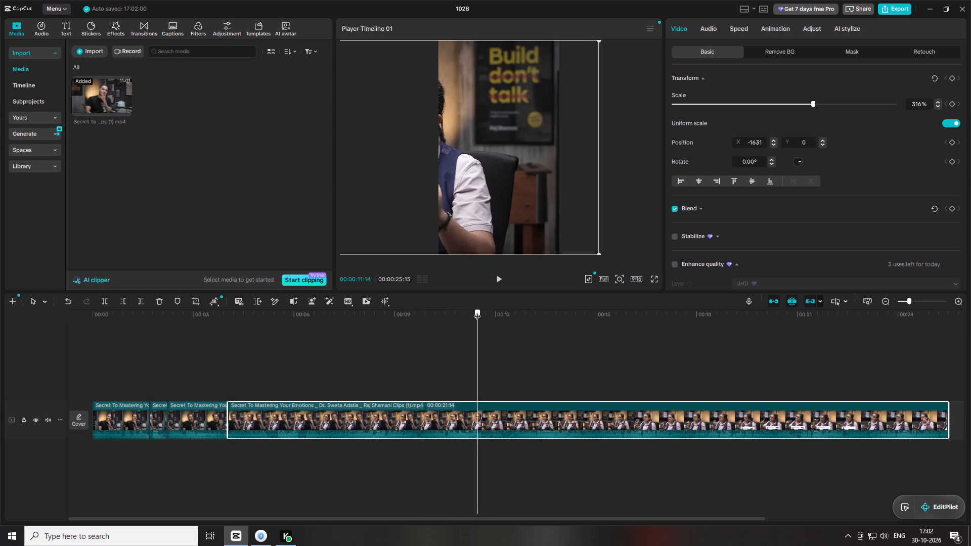
left_click_drag(477, 311, 472, 309)
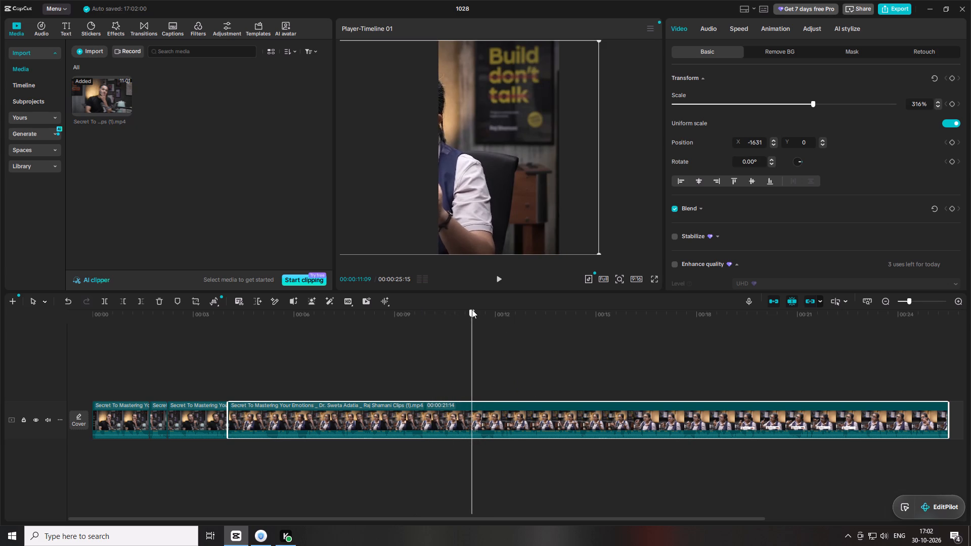
left_click_drag(472, 309, 469, 309)
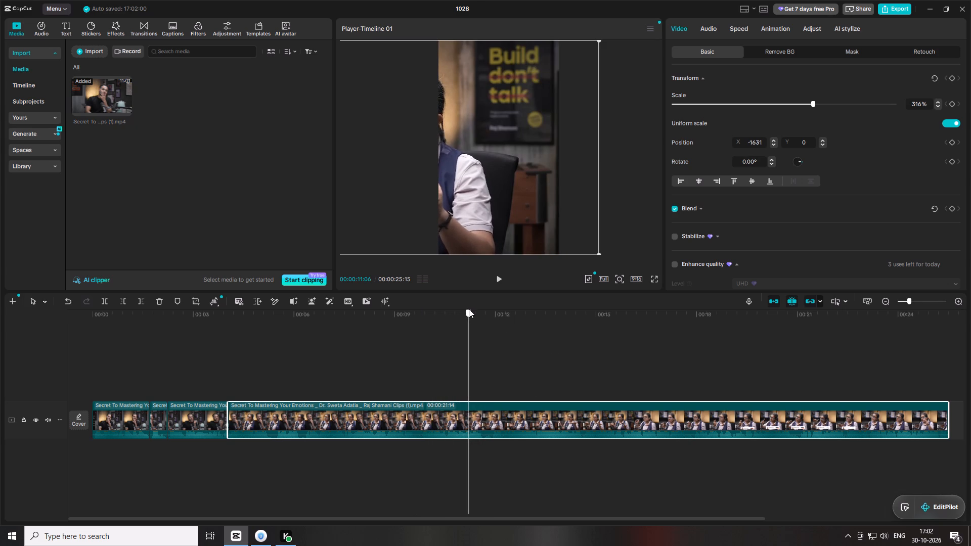
left_click_drag(469, 309, 465, 308)
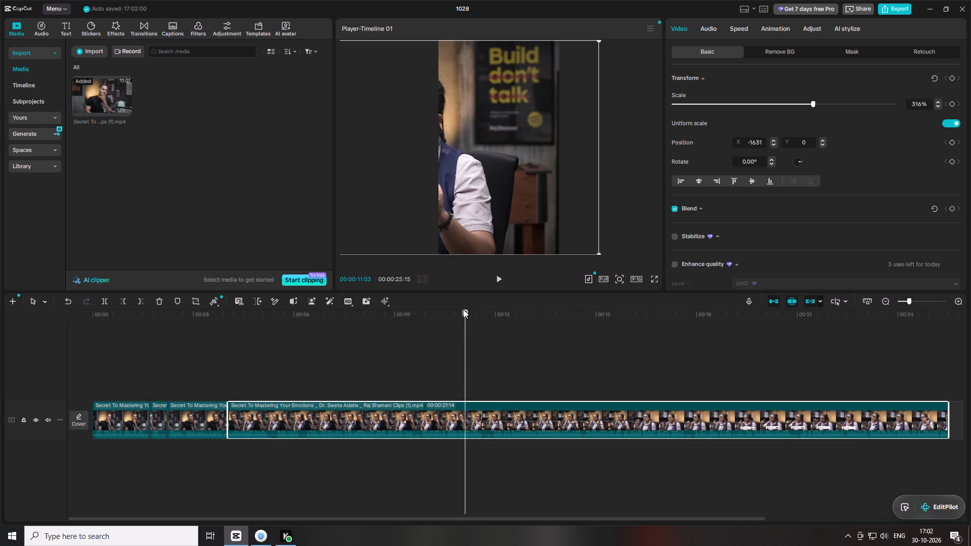
left_click(463, 309)
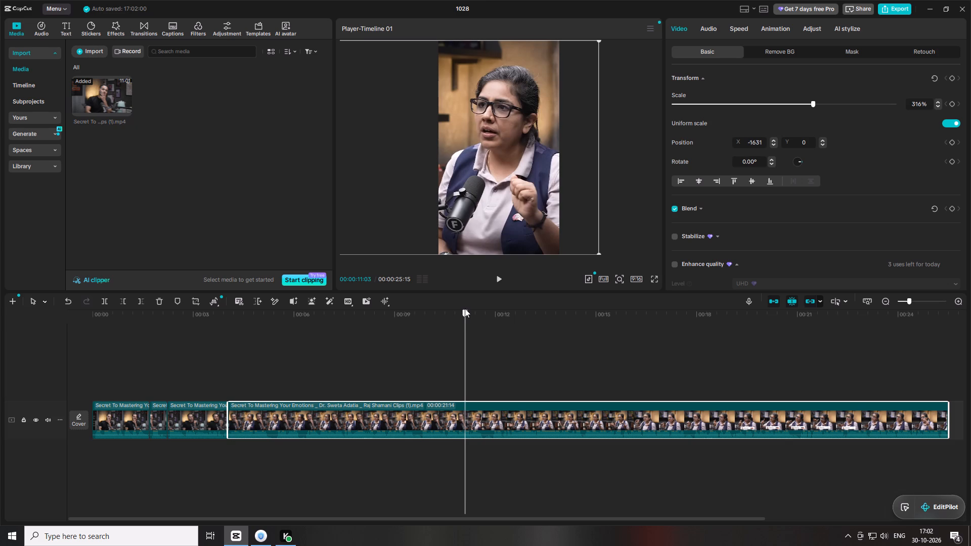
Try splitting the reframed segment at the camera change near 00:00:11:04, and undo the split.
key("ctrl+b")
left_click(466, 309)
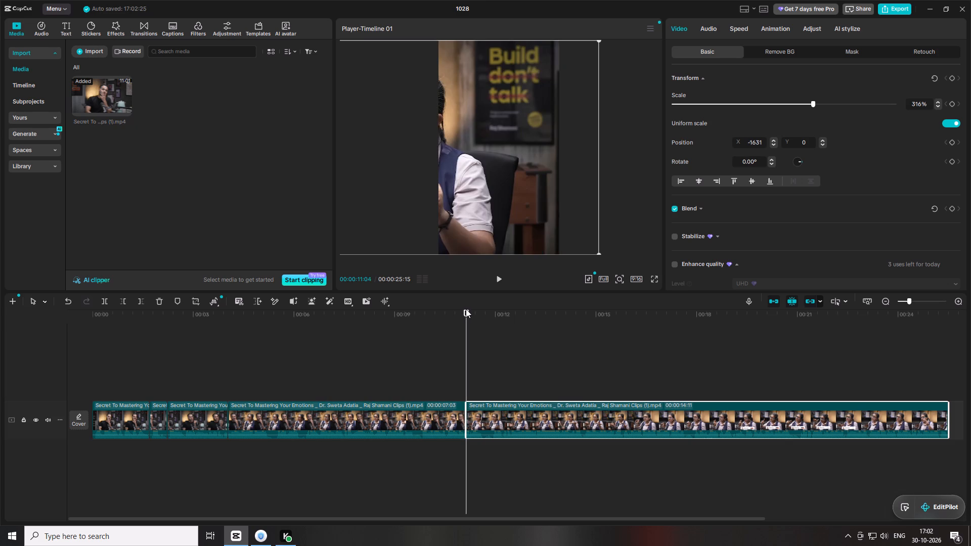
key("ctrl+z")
Split the guest segment at 00:00:11:02, exactly where the two-person shot changes to the guest's close-up.
left_click(906, 303)
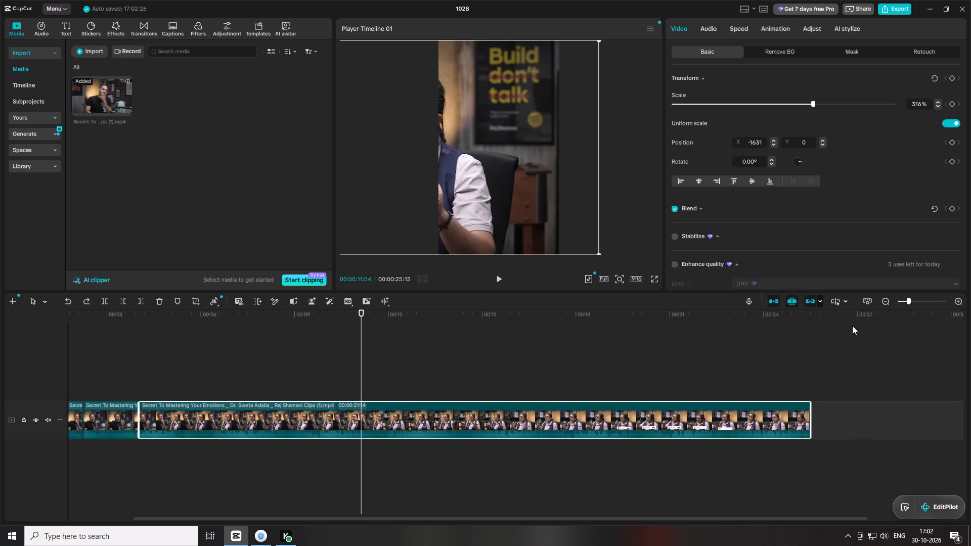
left_click(361, 313)
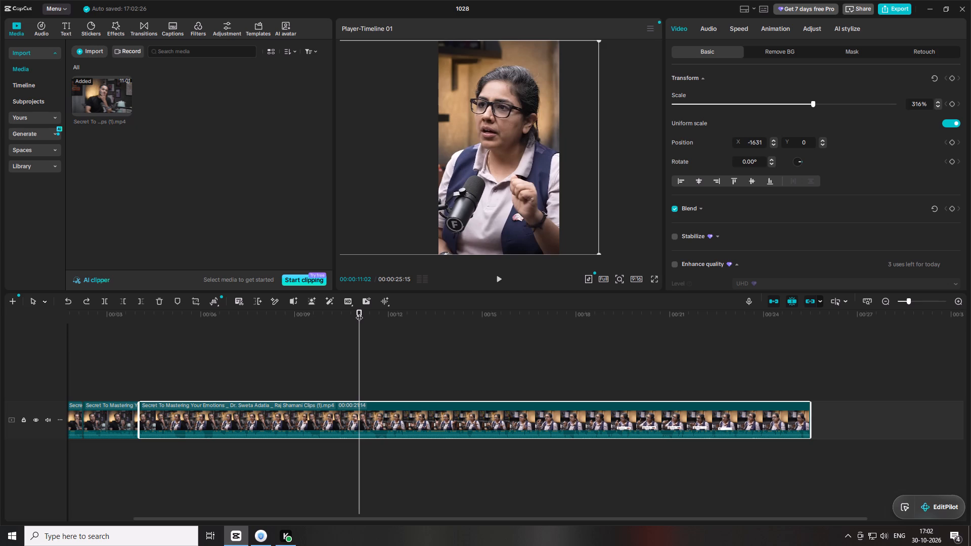
key("ctrl+b")
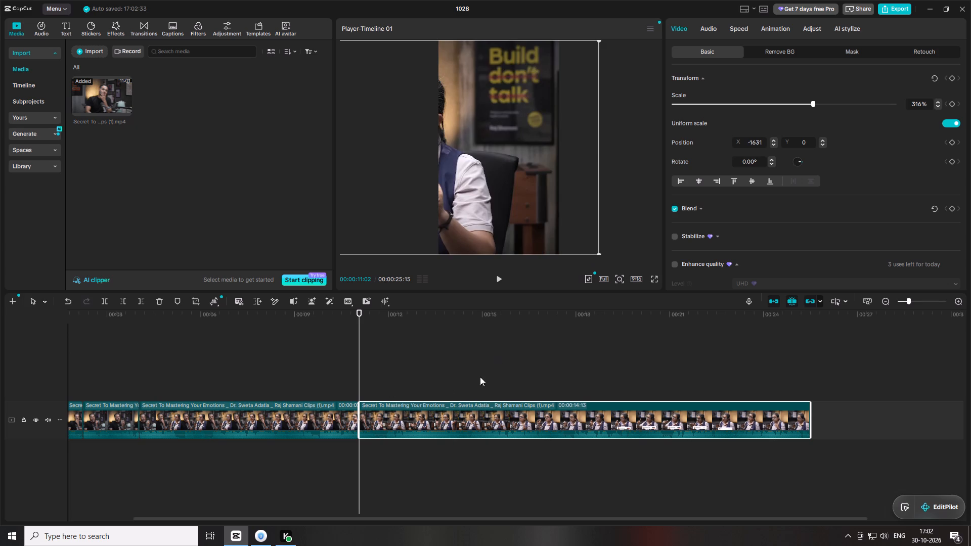
Shift the segment after the 00:00:11:02 split back to X 0, Y 0 so the guest fills the vertical frame.
left_click_drag(482, 241, 462, 241)
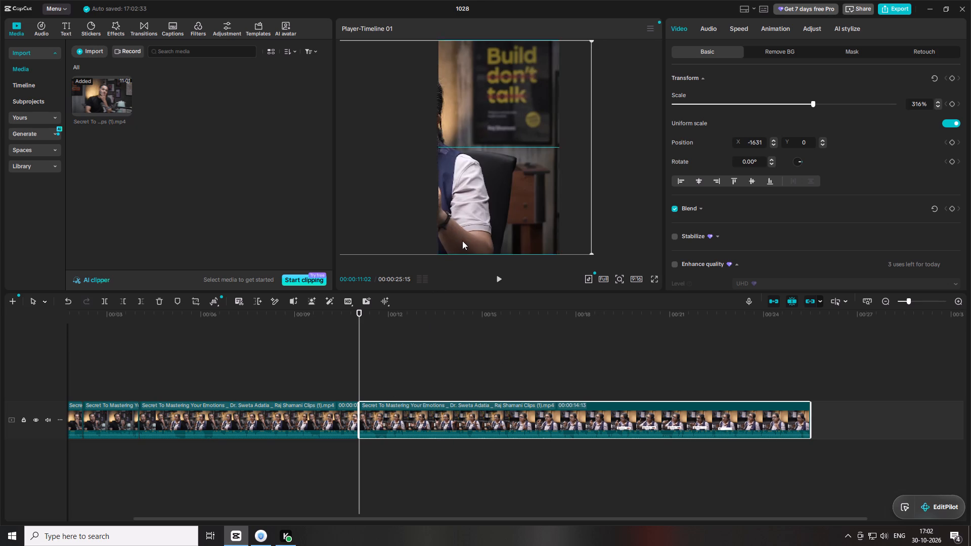
left_click_drag(462, 241, 571, 241)
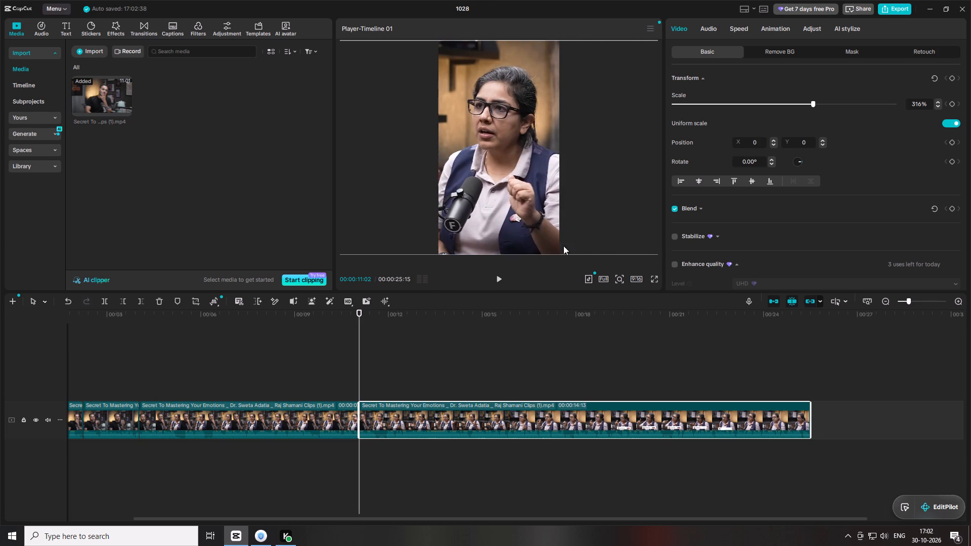
Play the recentred segment through the rest of the timeline to check its framing, and return to the start.
key("space")
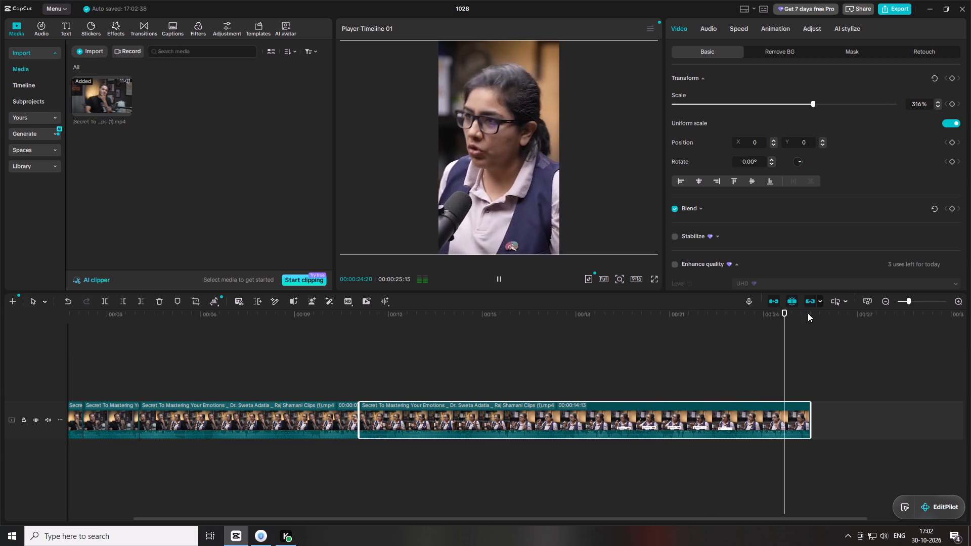
key("space")
key("space")
key("space")
left_click_drag(814, 315, 0, 381)
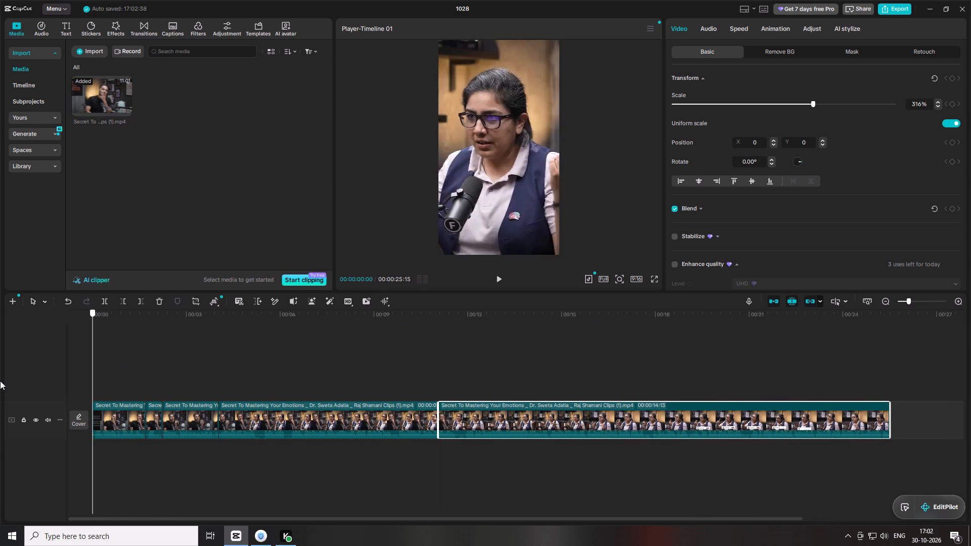
left_click_drag(0, 381, 0, 380)
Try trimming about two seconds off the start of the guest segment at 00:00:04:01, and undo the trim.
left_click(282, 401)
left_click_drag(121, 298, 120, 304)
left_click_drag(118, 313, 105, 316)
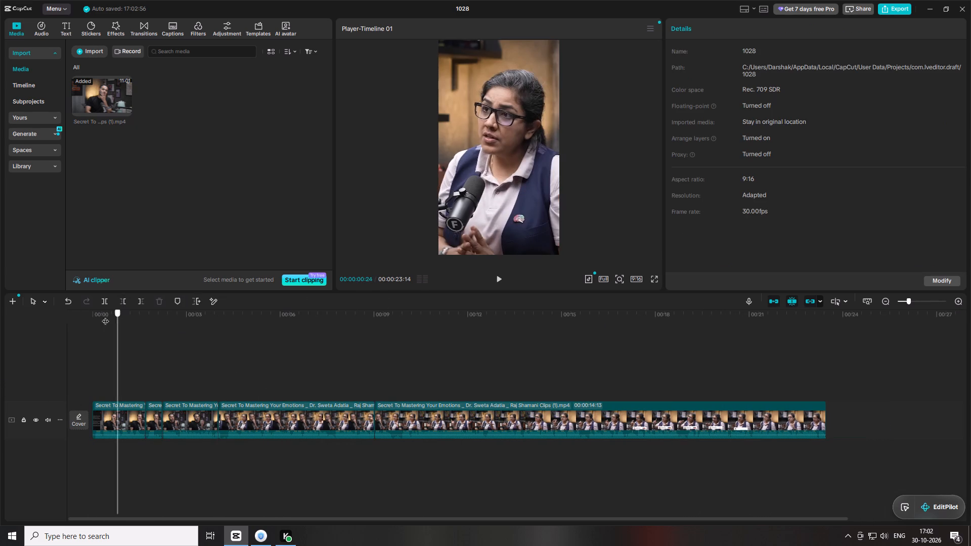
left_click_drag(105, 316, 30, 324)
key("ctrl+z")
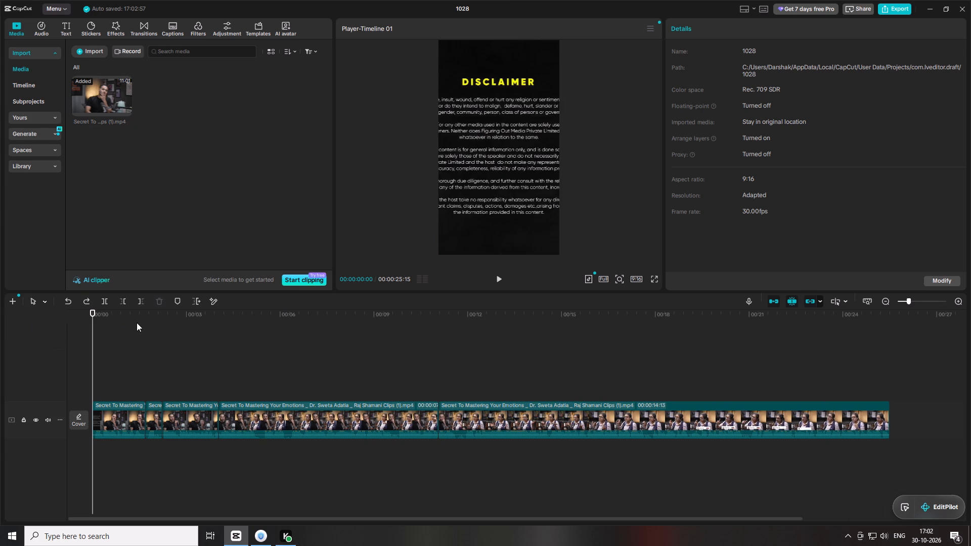
Play from the start and ripple-cut about six frames out of the first guest segment, just before 00:00:05:11.
left_click_drag(140, 316, 42, 315)
key("space")
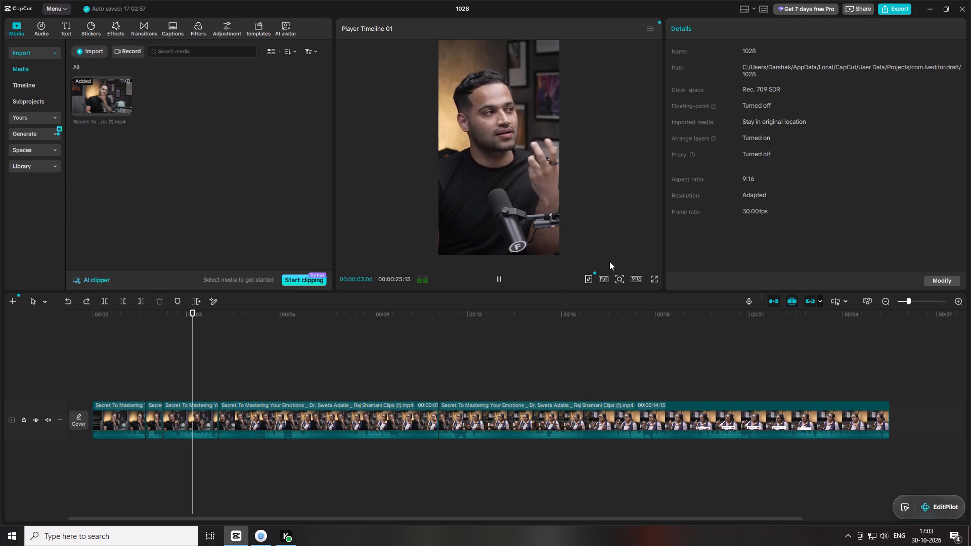
key("space")
key("space")
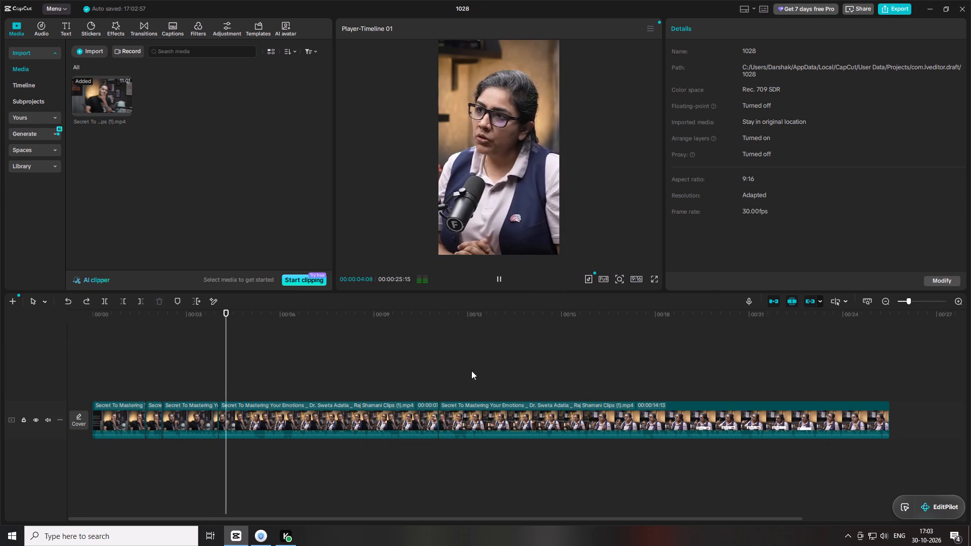
key("space")
left_click_drag(248, 320, 257, 321)
key("ctrl+b")
left_click_drag(257, 321, 260, 321, "ctrl")
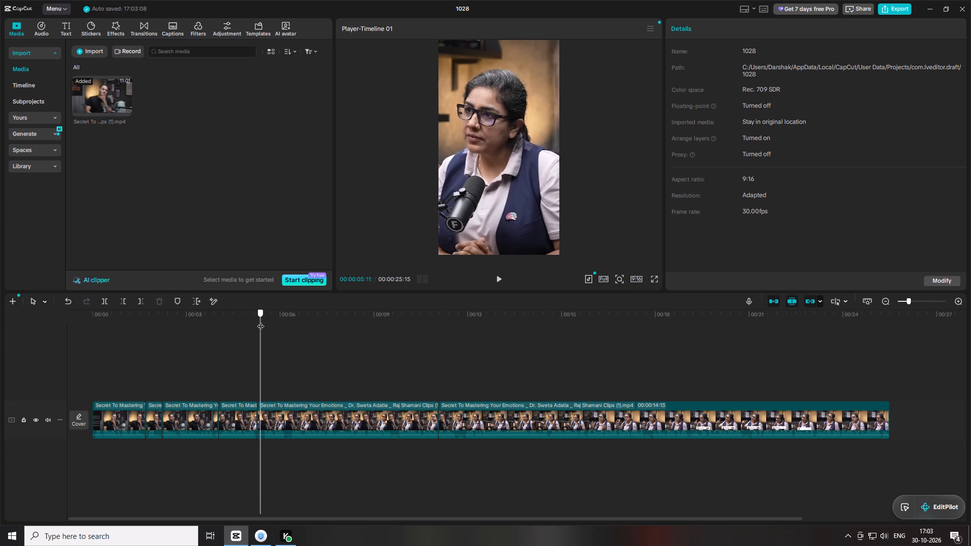
left_click_drag(260, 321, 212, 322, "ctrl")
key("q")
Review the first cut and ripple-cut about five frames out of the guest segment near 00:00:06:01.
key("space")
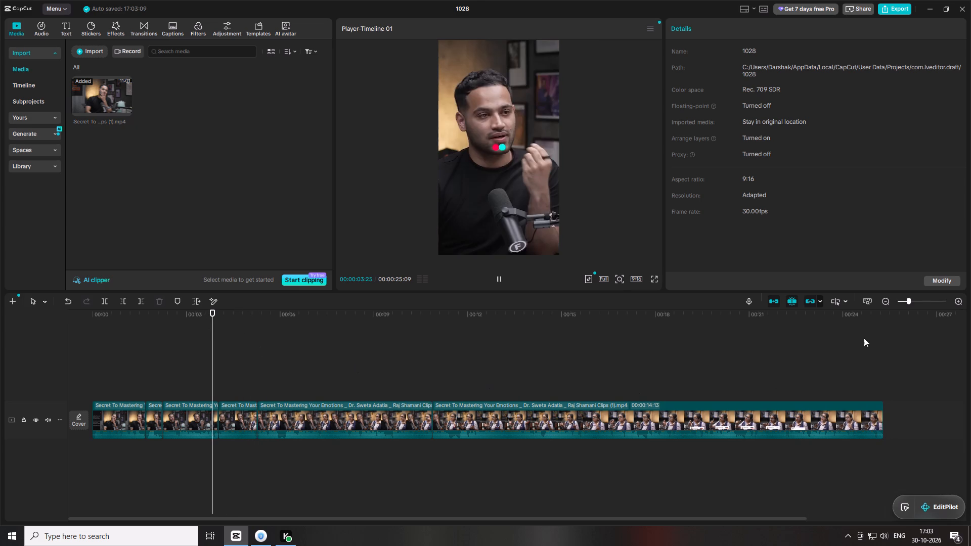
left_click(909, 300)
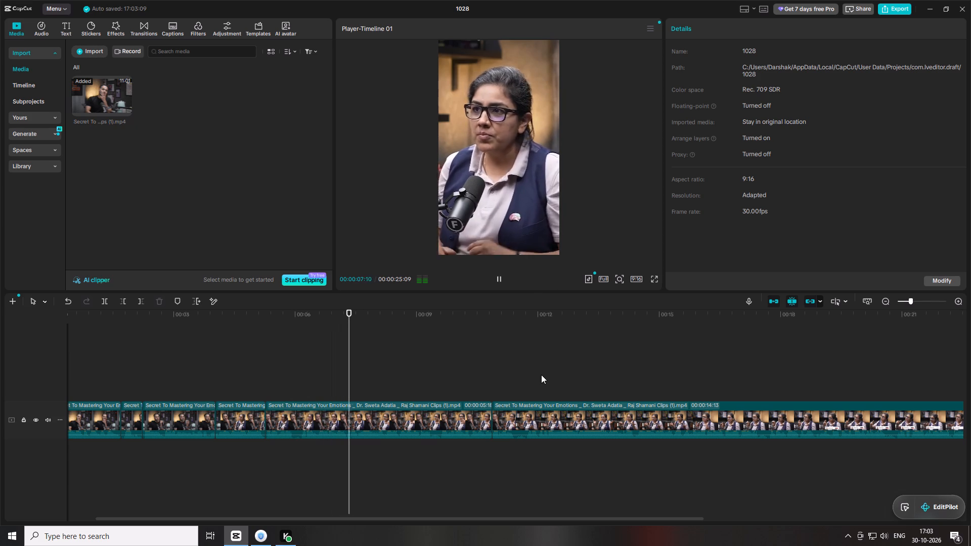
key("space")
key("space")
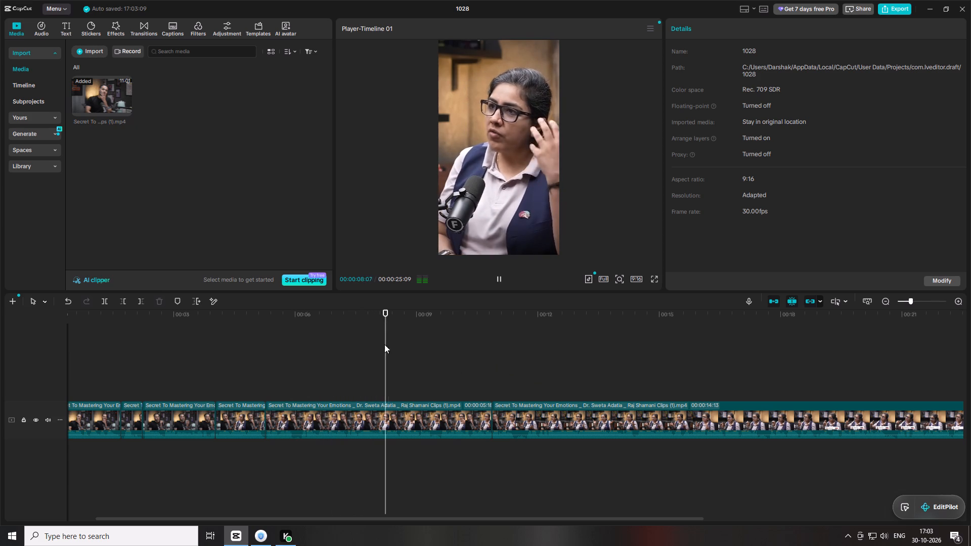
key("space")
left_click_drag(310, 316, 296, 317)
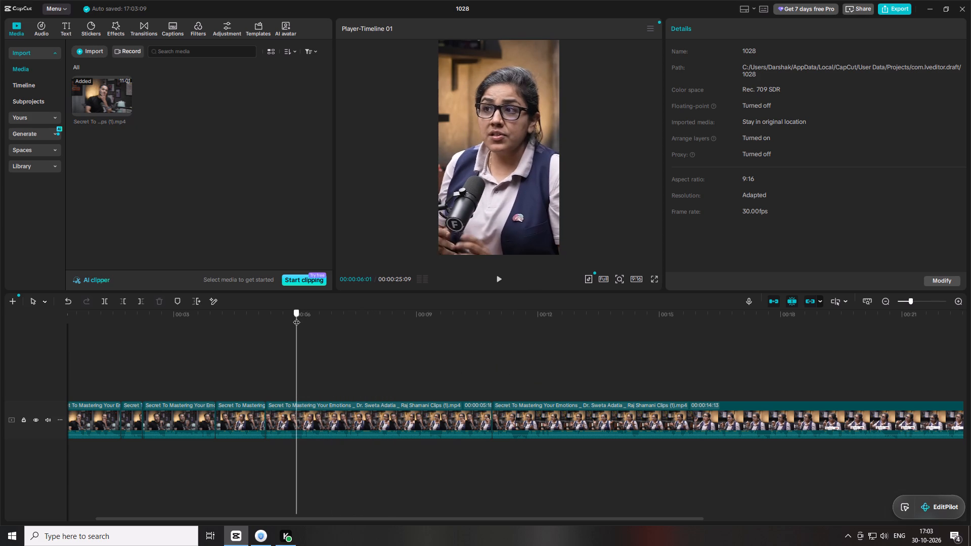
left_click_drag(296, 317, 295, 316)
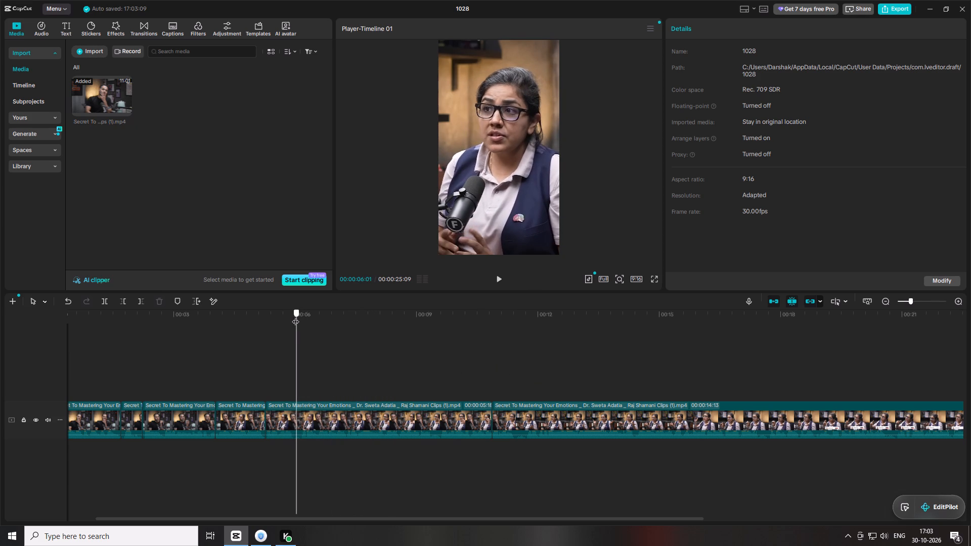
left_click_drag(295, 316, 295, 317)
key("ctrl+b")
key("q")
Play on and ripple-cut about nine frames out of the guest's close-up segment, from about 00:00:11:06 to 00:00:11:15.
key("space")
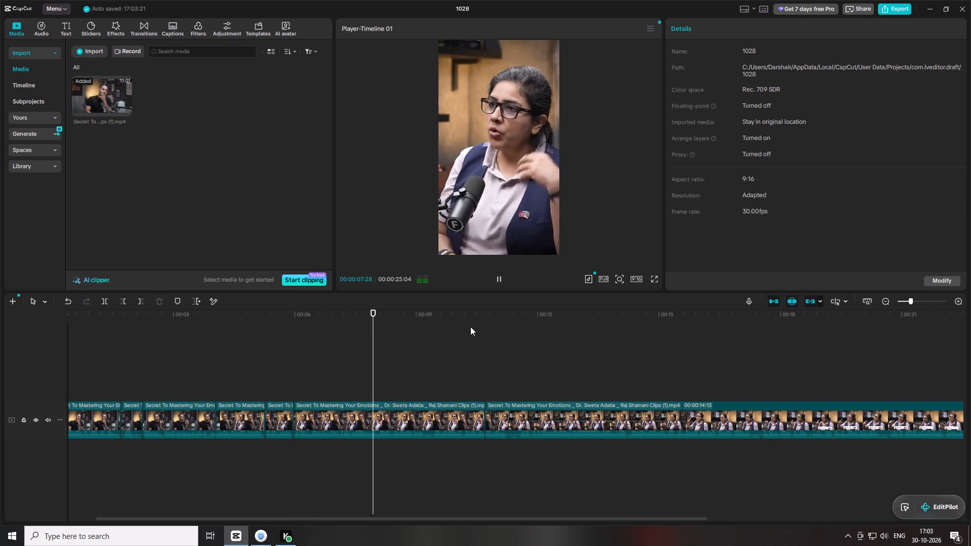
key("space")
key("space")
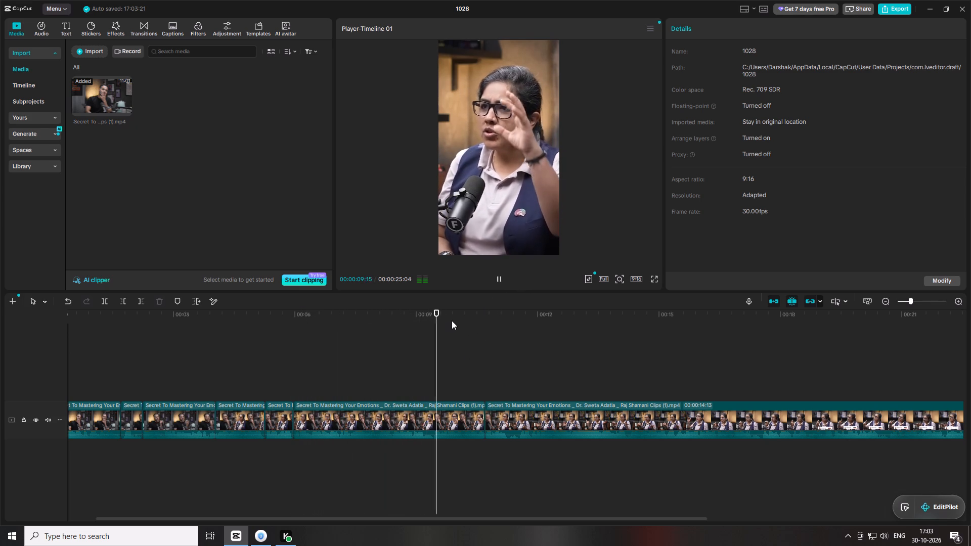
key("space")
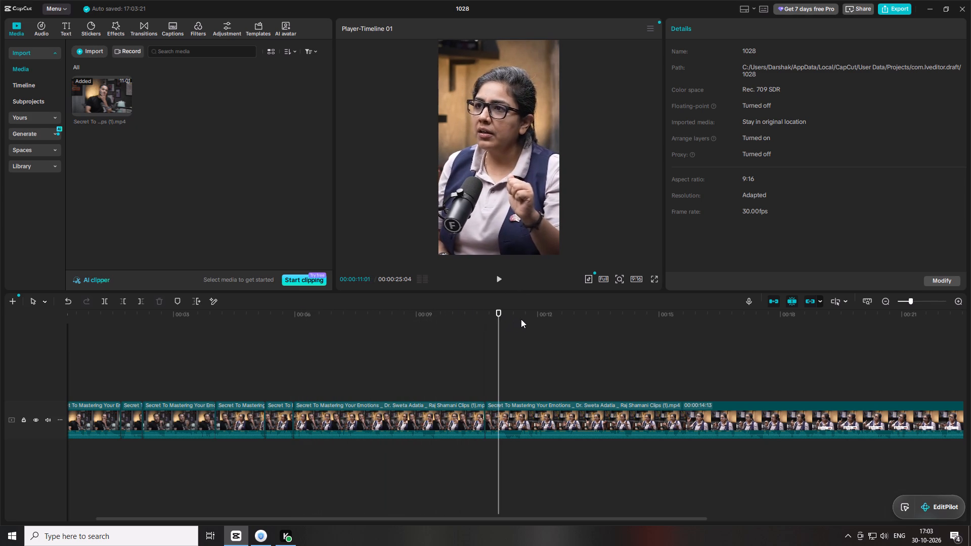
key("space")
key("space")
key("space")
left_click(508, 317)
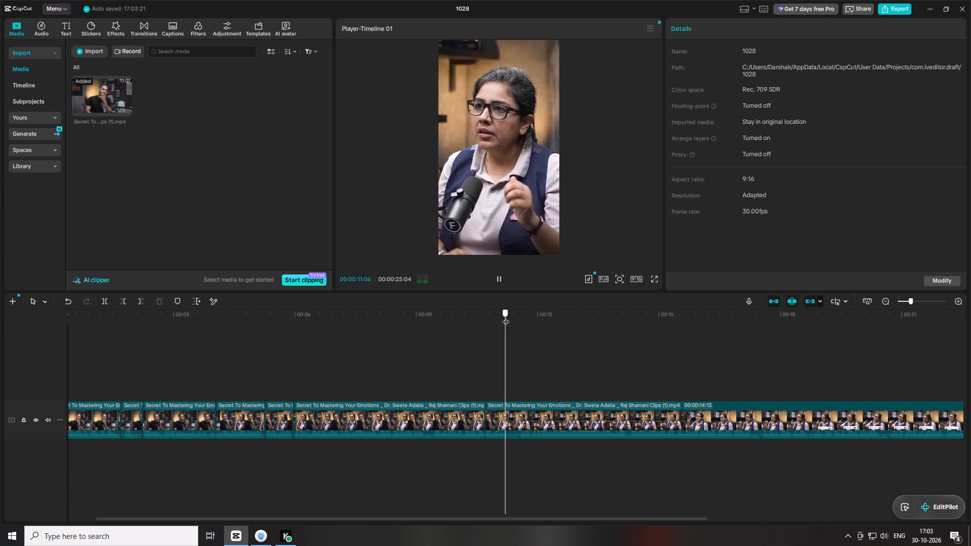
key("ctrl+b")
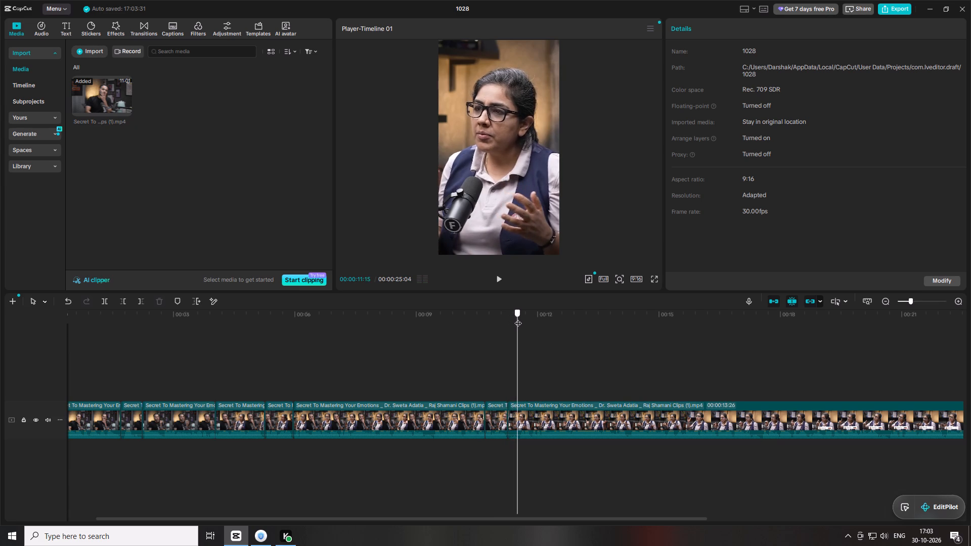
key("q")
Play past the latest cut and split the guest's close-up segment at about 00:00:12:26.
key("space")
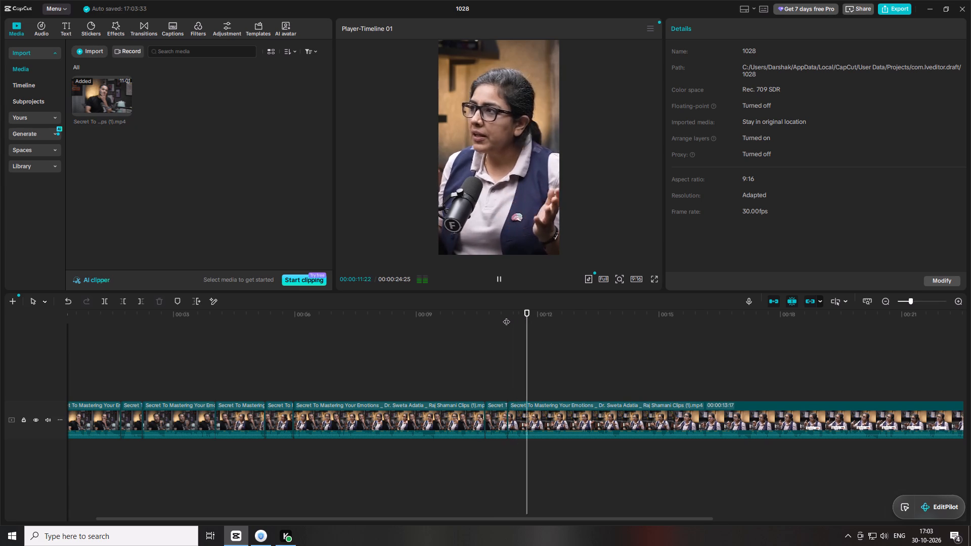
key("space")
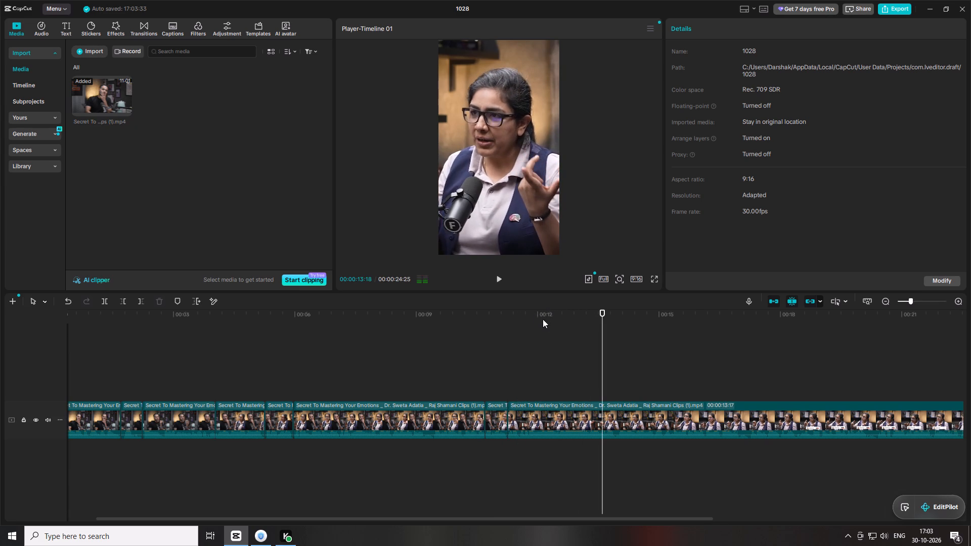
left_click(543, 314)
key("space")
key("space")
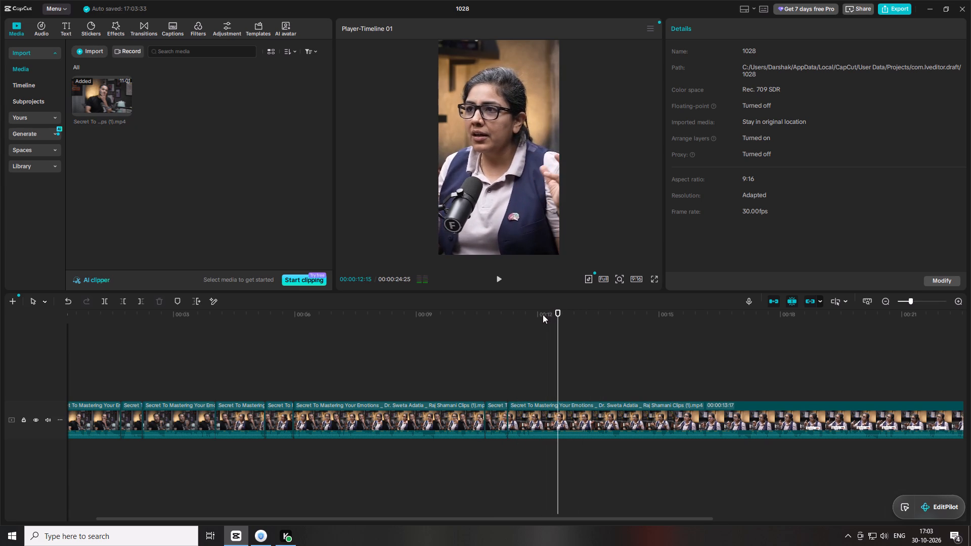
key("space")
key("space")
key("space")
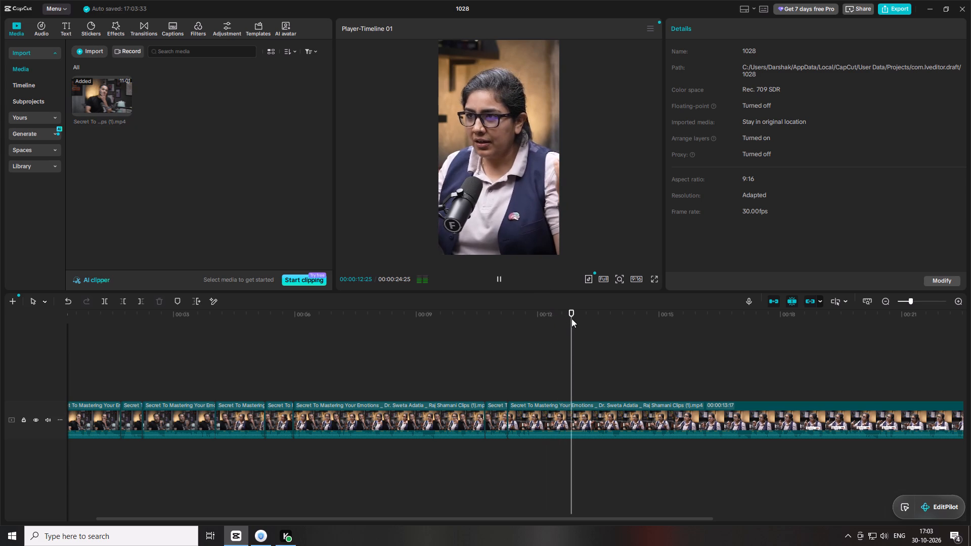
key("space")
key("ctrl+b")
Find where the guest's speech resumes and ripple-trim the start of the last segment up to 00:00:13:08.
left_click_drag(575, 320, 586, 322)
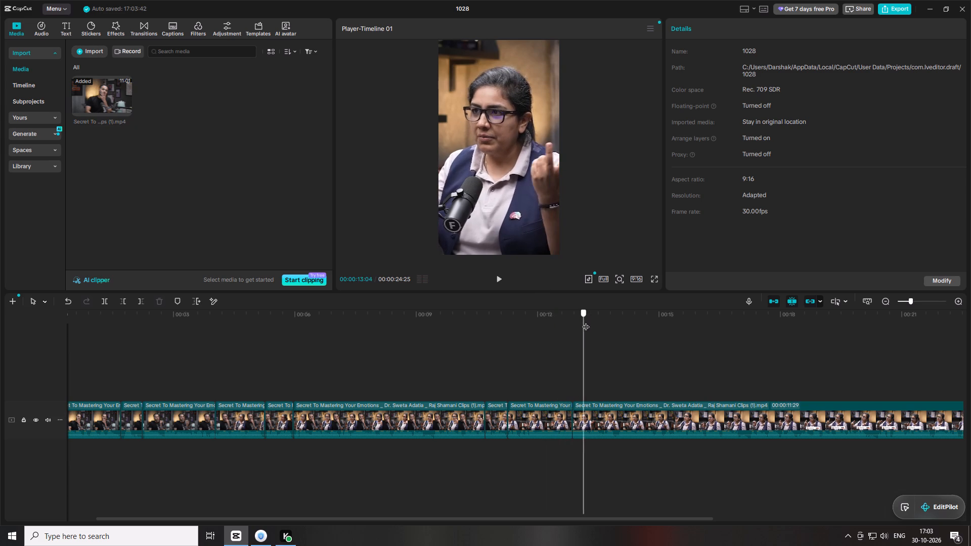
left_click_drag(586, 322, 587, 322)
key("space")
left_click_drag(588, 323, 598, 325)
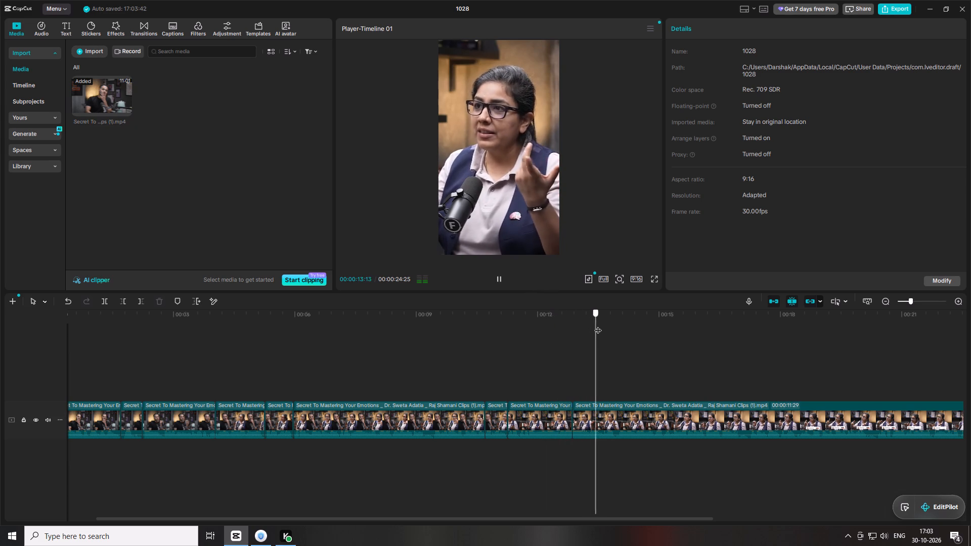
left_click_drag(598, 325, 603, 326)
key("space")
key("space")
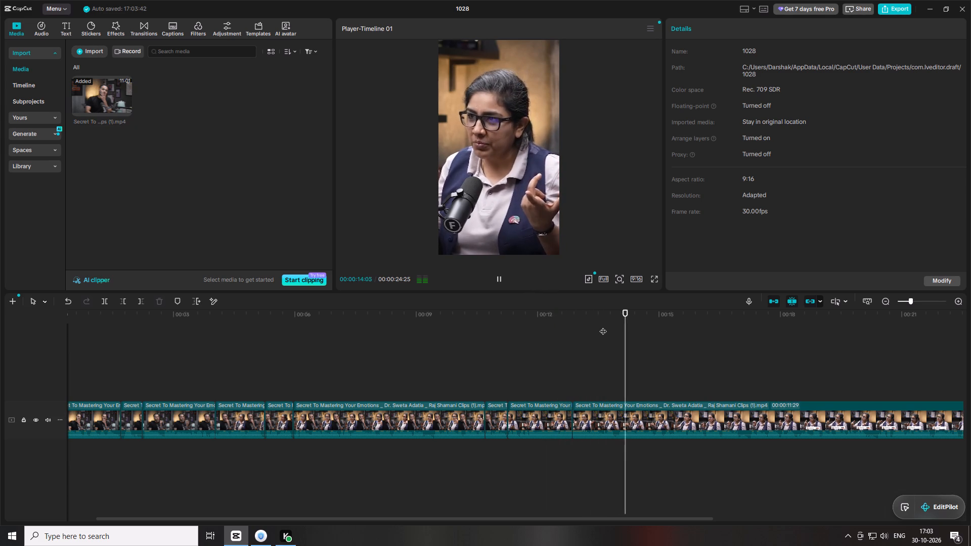
left_click_drag(603, 326, 598, 326)
left_click_drag(598, 326, 589, 324)
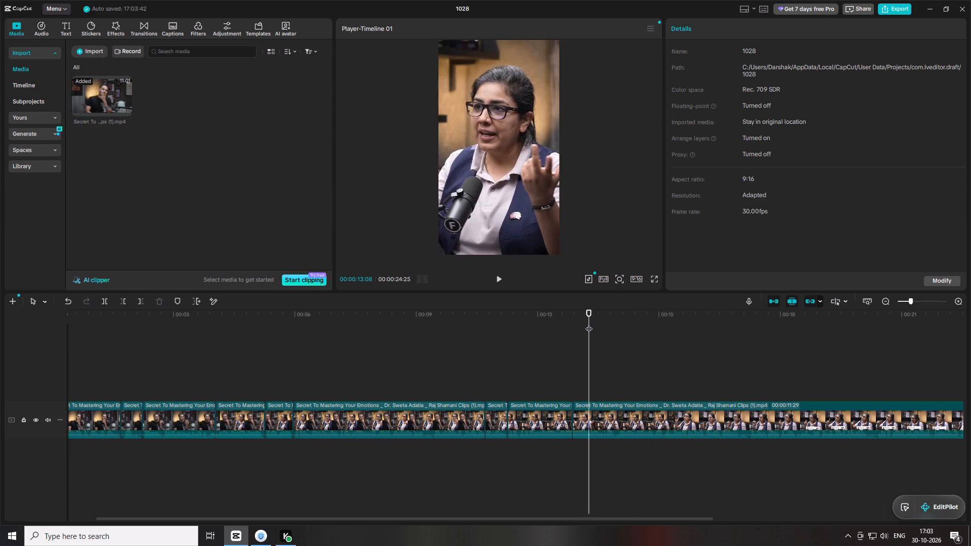
key("space")
left_click(589, 324)
key("q")
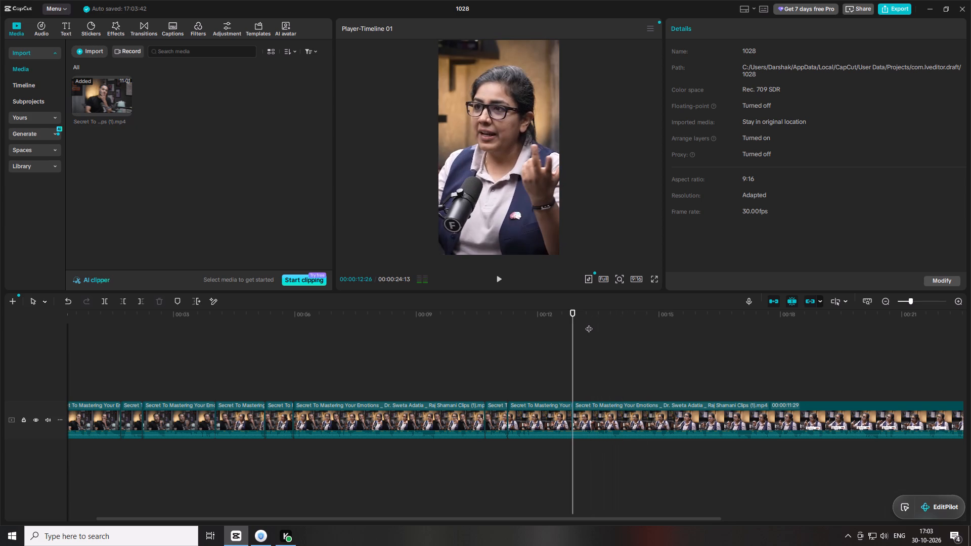
Play from before the latest cut towards the end of the timeline to review the remaining guest footage.
left_click_drag(572, 322, 534, 326)
left_click(507, 327)
key("space")
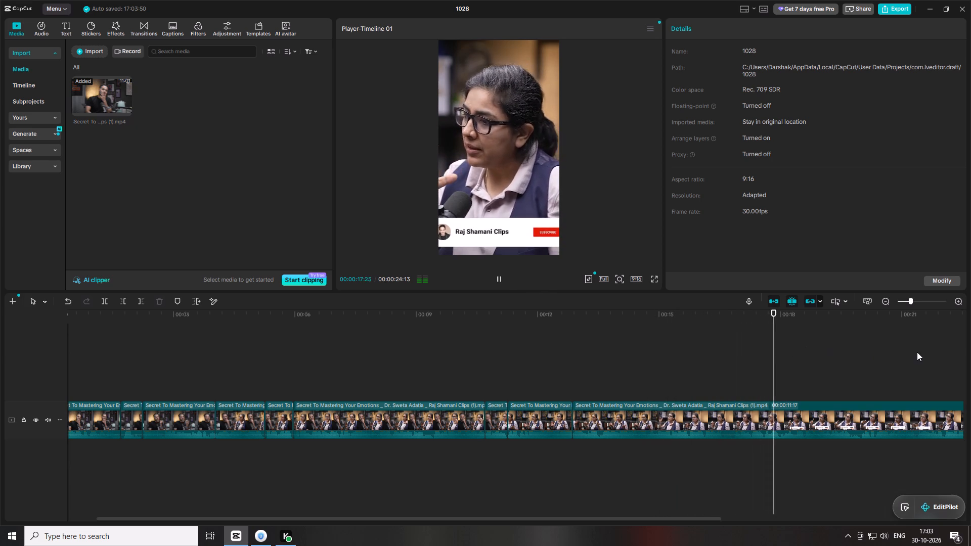
left_click_drag(455, 516, 504, 519)
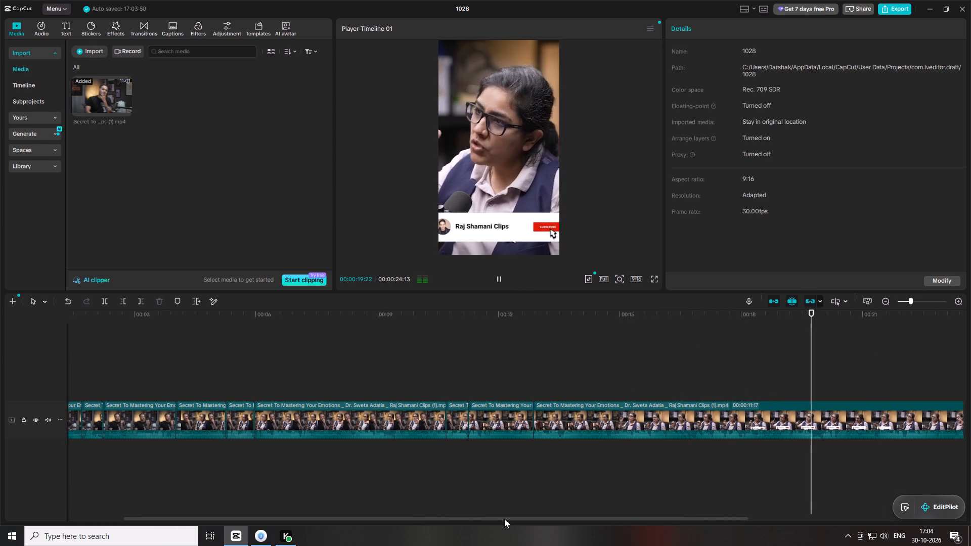
left_click_drag(504, 519, 671, 506)
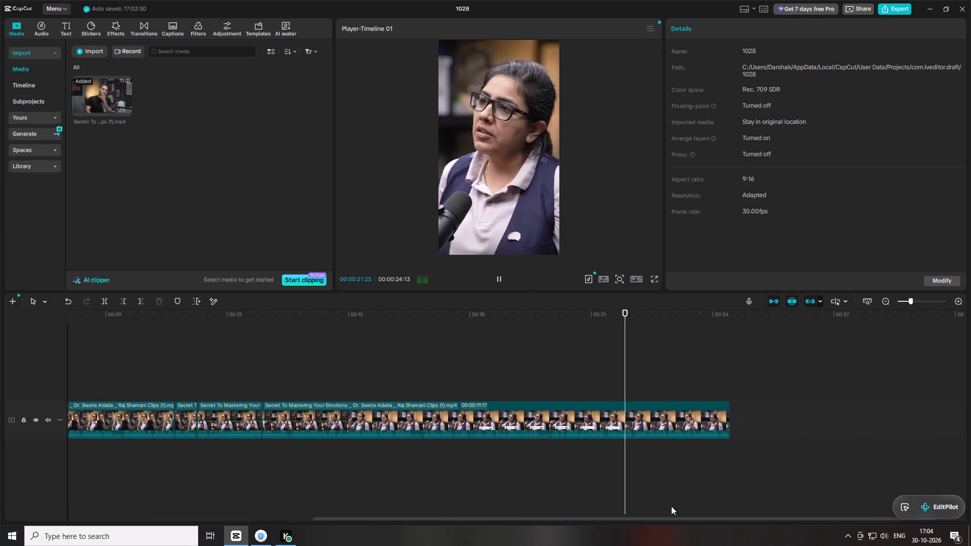
left_click_drag(671, 506, 673, 506)
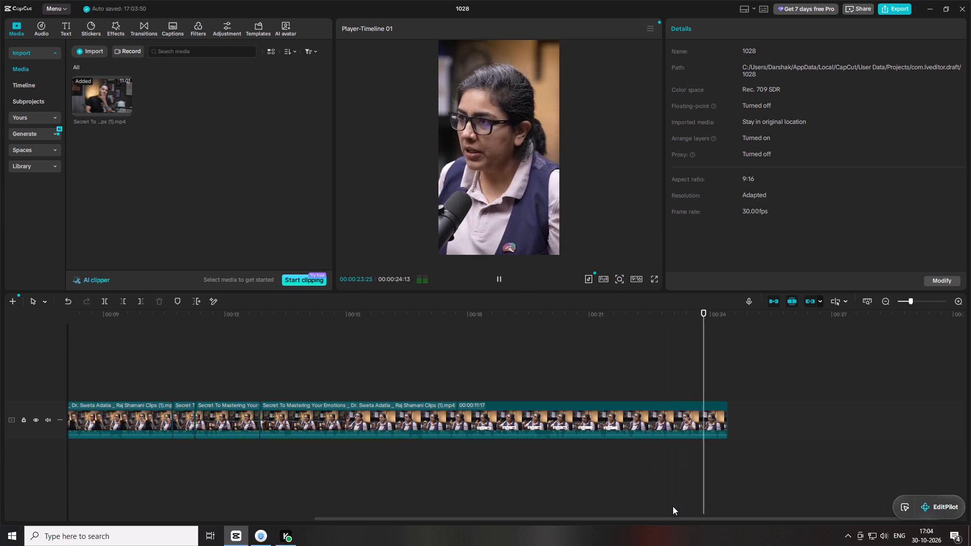
Find where the guest's speech ends, ripple-trim the last segment's end at about 00:00:24:06, and play back the ending.
left_click_drag(673, 506, 118, 475)
left_click_drag(782, 311, 782, 311)
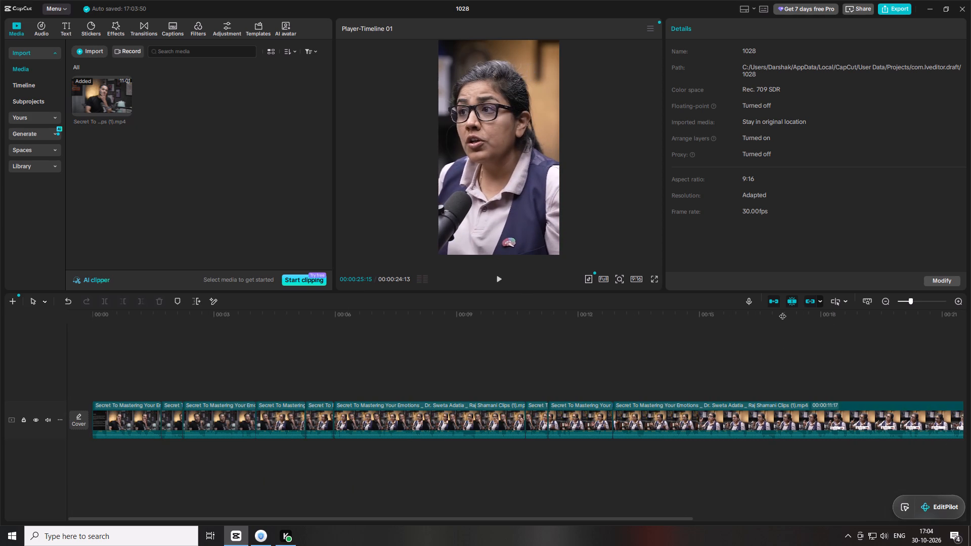
left_click_drag(782, 311, 775, 364)
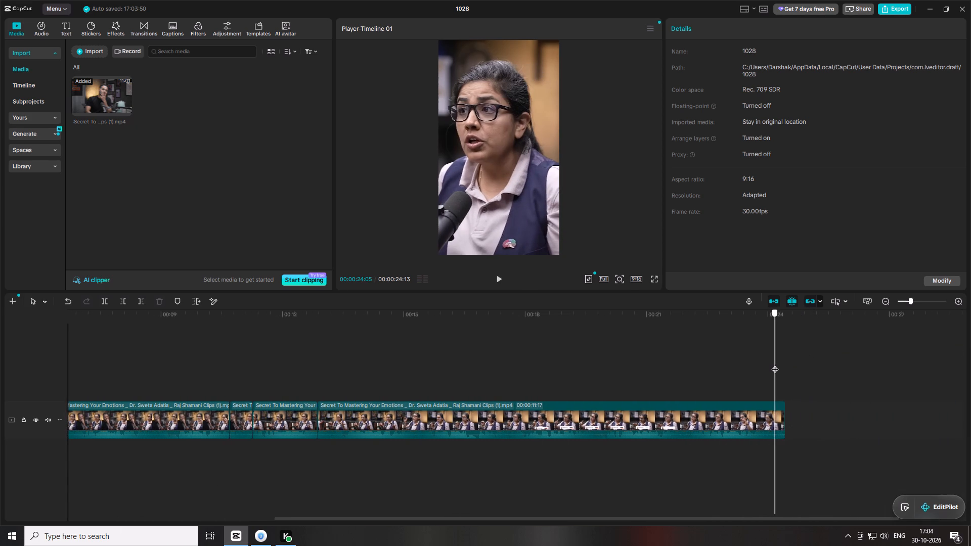
left_click_drag(775, 364, 773, 364)
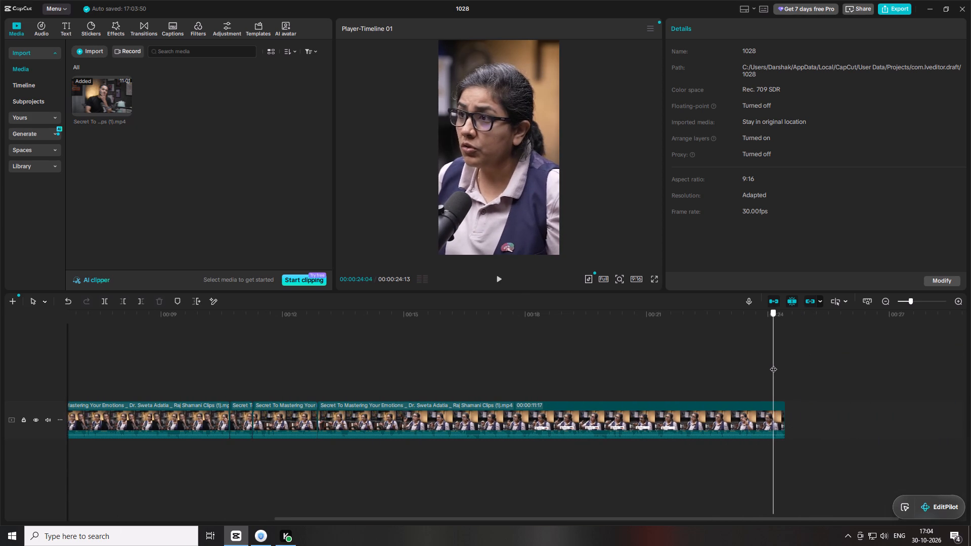
left_click_drag(773, 364, 776, 364)
key("w")
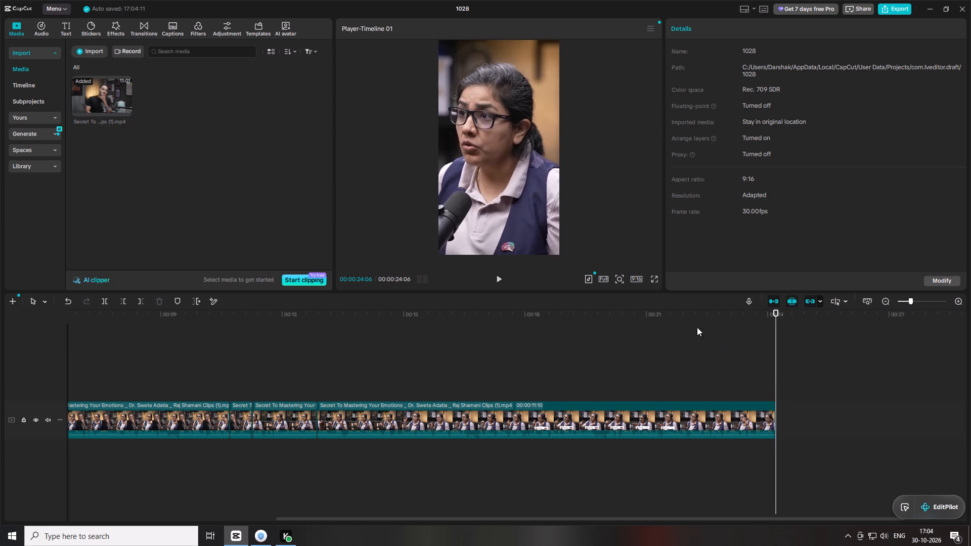
left_click(685, 316)
key("space")
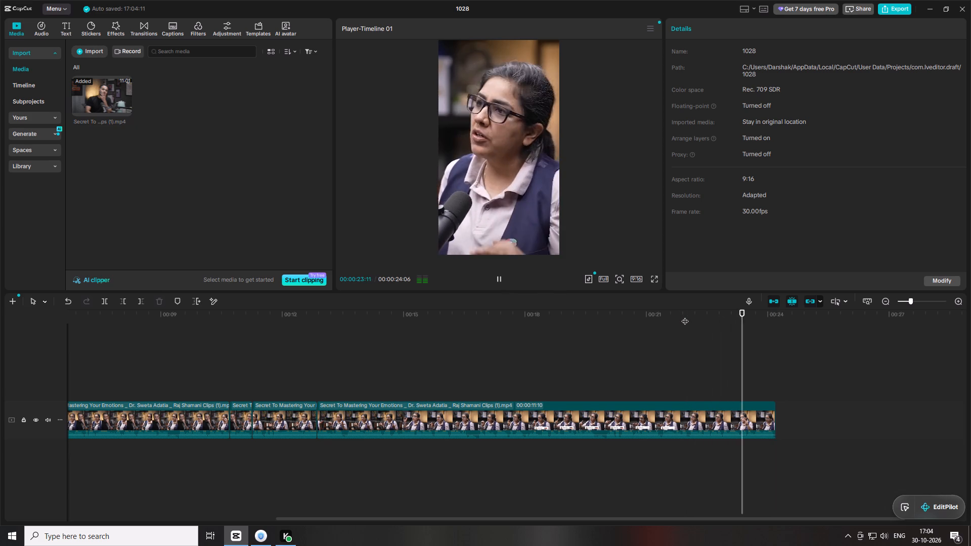
Play the edit from the start of the timeline to review the opening host and guest shots.
left_click_drag(655, 317, 456, 328)
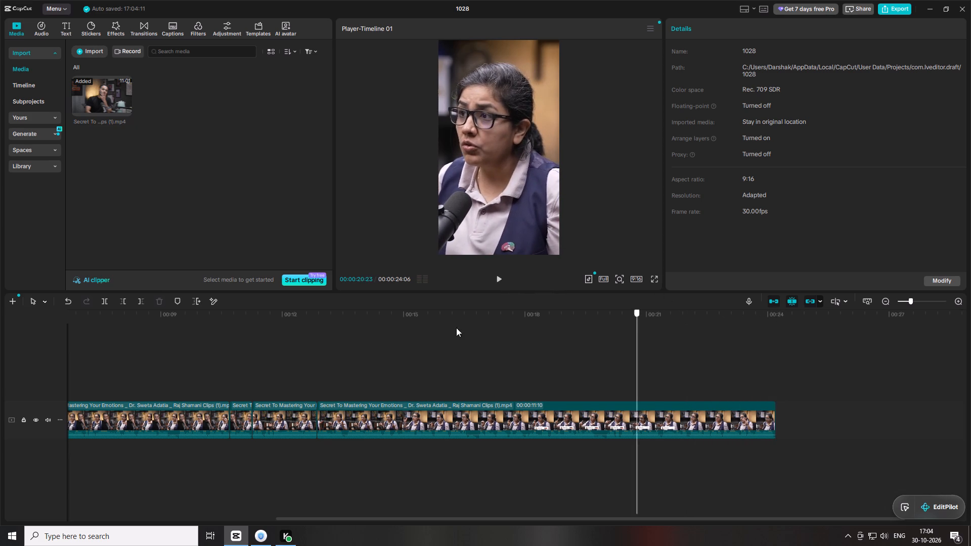
left_click_drag(456, 328, 0, 387)
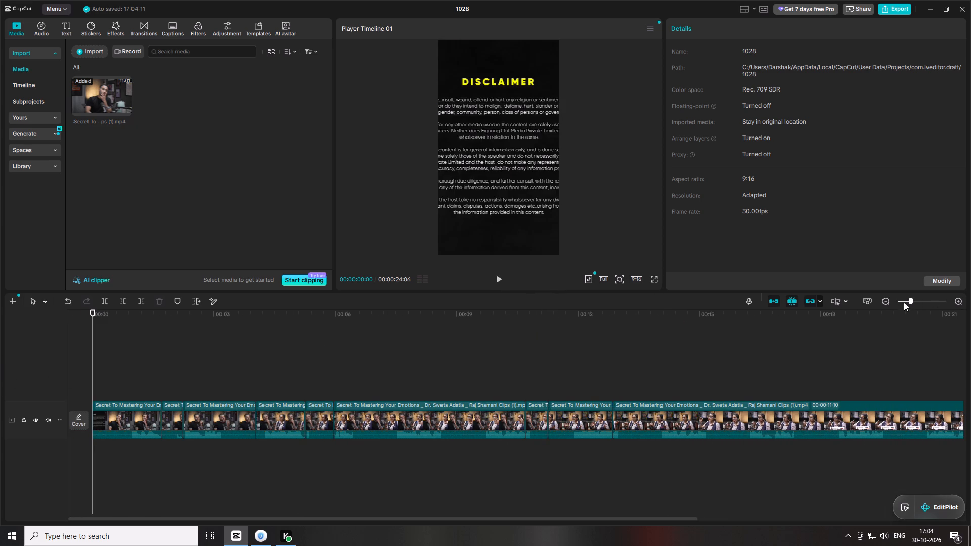
key("space")
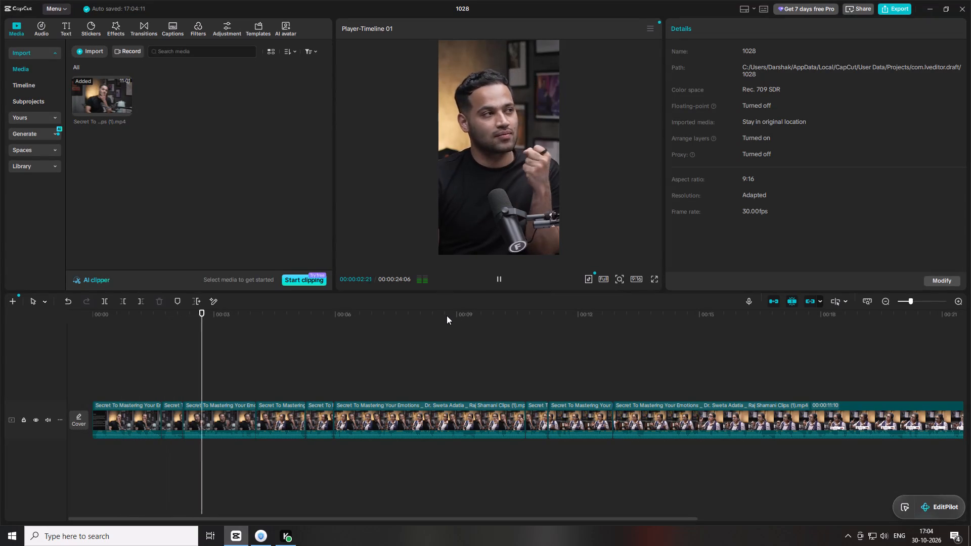
key("space")
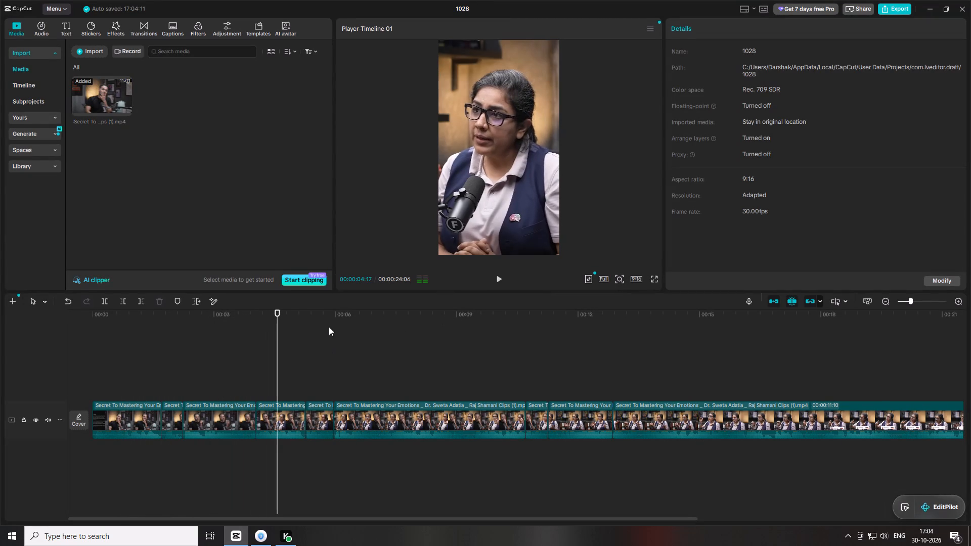
left_click_drag(253, 319, 0, 303)
key("space")
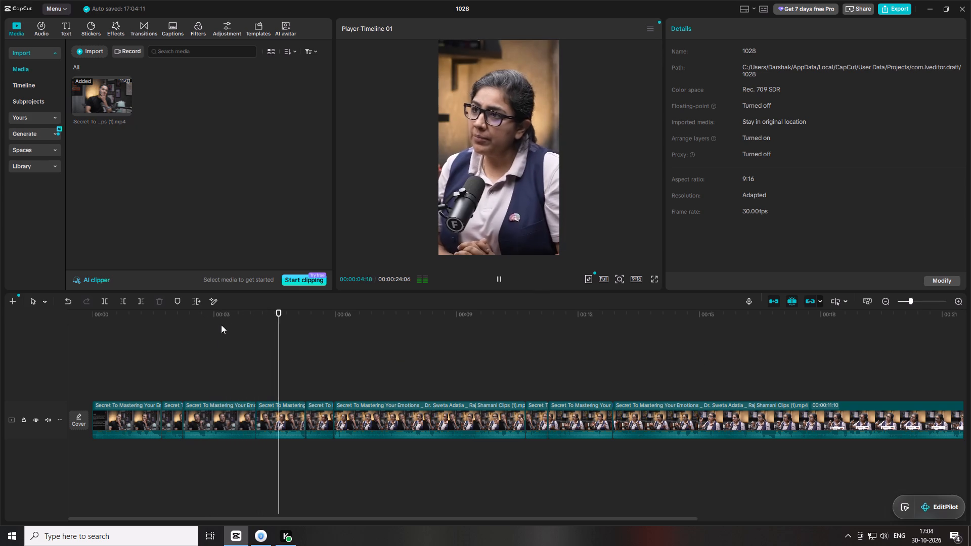
key("space")
left_click_drag(212, 319, 0, 323)
Set the preview playback quality to Low quality.
left_click(602, 280)
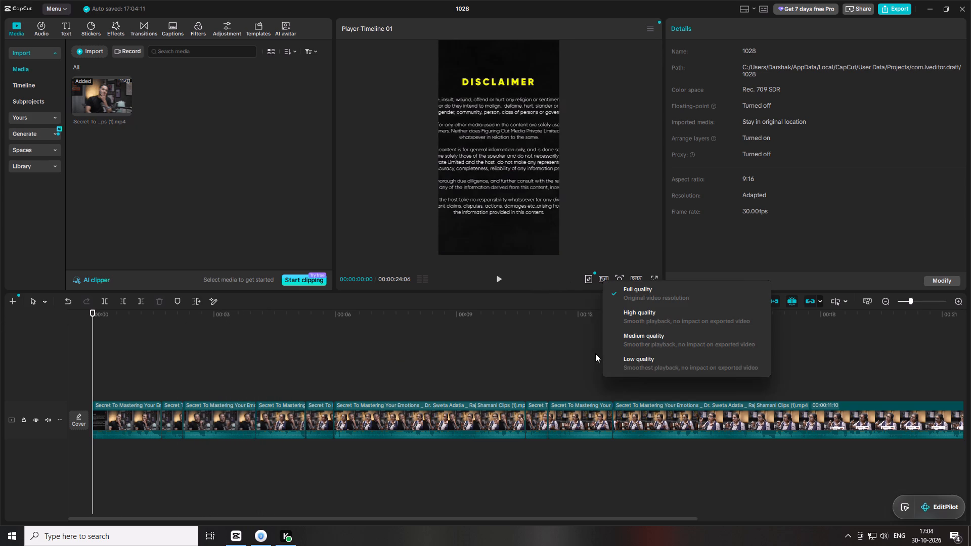
left_click(627, 361)
Replay the first second of the timeline from the start to hear the opening words.
left_click_drag(112, 320, 7, 318)
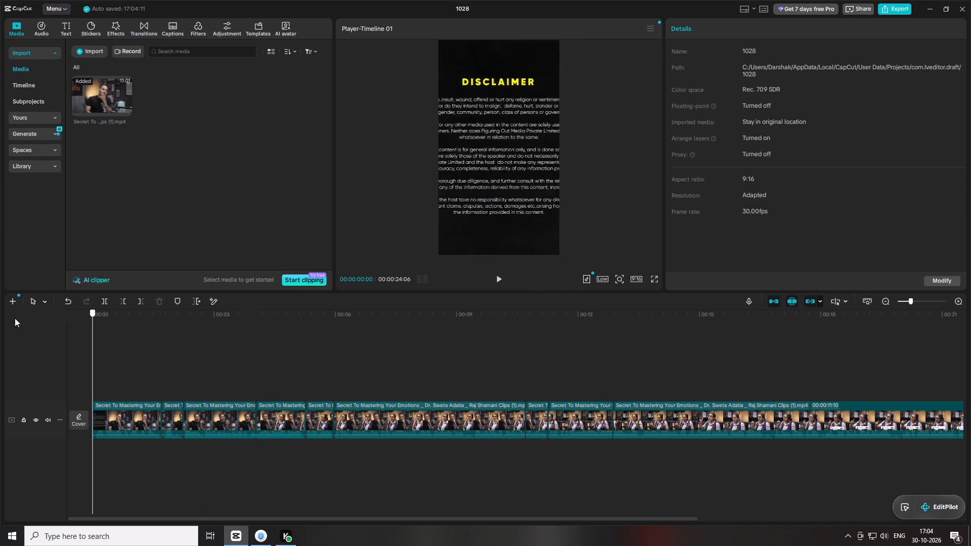
key("space")
key("space")
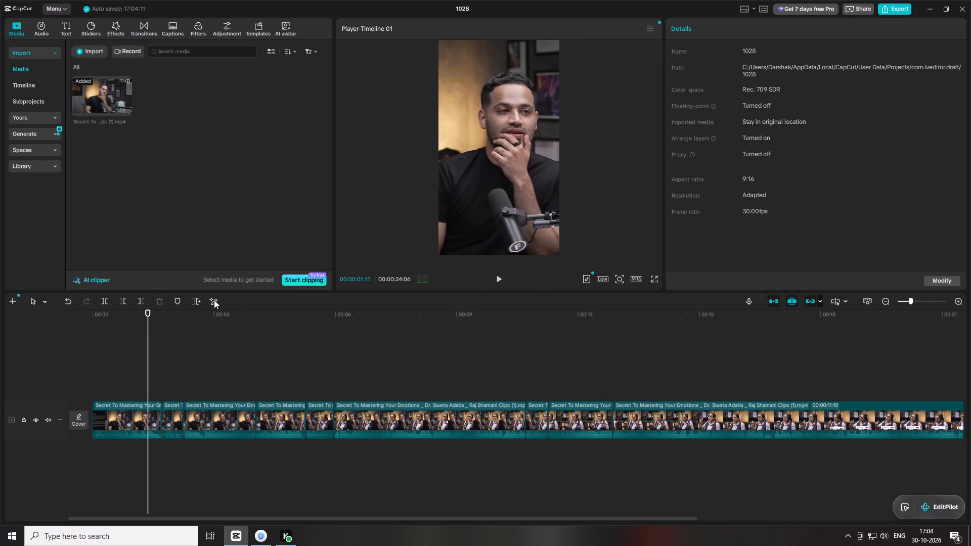
left_click_drag(137, 313, 0, 320)
key("space")
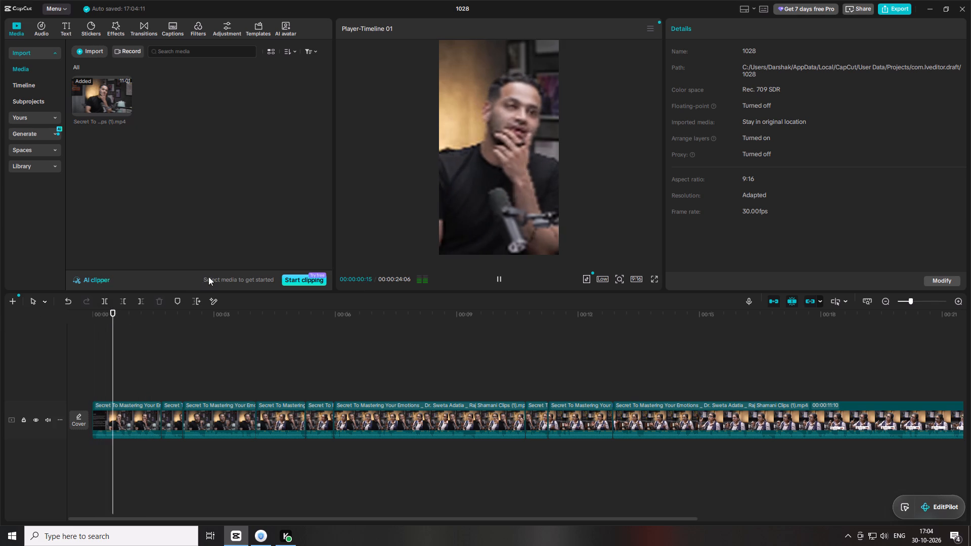
key("space")
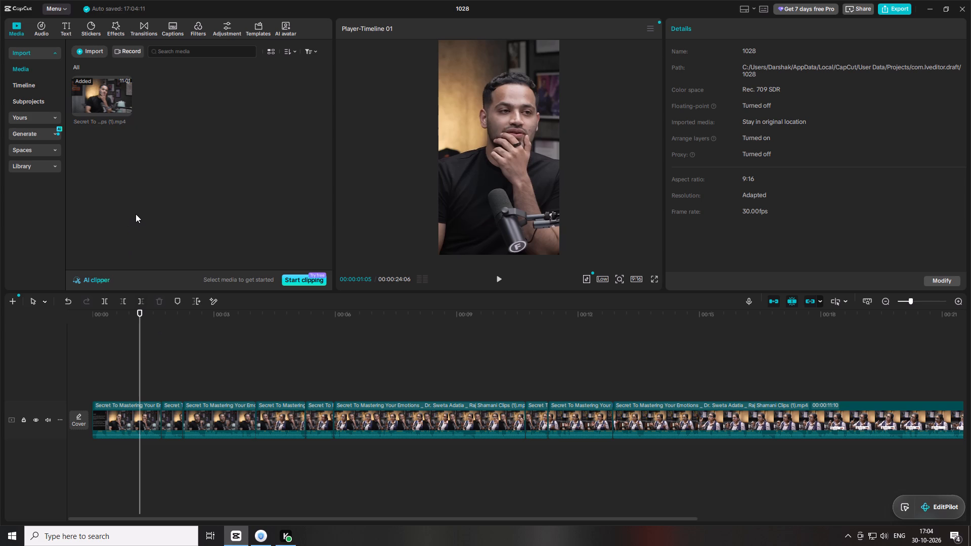
left_click(209, 177)
Ripple-trim the roughly three disclaimer frames off the start of the first segment and play back the new opening.
left_click_drag(140, 308, 8, 323)
left_click_drag(116, 316, 10, 316)
left_click(64, 29)
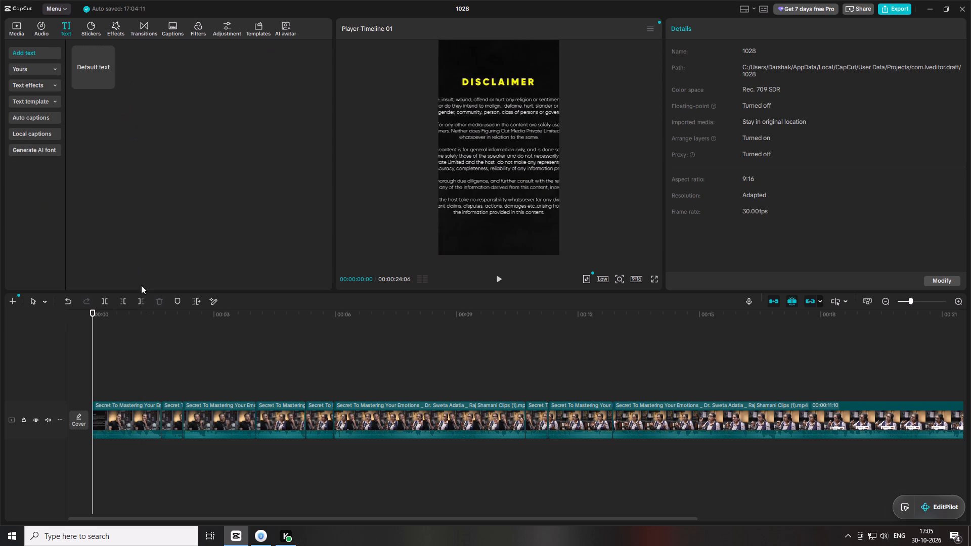
left_click(92, 316)
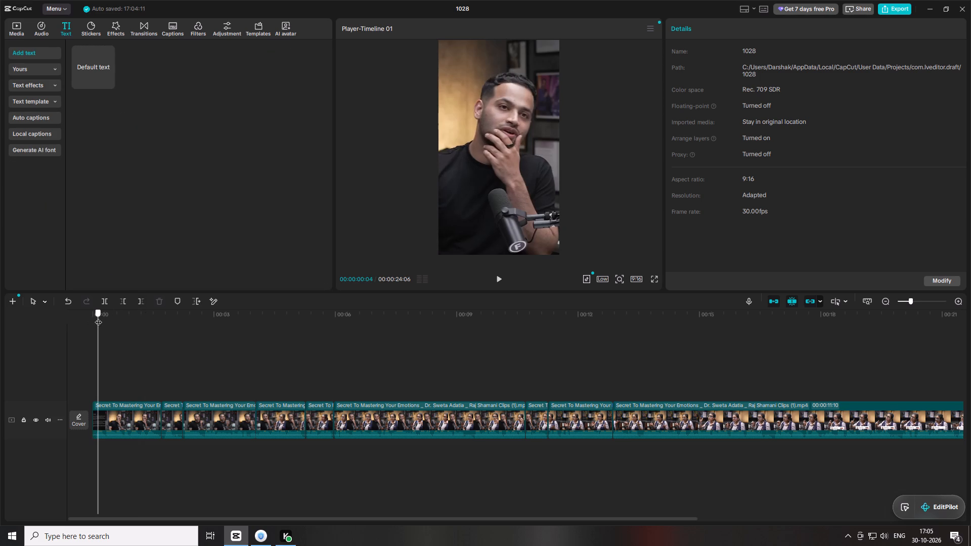
key("q")
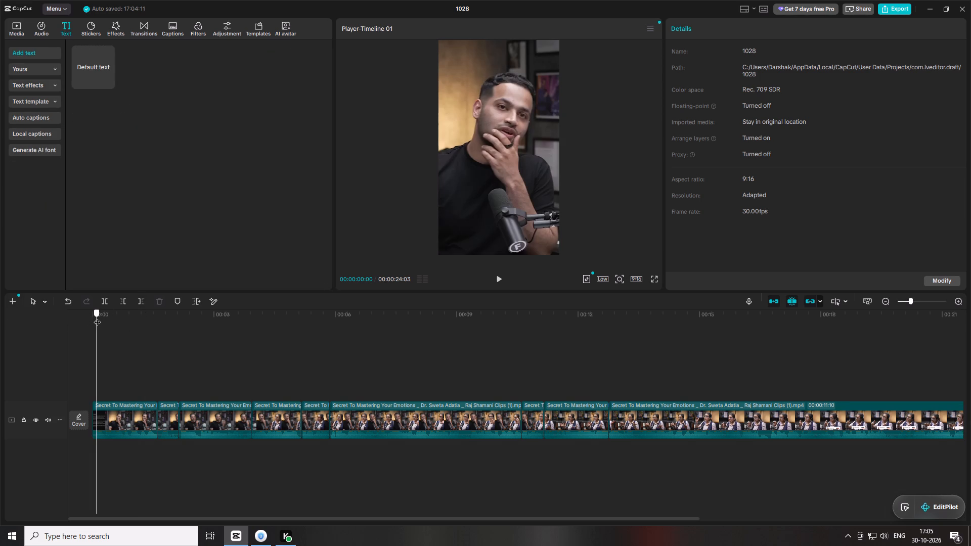
key("space")
key("space")
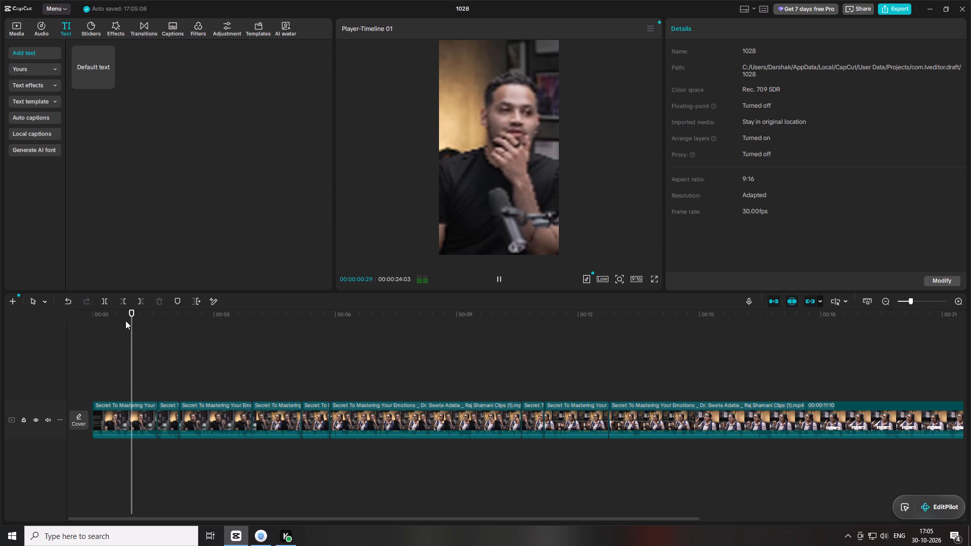
left_click_drag(125, 317, 0, 305)
Add a default text clip above the video at the start of the timeline and change its wording to KOI.
left_click_drag(95, 65, 93, 397)
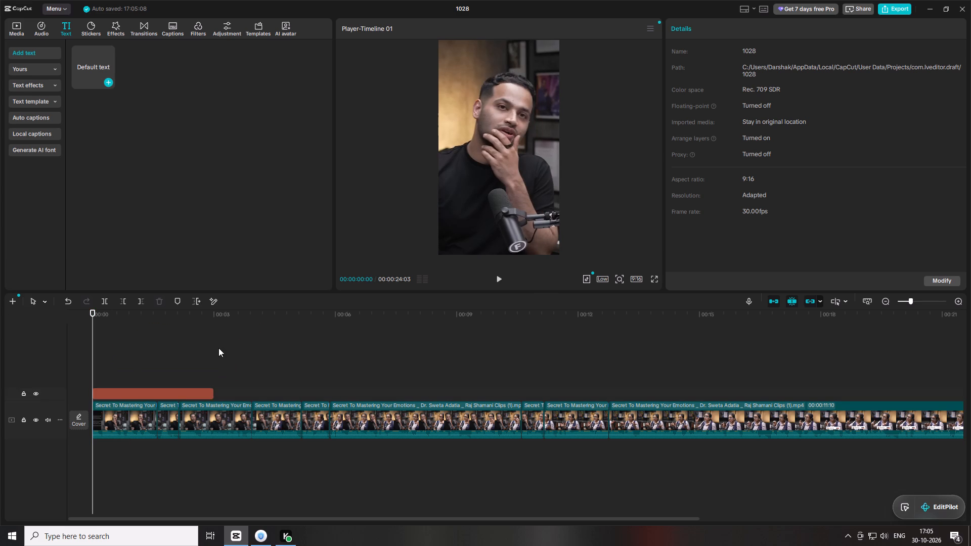
left_click(908, 303)
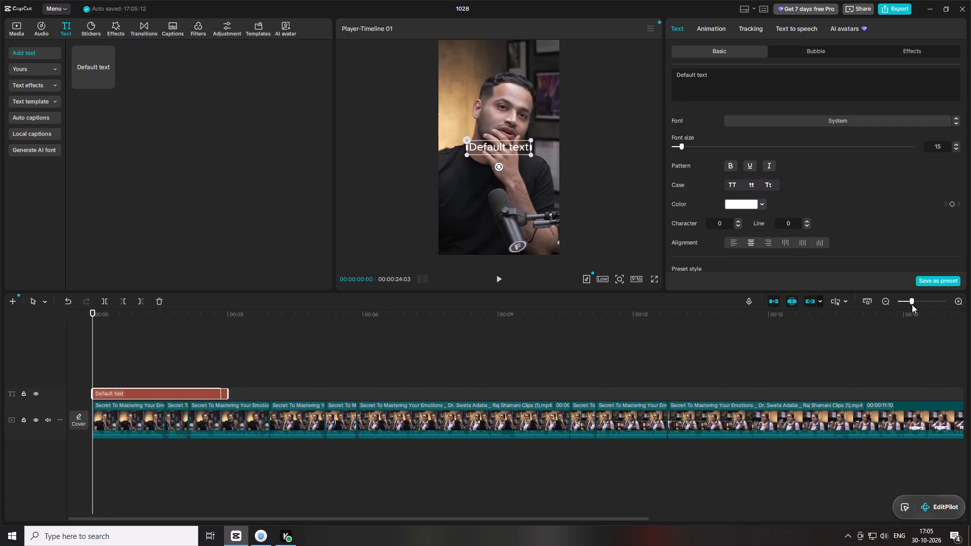
left_click_drag(762, 78, 478, 51)
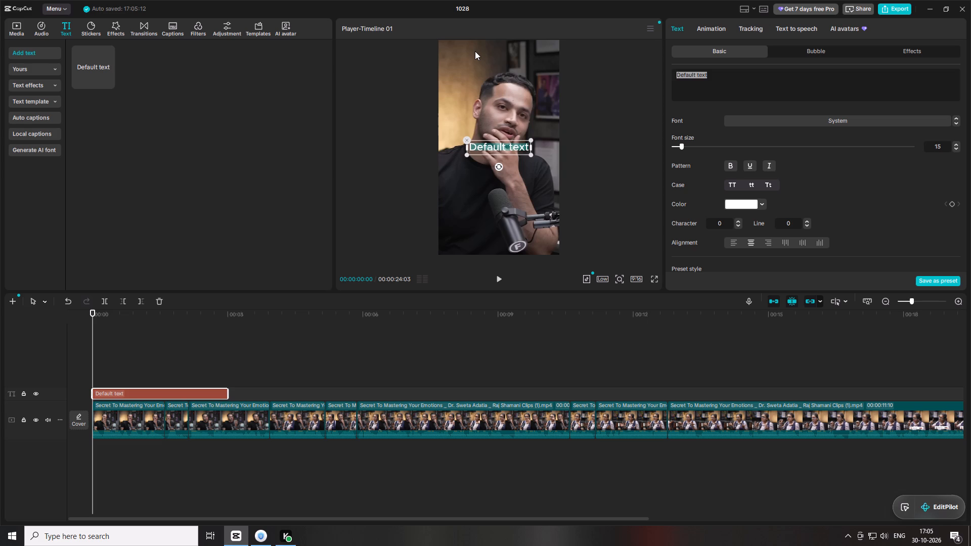
type("KOI")
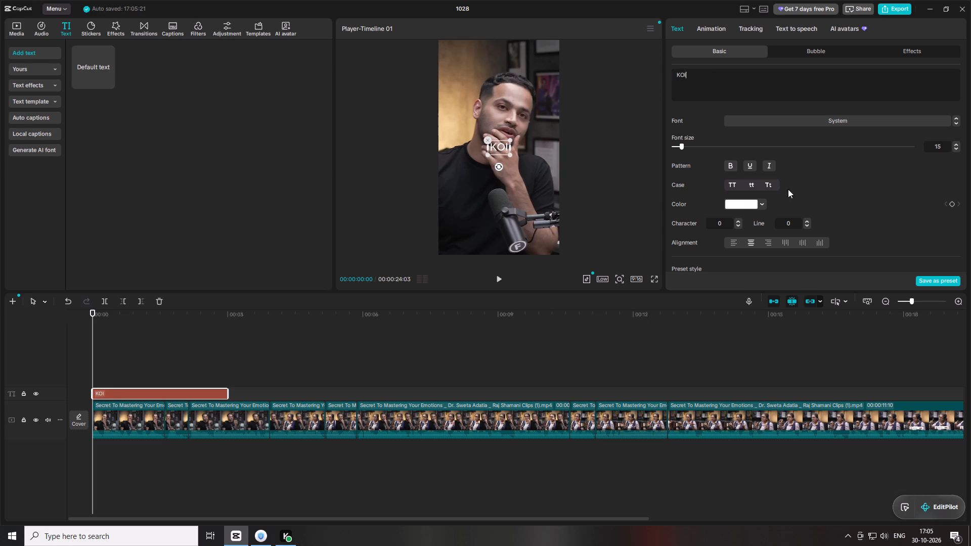
Search the fonts for "modern" and apply ZY Modern to the KOI text.
left_click(760, 201)
left_click(840, 198)
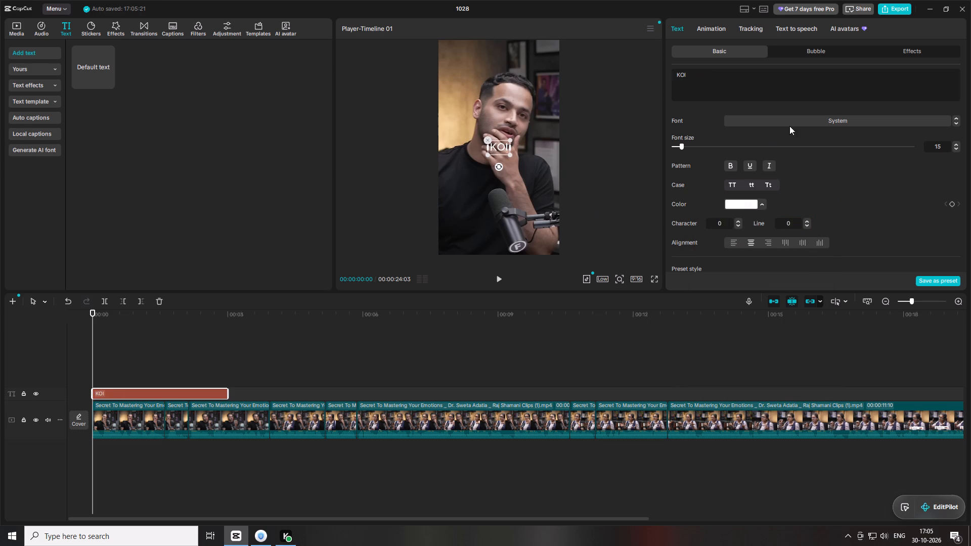
left_click(796, 121)
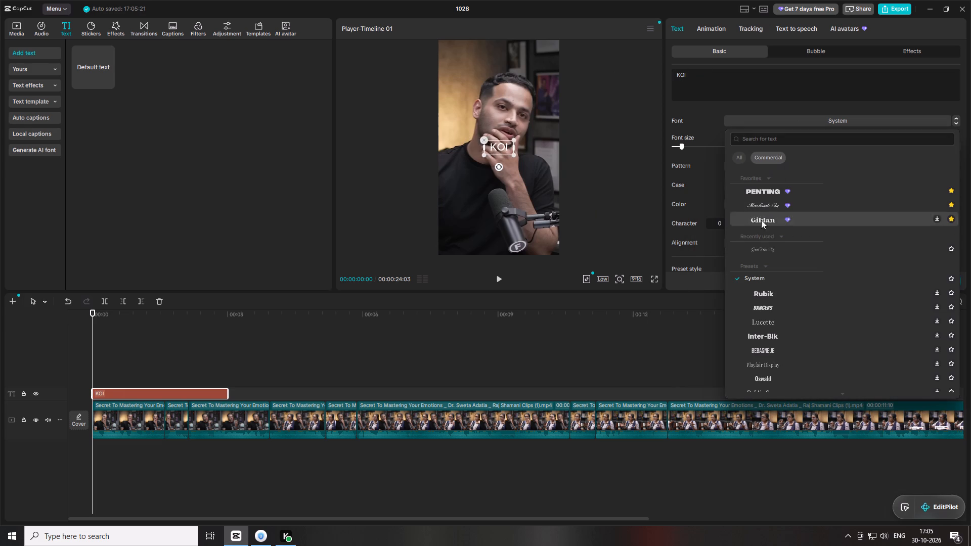
left_click(777, 140)
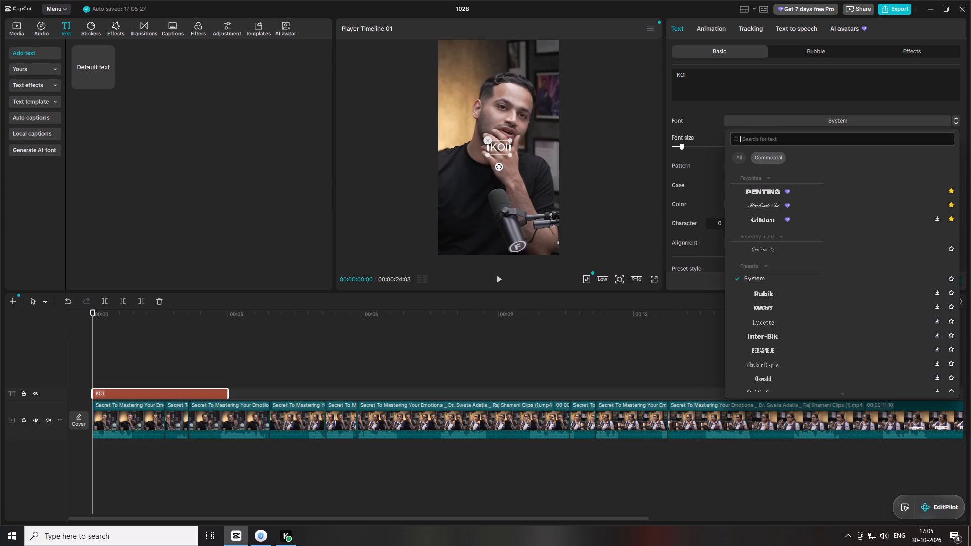
type("modern")
key("Return")
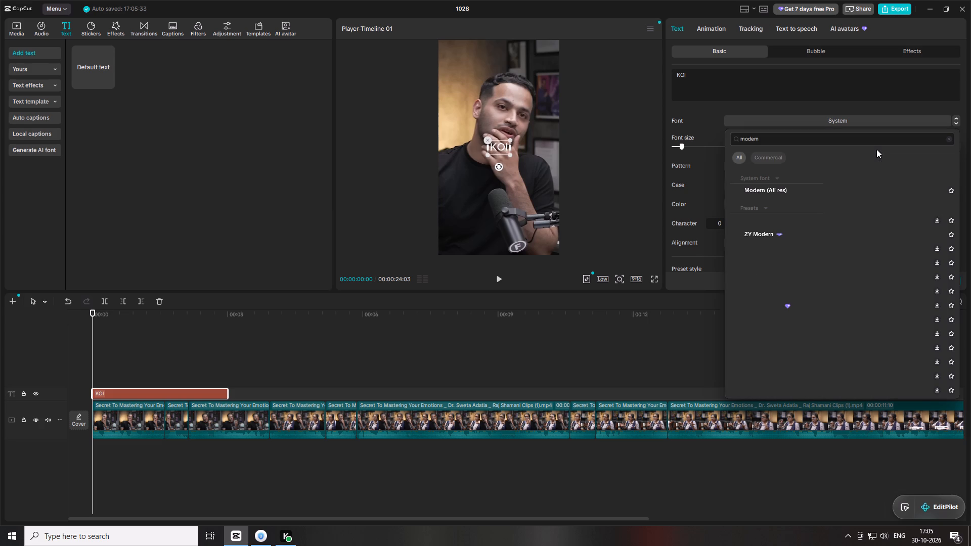
left_click(938, 234)
Mark the ZY Modern font as a favourite in the font list.
left_click(811, 118)
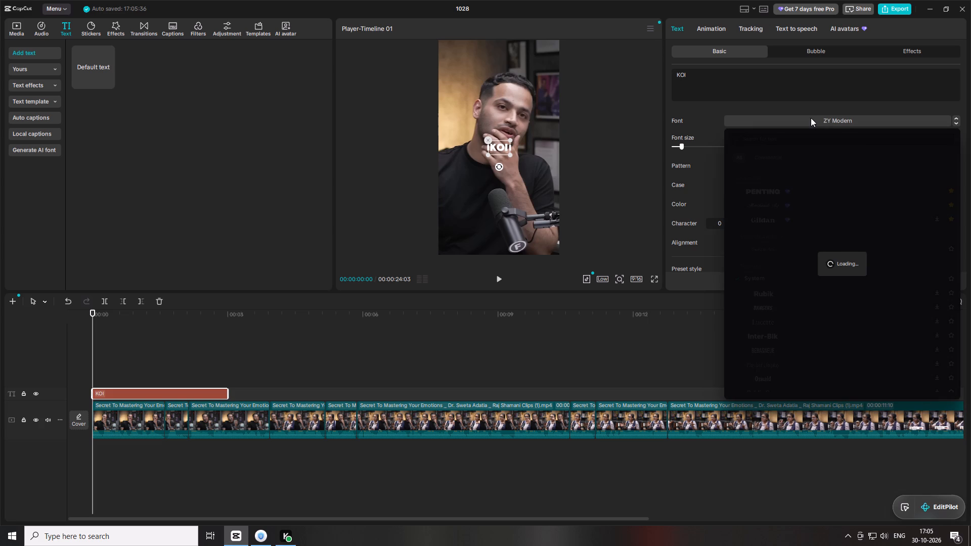
left_click(952, 385)
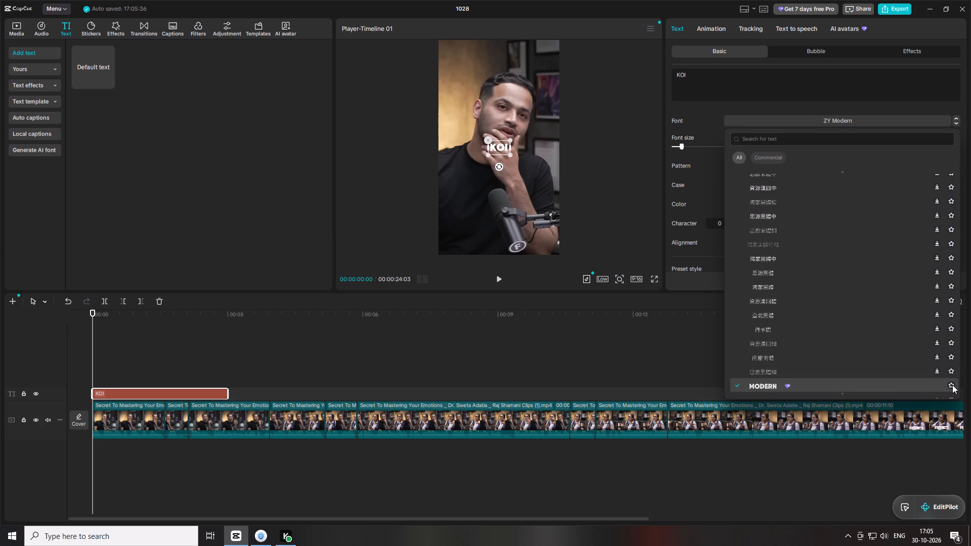
left_click(792, 113)
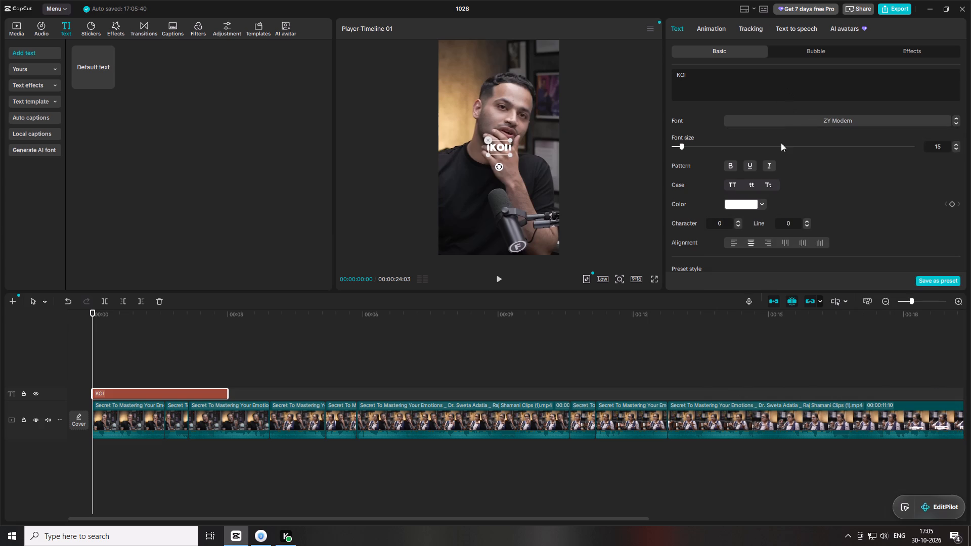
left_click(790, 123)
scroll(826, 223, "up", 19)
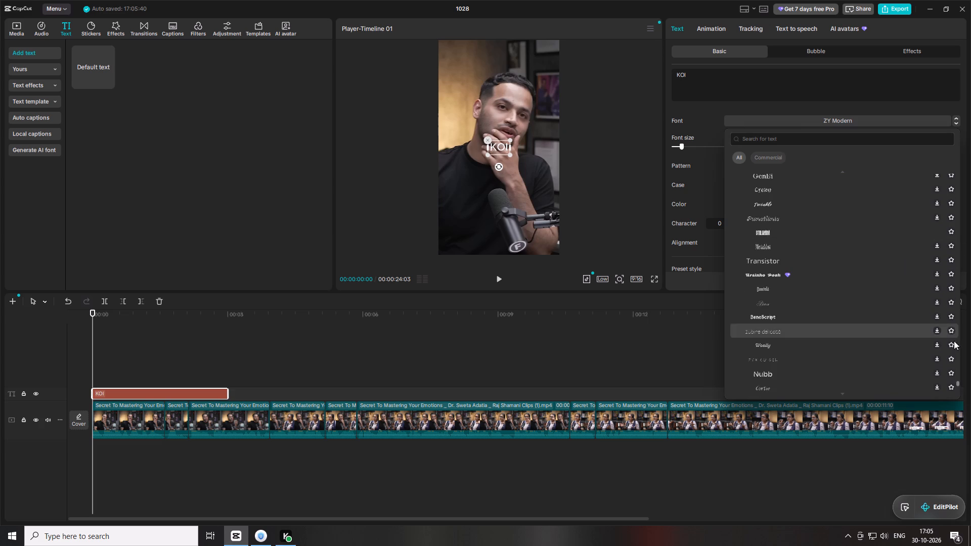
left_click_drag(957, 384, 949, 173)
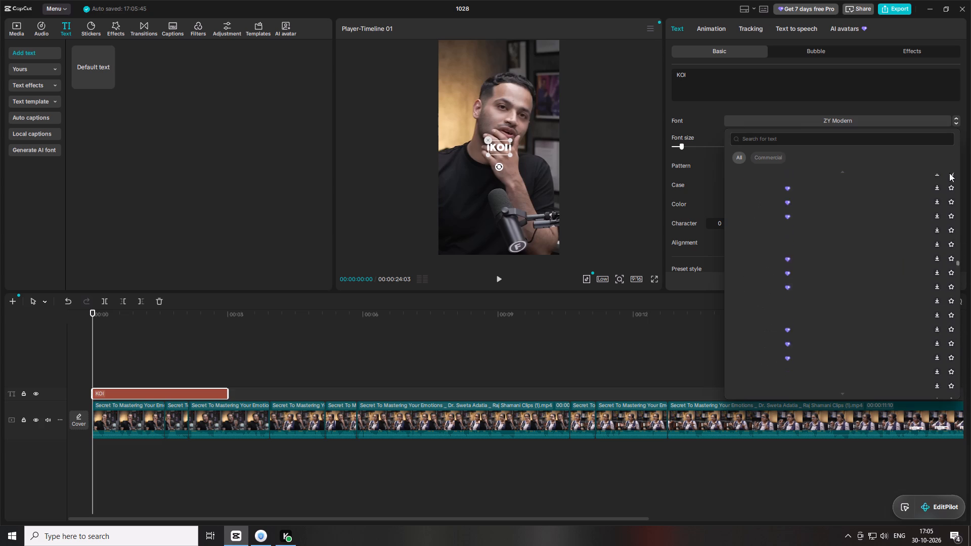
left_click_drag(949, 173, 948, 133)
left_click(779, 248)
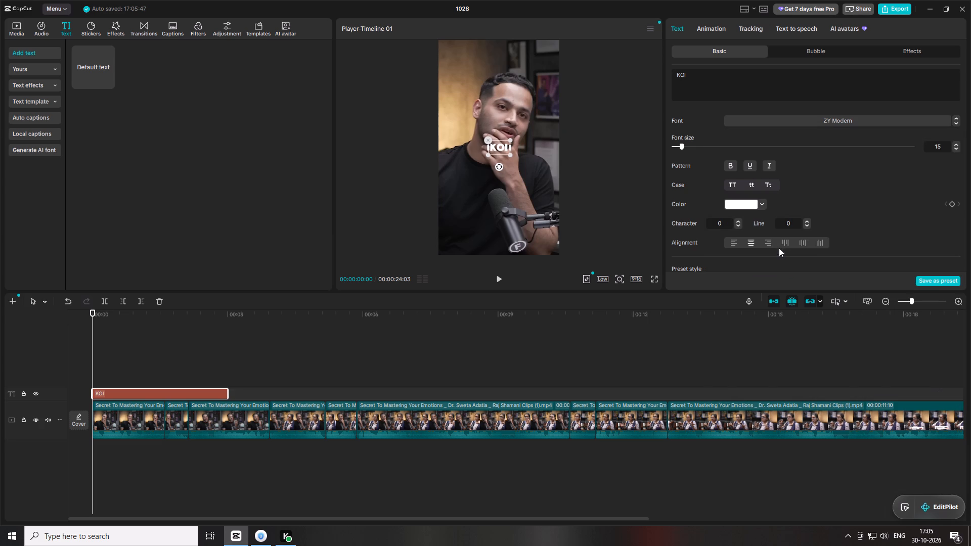
Move the KOI text down onto the man's shirt beside the microphone and check it full screen and in playback.
left_click_drag(499, 148, 497, 173)
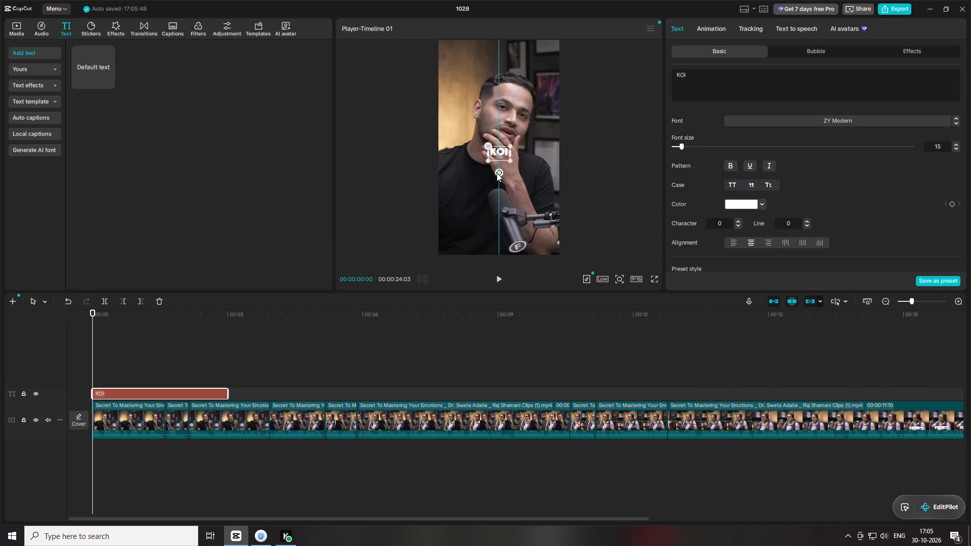
left_click_drag(497, 173, 470, 189)
left_click(652, 278)
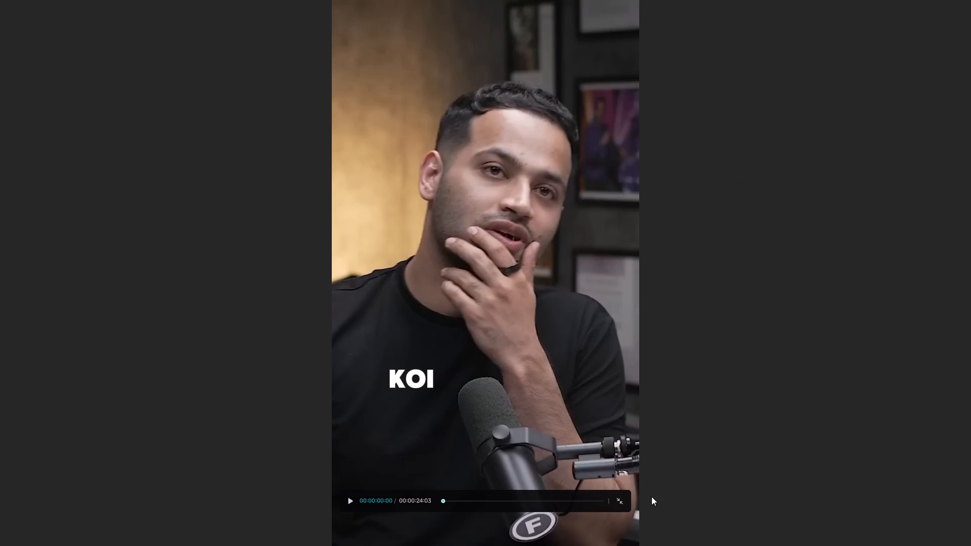
left_click(625, 502)
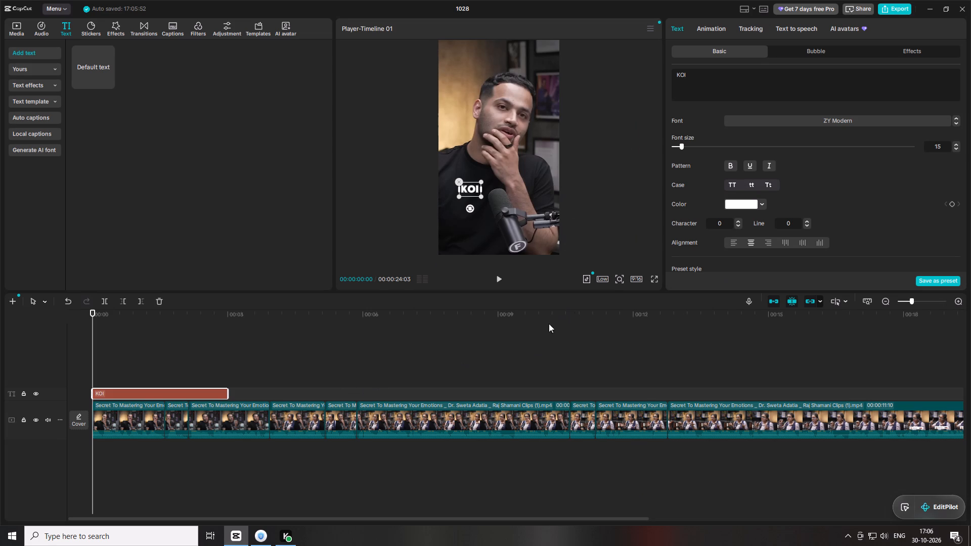
key("space")
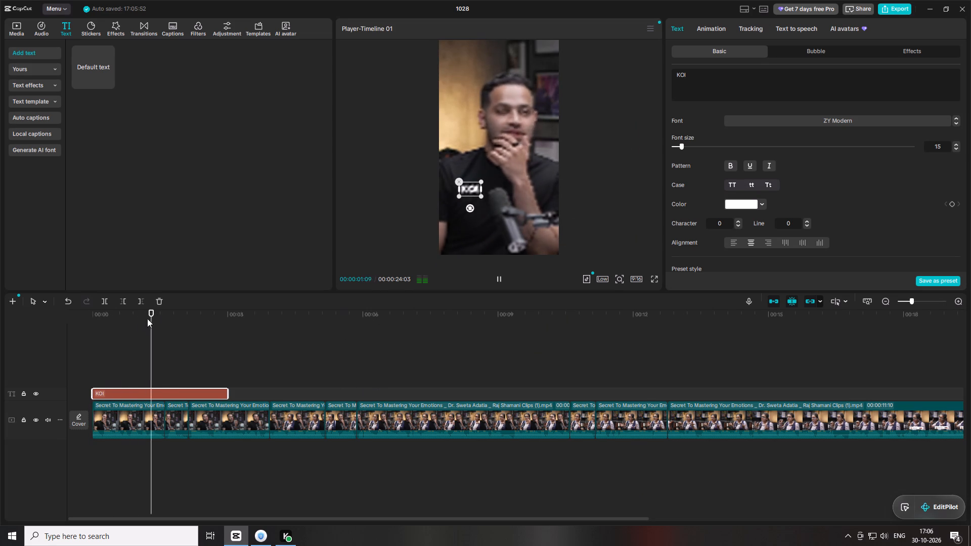
key("space")
left_click_drag(171, 317, 56, 316)
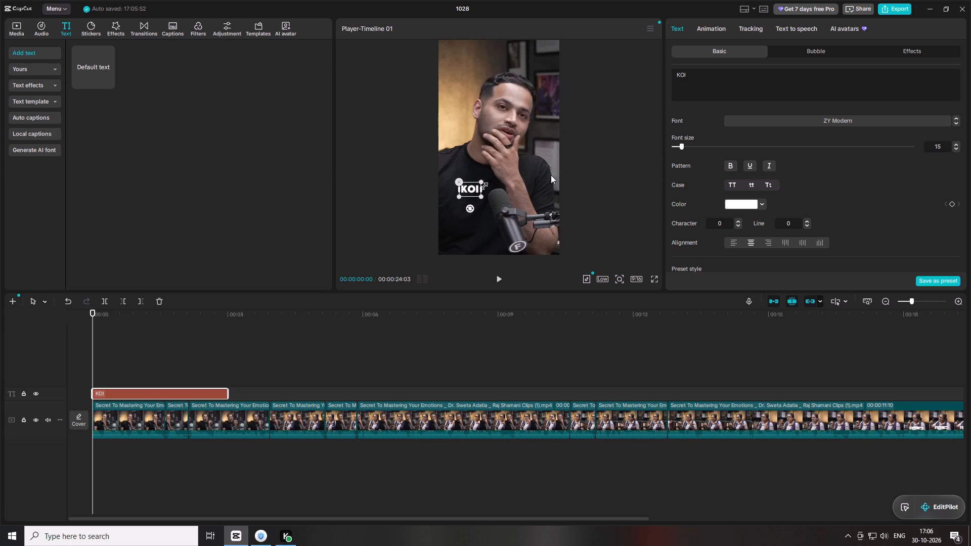
Change the KOI text's font to Merchande-Print-Script-Regular, leaving the video clip's position as it was.
left_click(787, 121)
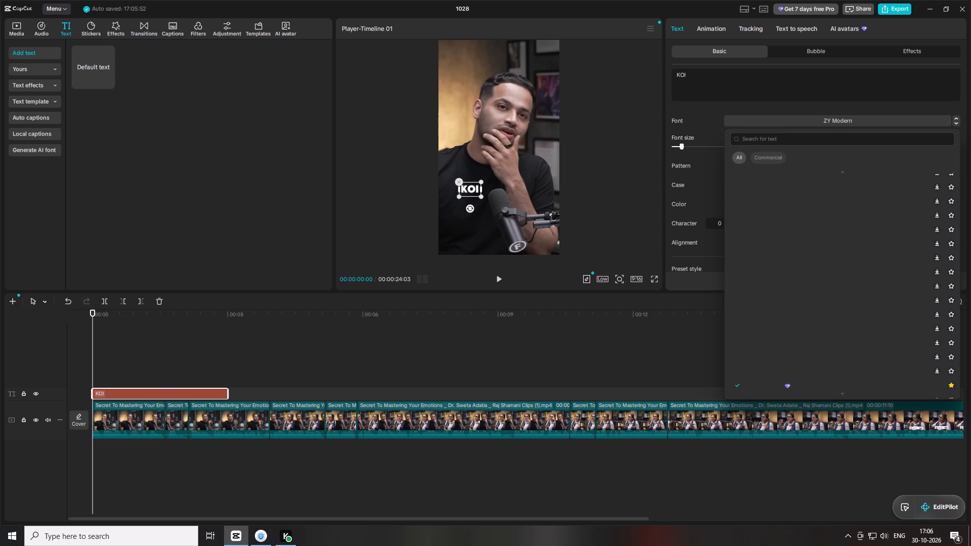
scroll(953, 361, "up", 1)
left_click_drag(959, 386, 965, 123)
left_click(789, 218)
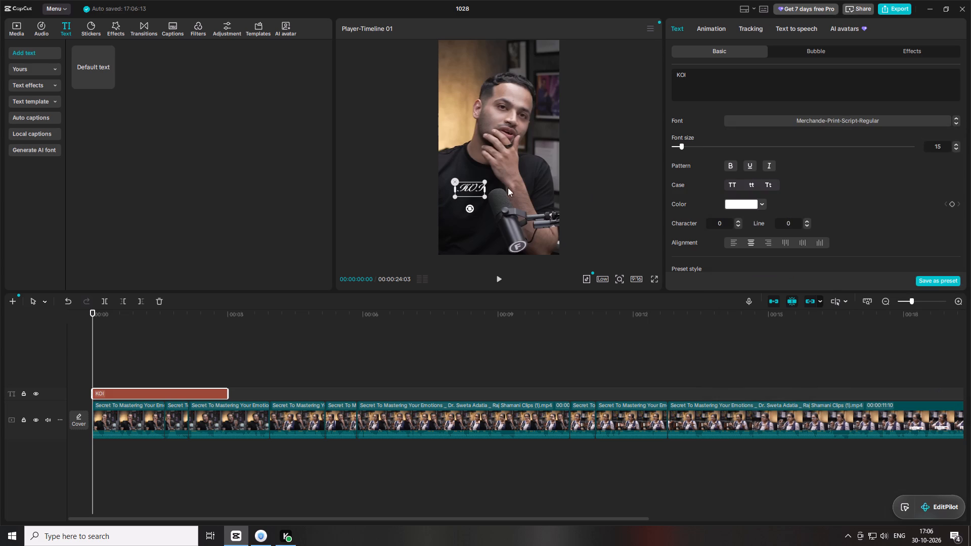
left_click_drag(489, 200, 478, 192)
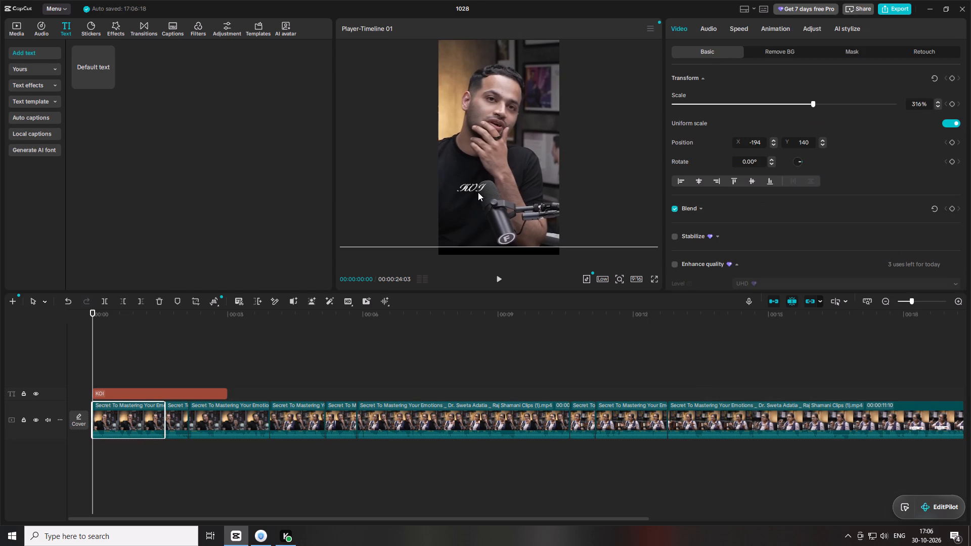
key("ctrl+z")
Change the text clip's wording to Koi, scale it down slightly in the frame and preview it full screen.
left_click(169, 390)
left_click_drag(741, 94, 526, 76)
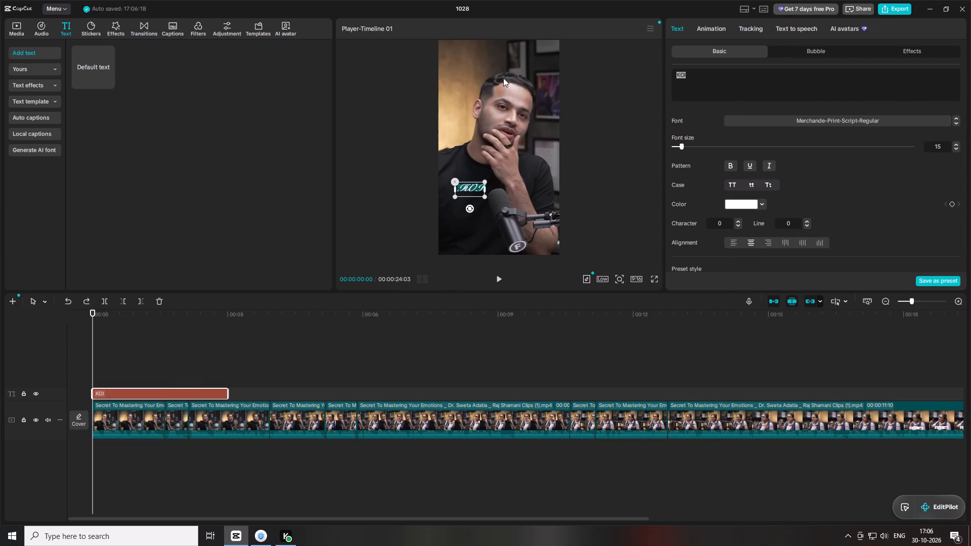
type("Koi")
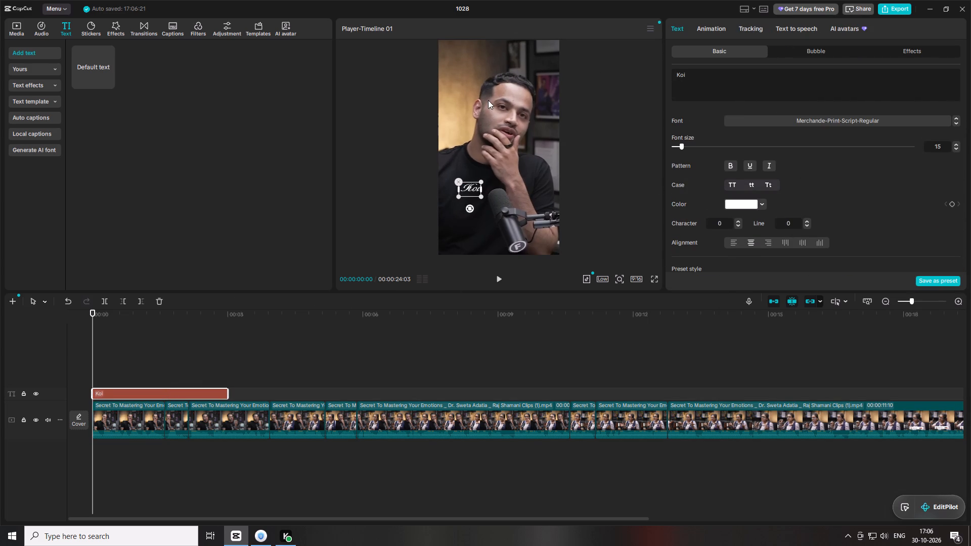
left_click(479, 196)
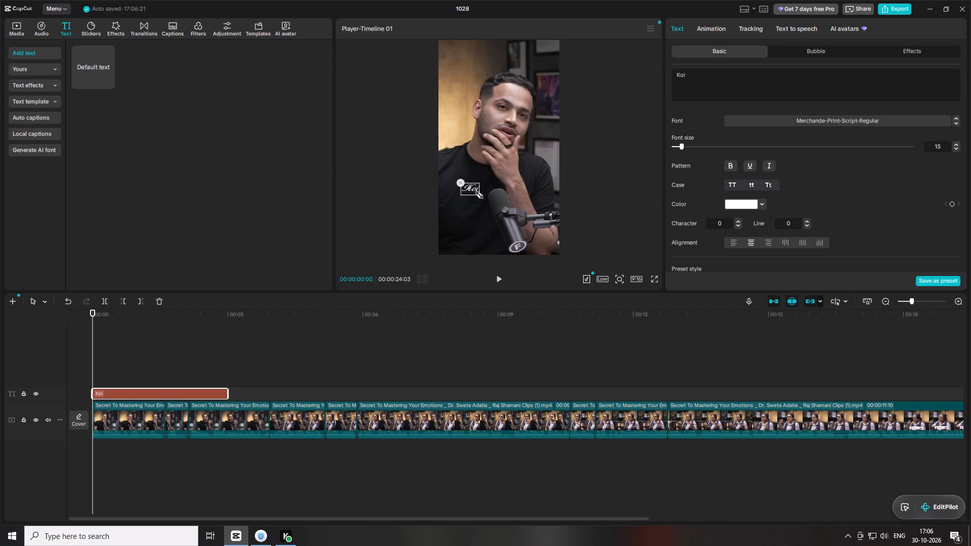
left_click(655, 279)
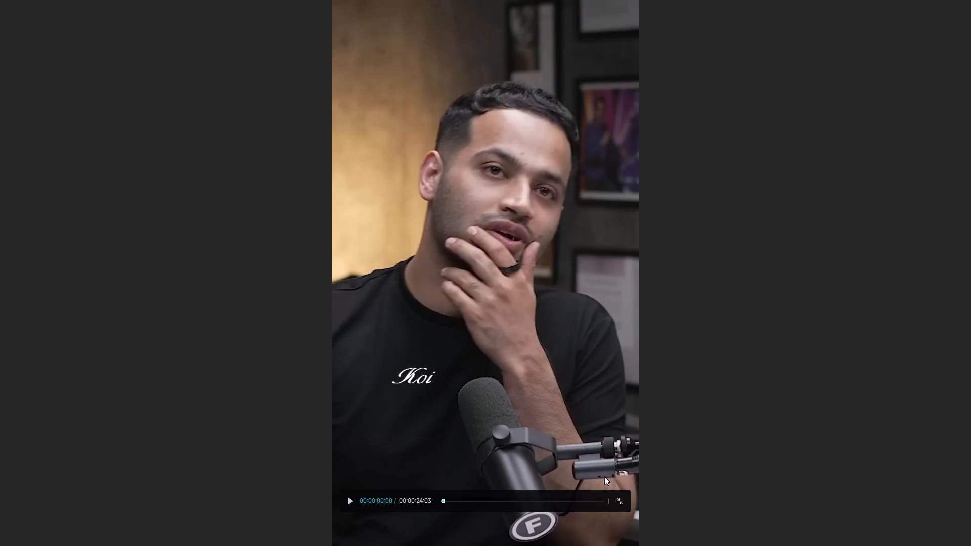
left_click(617, 501)
Recolour the Koi text to a golden yellow and preview it full screen.
left_click(741, 203)
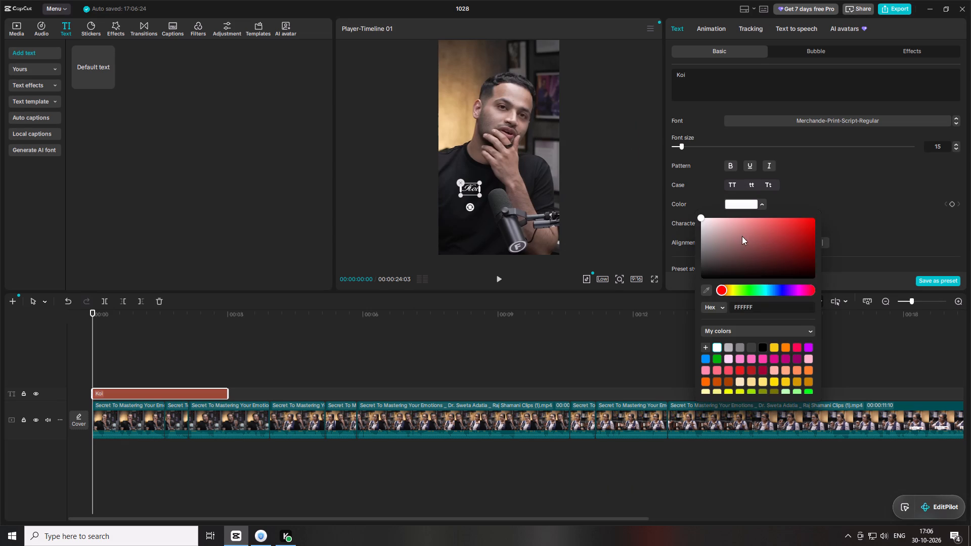
left_click(772, 349)
left_click_drag(784, 229, 769, 228)
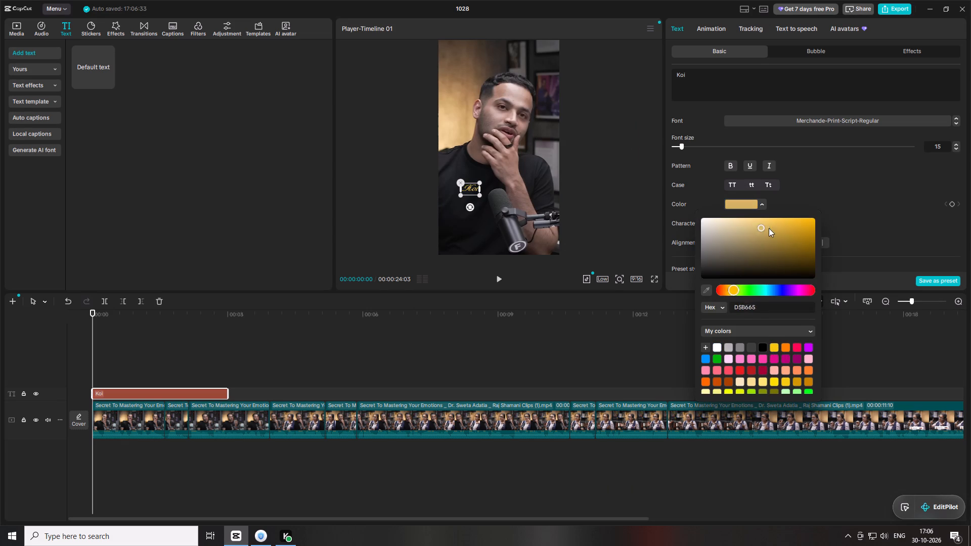
left_click_drag(769, 228, 787, 223)
left_click(655, 280)
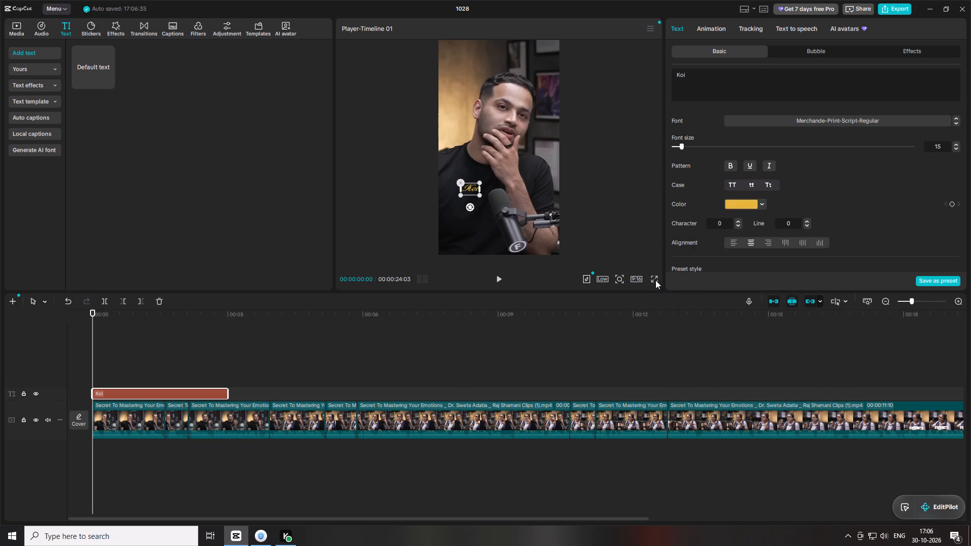
left_click(621, 502)
Enable a shadow on the Koi text and preview it full screen.
left_click(814, 192)
scroll(815, 192, "down", 10)
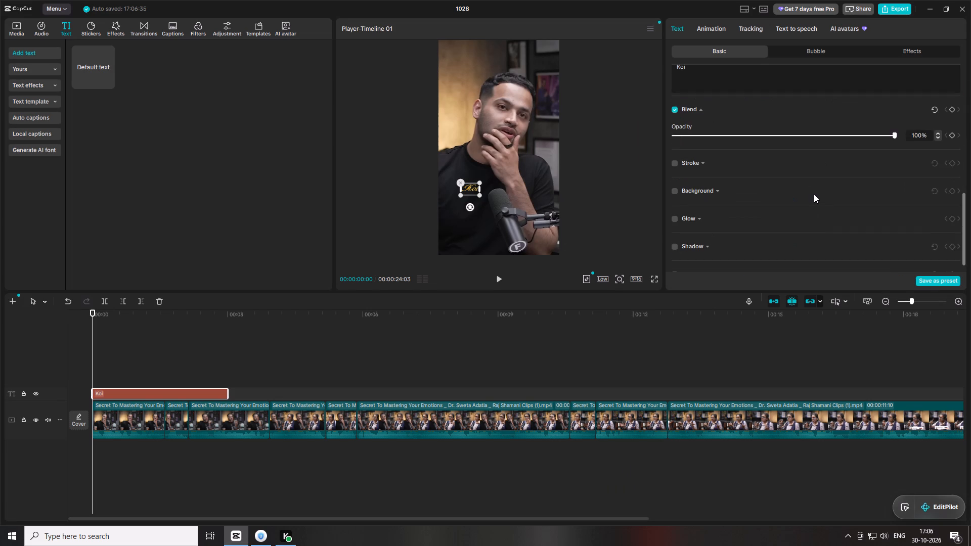
scroll(768, 183, "up", 1)
scroll(696, 209, "down", 4)
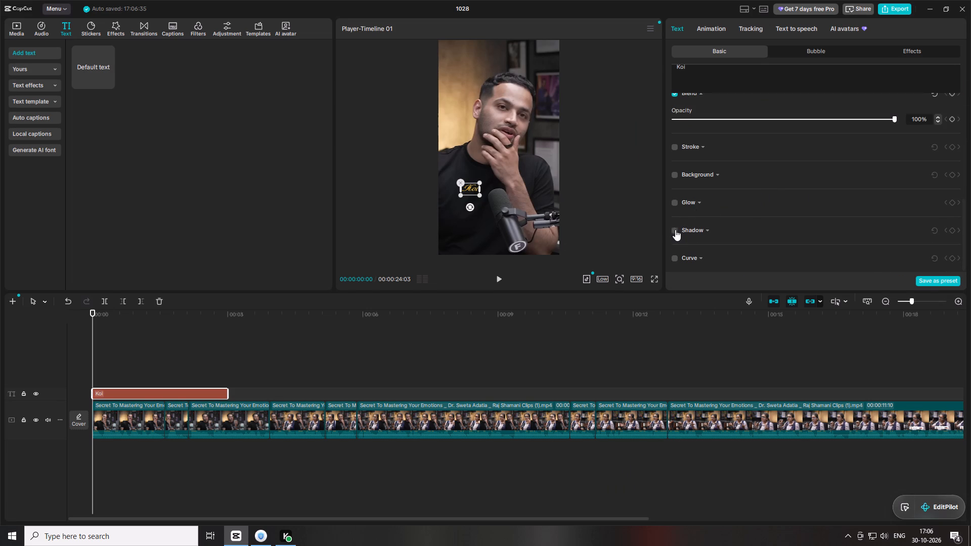
left_click(674, 230)
left_click(651, 279)
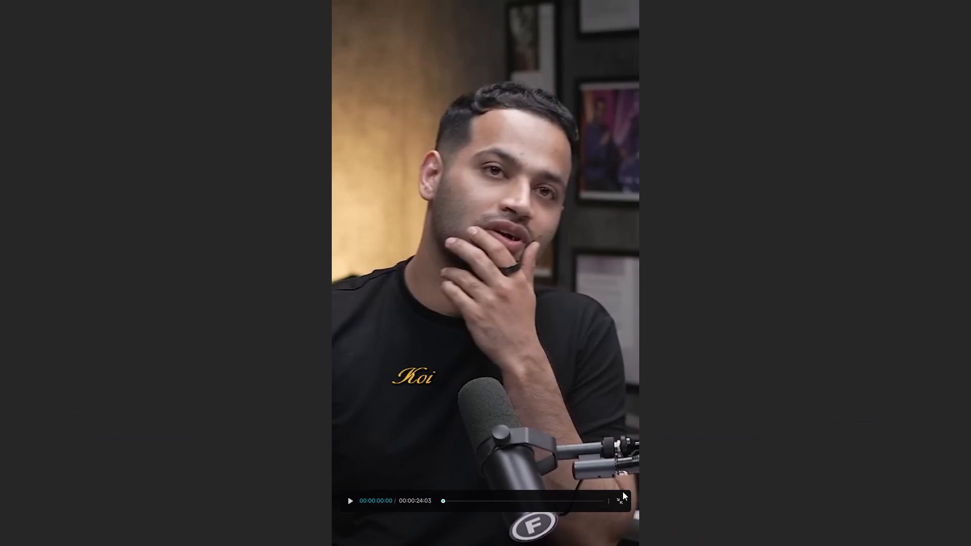
left_click(624, 496)
Soften the Koi text's shadow to 41% opacity, 11% blurriness and distance 3, and preview it full screen.
scroll(778, 213, "down", 1)
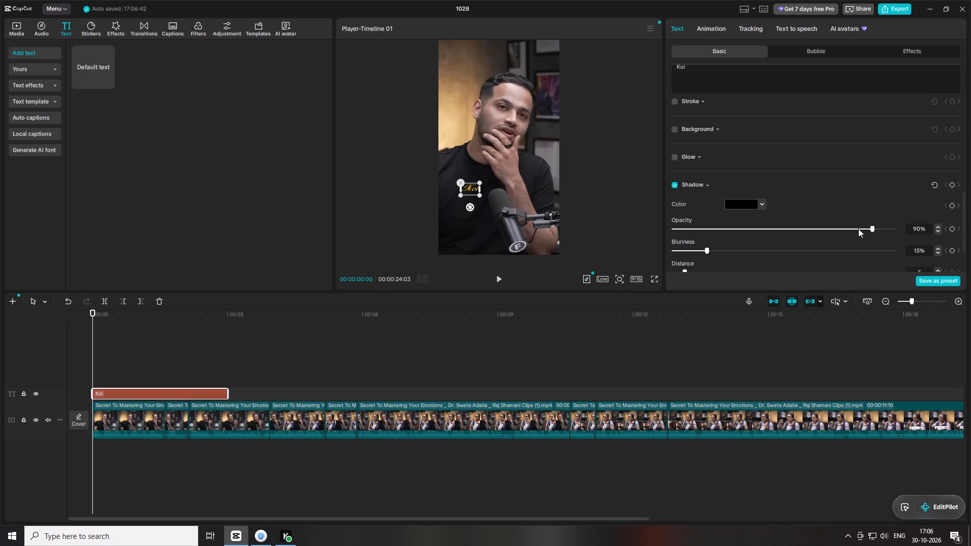
left_click_drag(858, 229, 808, 233)
scroll(711, 249, "down", 2)
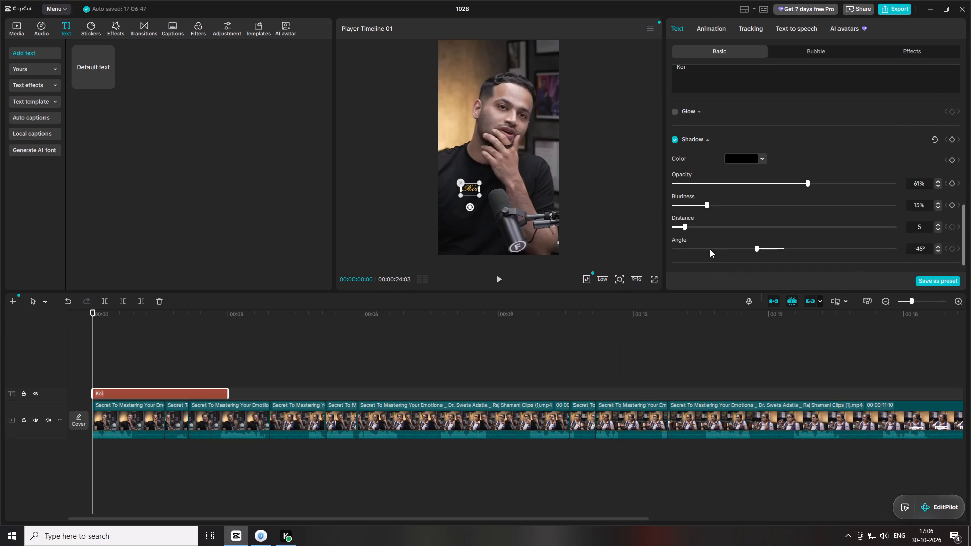
left_click(684, 208)
left_click(700, 189)
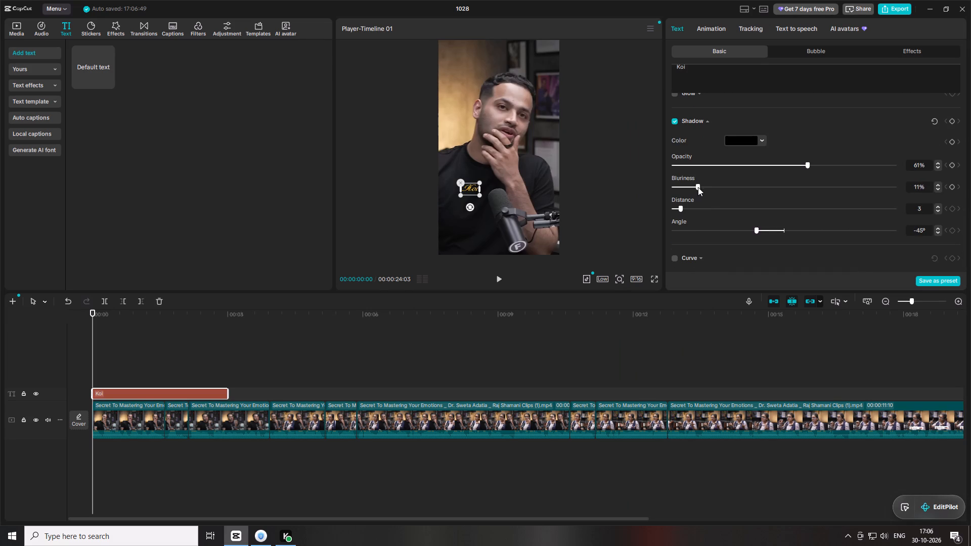
left_click_drag(771, 163, 764, 163)
left_click(654, 278)
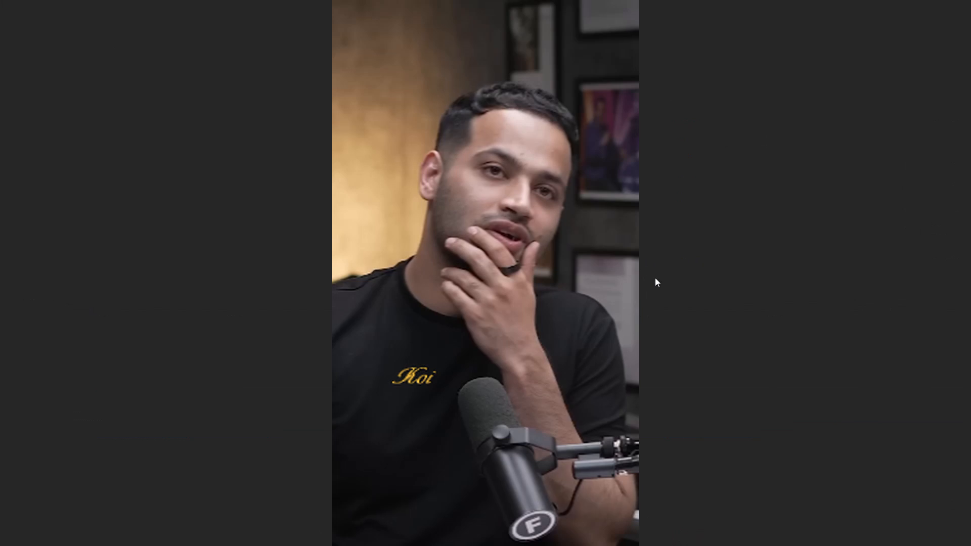
left_click(620, 502)
Enable a glow on the Koi text.
scroll(735, 270, "up", 1)
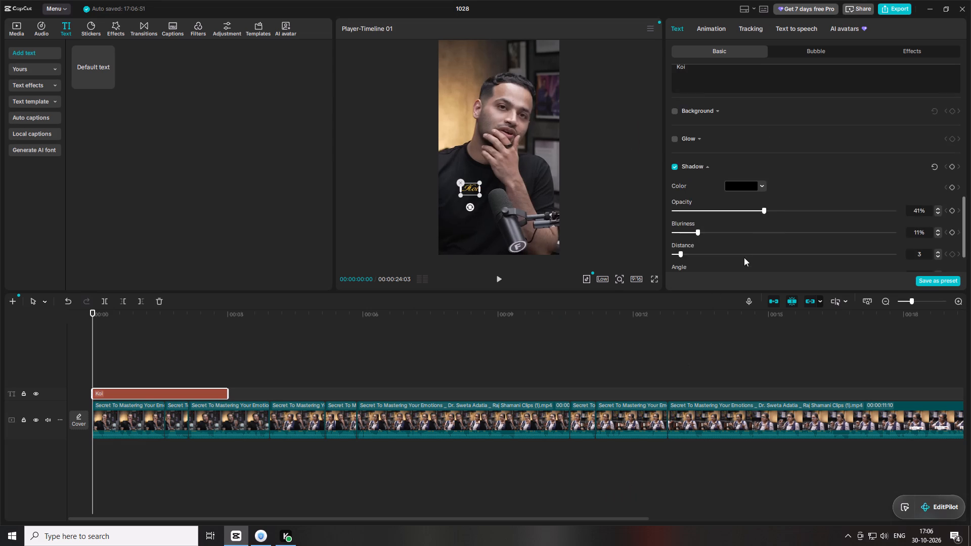
scroll(744, 257, "up", 2)
left_click(676, 229)
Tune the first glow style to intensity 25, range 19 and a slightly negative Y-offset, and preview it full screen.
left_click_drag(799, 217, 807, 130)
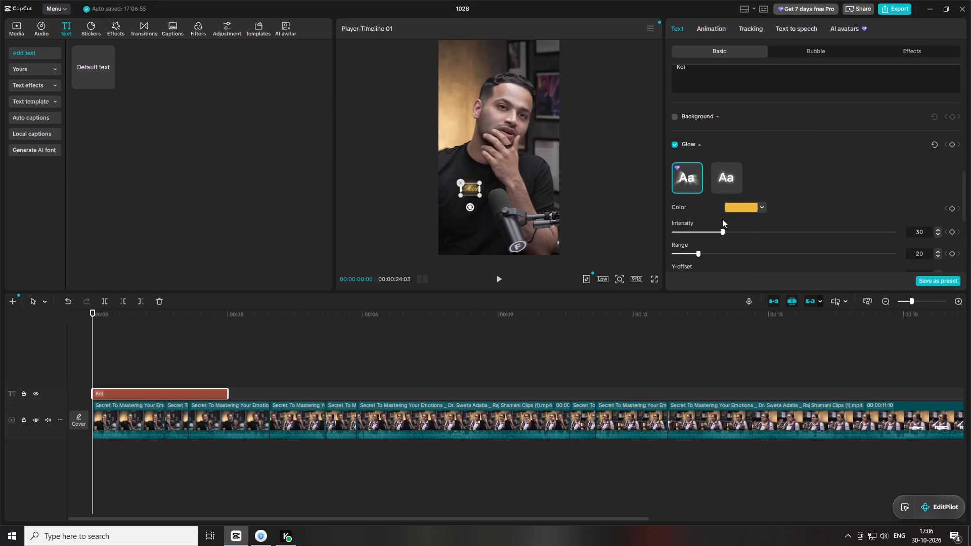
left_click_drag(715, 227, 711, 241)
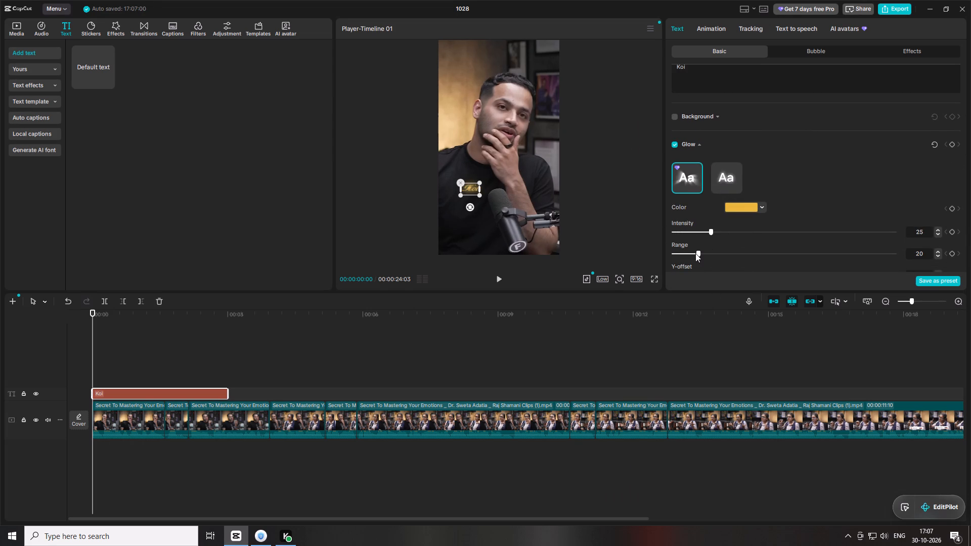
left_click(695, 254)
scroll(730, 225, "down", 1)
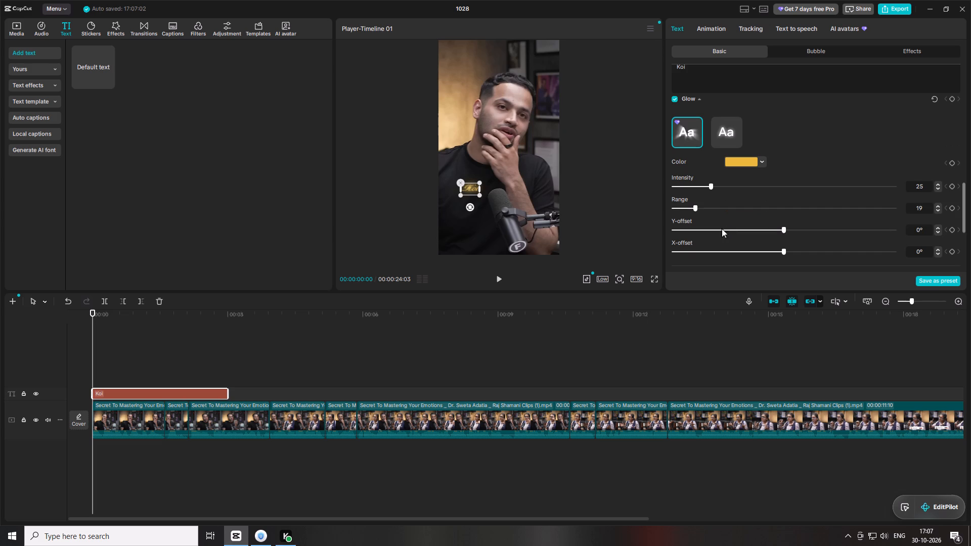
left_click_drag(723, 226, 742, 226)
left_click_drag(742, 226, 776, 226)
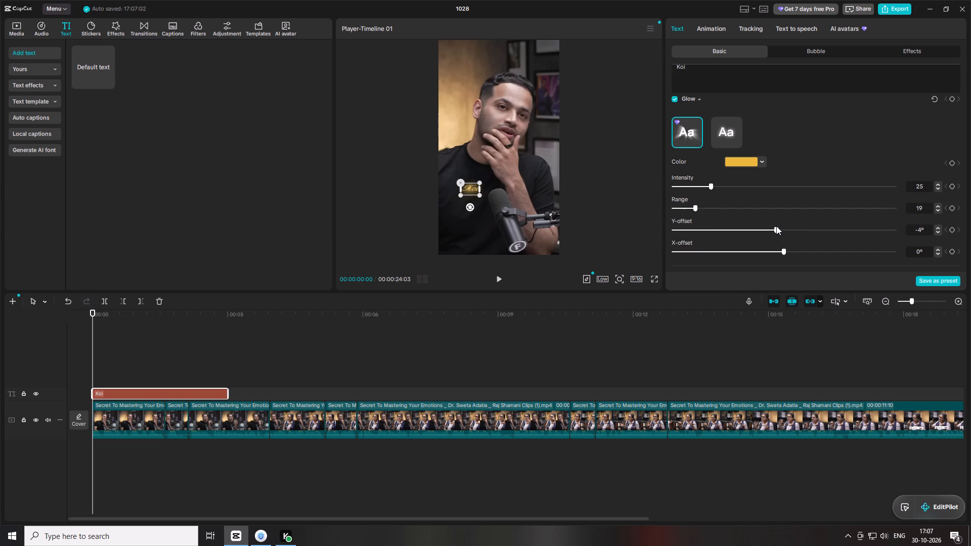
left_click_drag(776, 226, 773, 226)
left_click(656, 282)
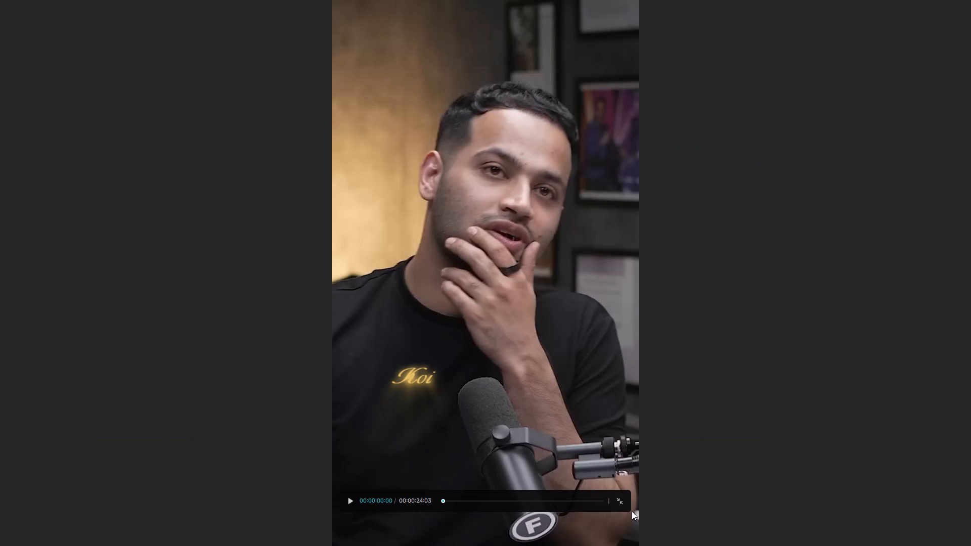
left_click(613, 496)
Switch the Koi text's glow to the second style and set its intensity to 33.
left_click(723, 135)
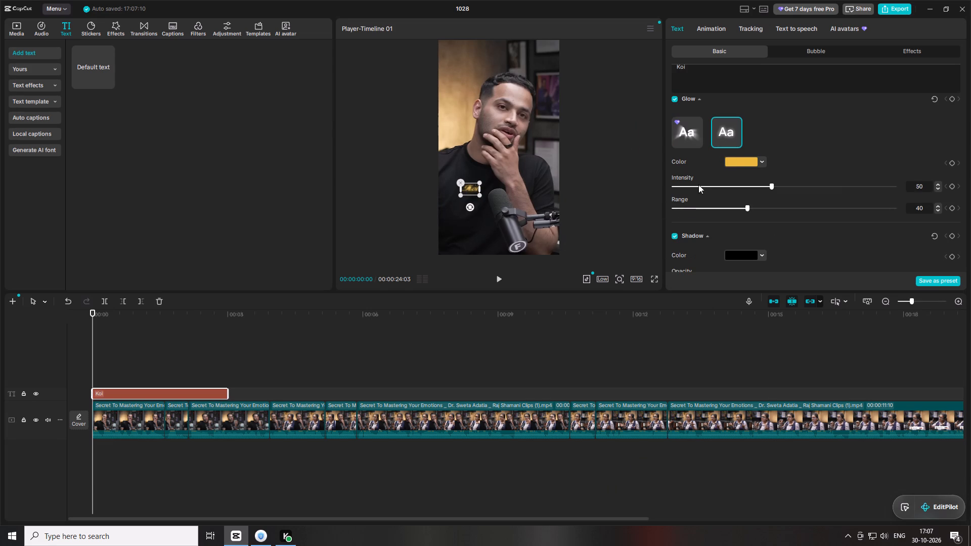
left_click_drag(717, 183, 707, 184)
left_click_drag(710, 185, 731, 186)
Set the Koi text's glow range to 21 and check it full screen.
left_click_drag(712, 206, 687, 205)
left_click(654, 277)
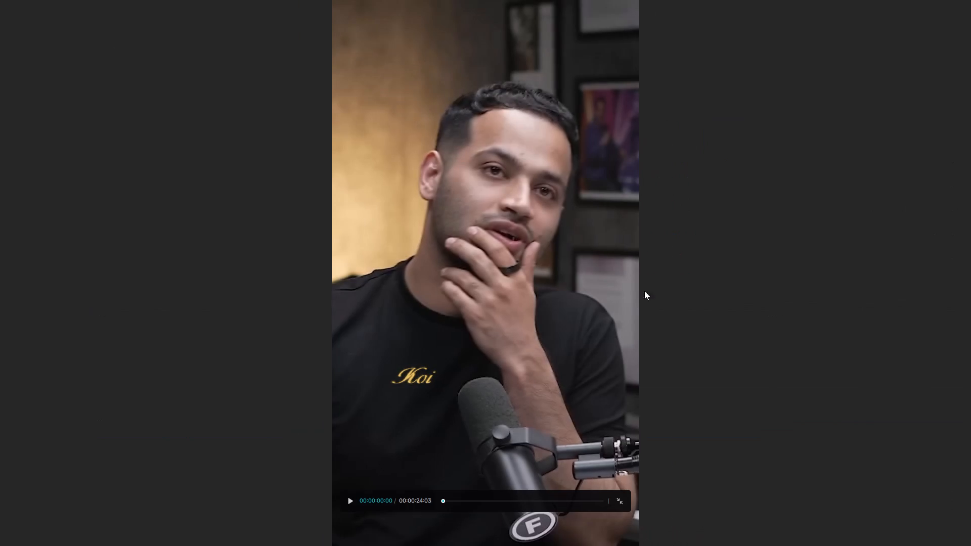
left_click(621, 499)
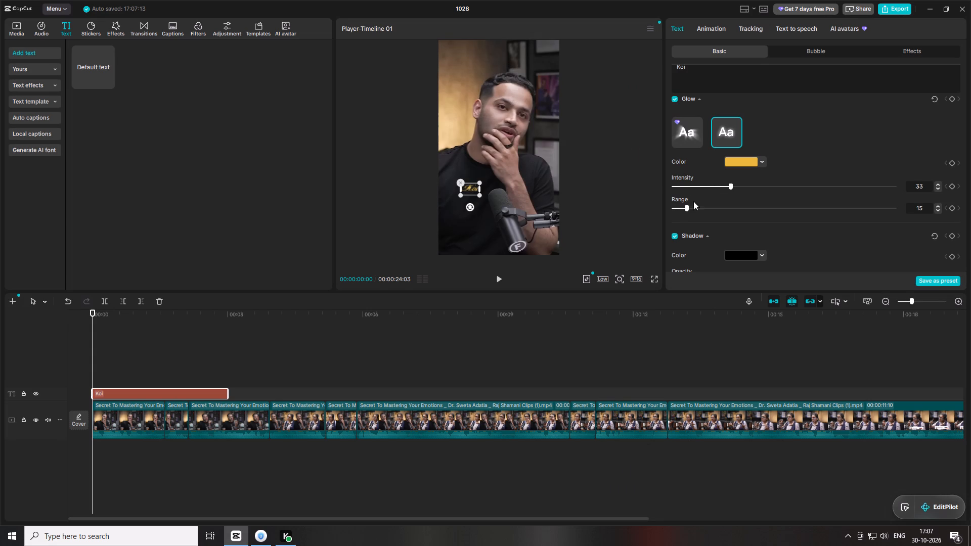
left_click_drag(685, 205, 699, 208)
left_click(650, 278)
left_click(652, 282)
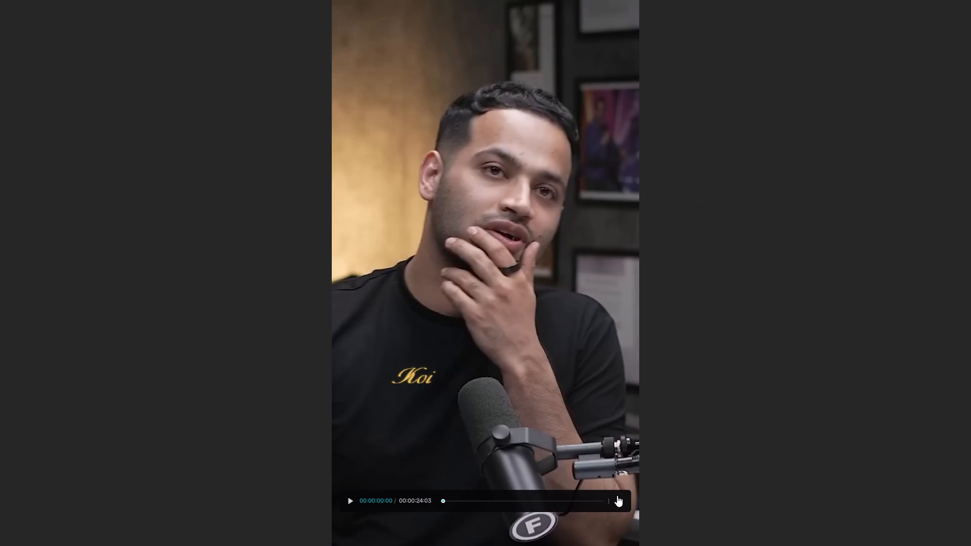
left_click(620, 499)
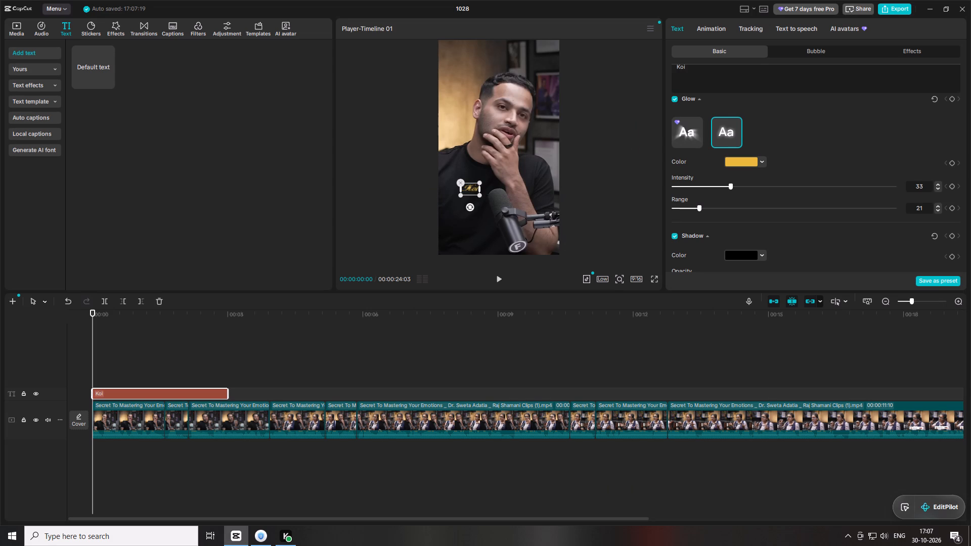
Shrink the Koi text slightly and nudge it up on the man's shirt, checking each adjustment full screen.
left_click(479, 195)
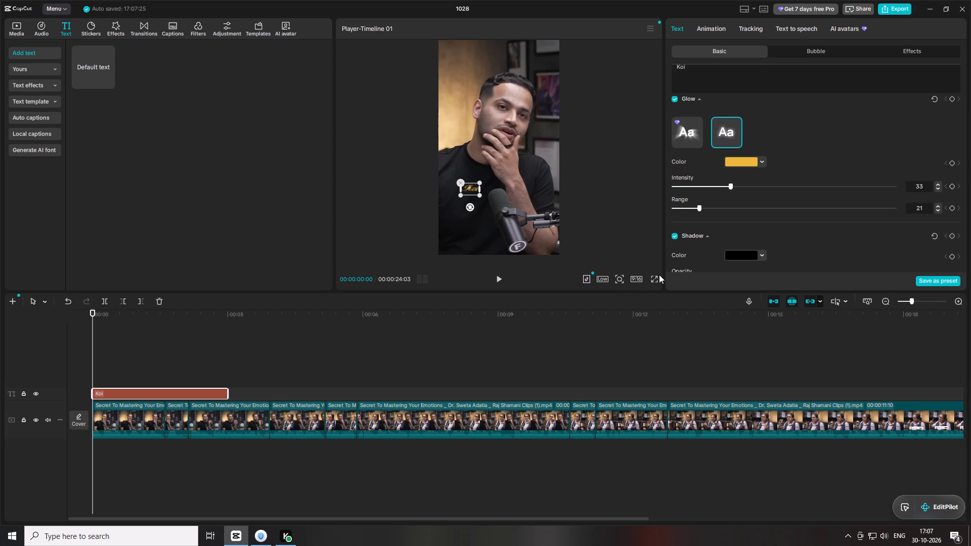
left_click(650, 278)
left_click(653, 281)
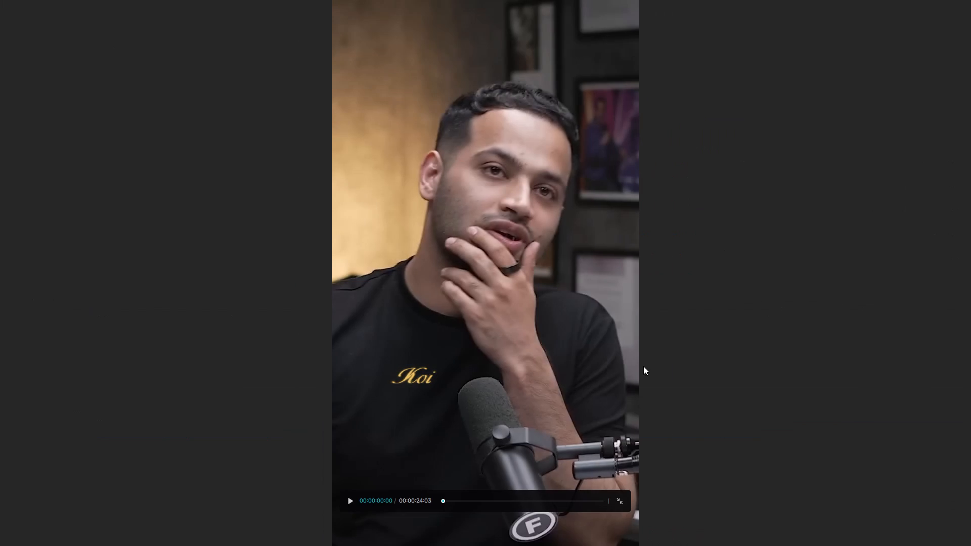
left_click(618, 497)
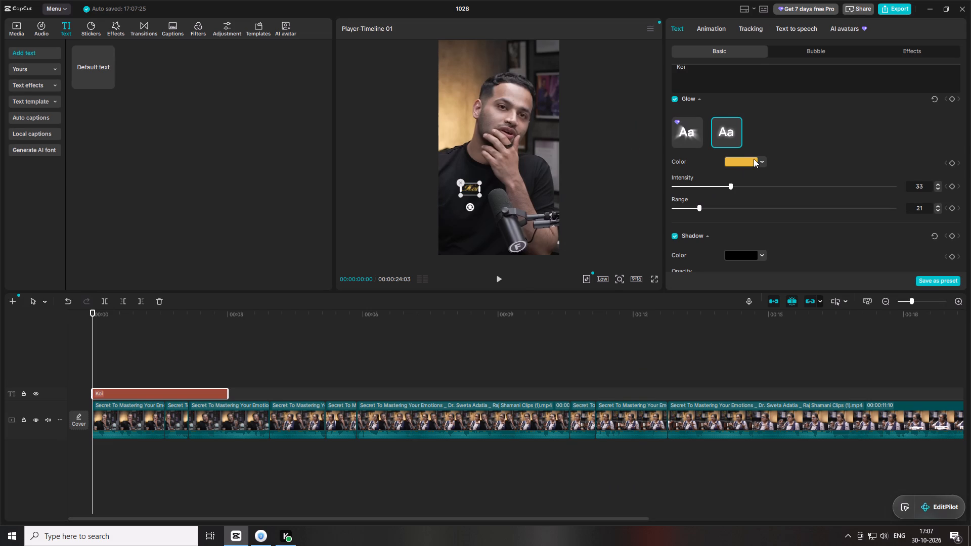
left_click(479, 197)
left_click(654, 277)
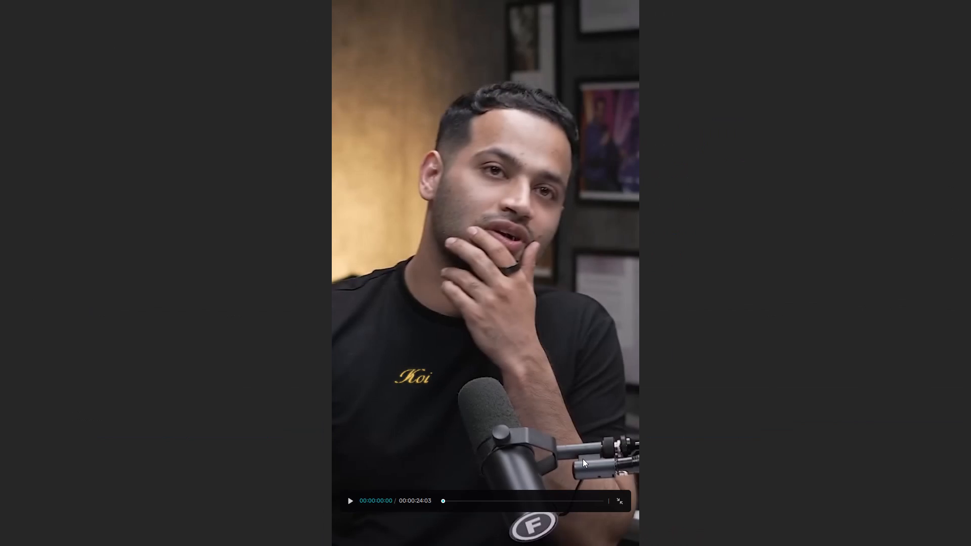
left_click(622, 502)
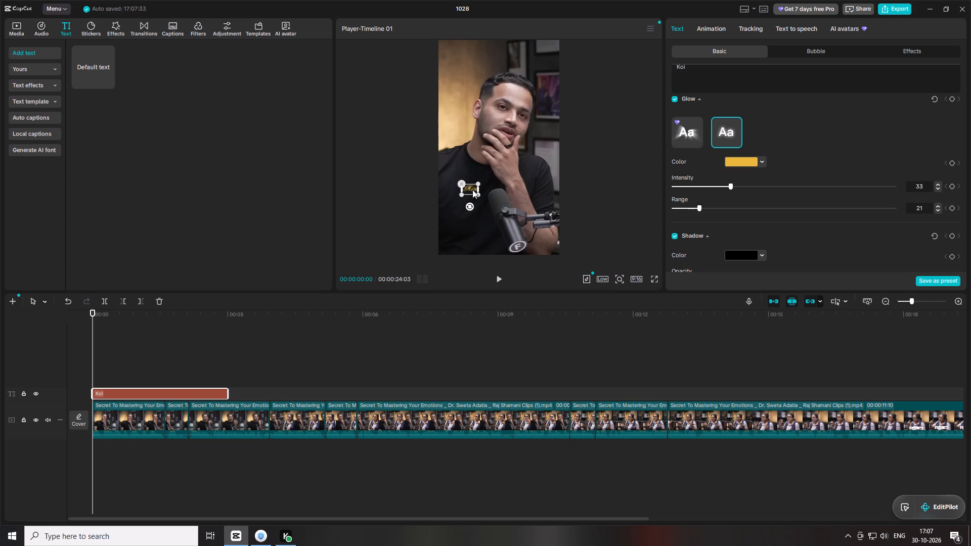
left_click(469, 189)
left_click(476, 189)
left_click(655, 279)
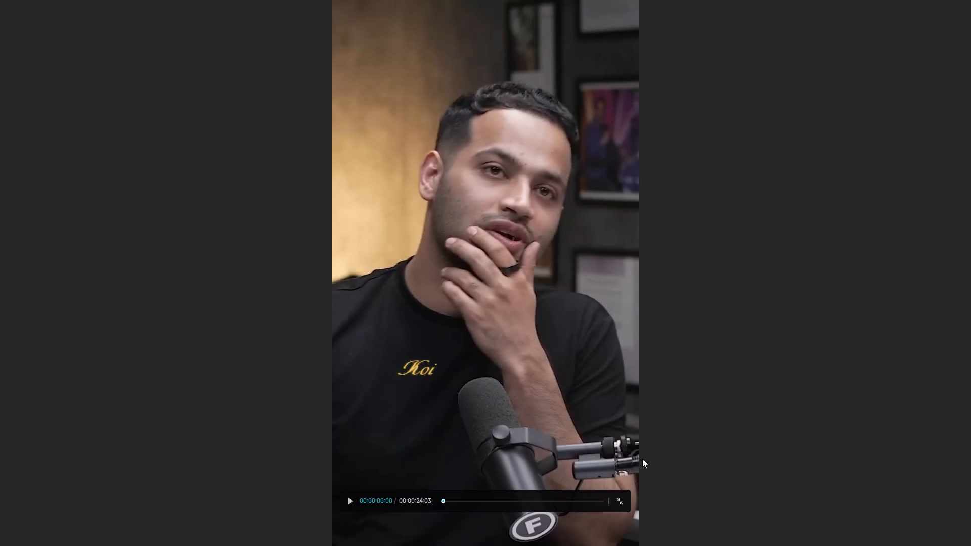
left_click(621, 500)
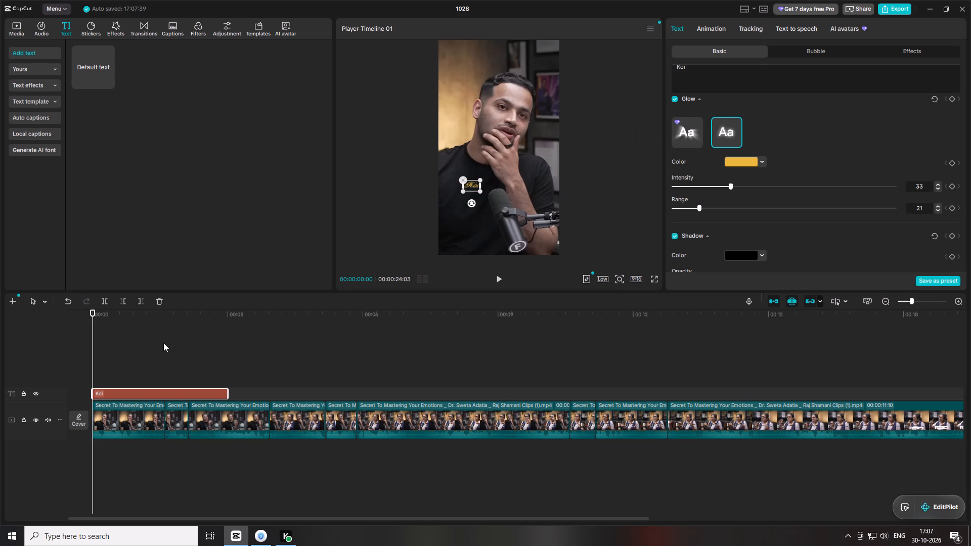
Duplicate the Koi text starting at about 00:00:00:06 and change the copy's wording to "Tools".
key("space")
key("space")
left_click(103, 326)
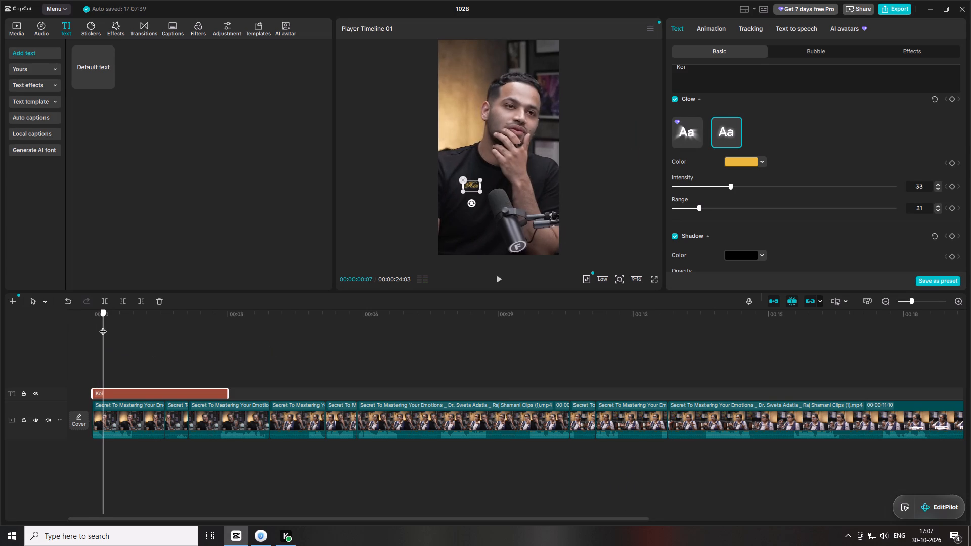
key("ctrl+c")
key("ctrl+v")
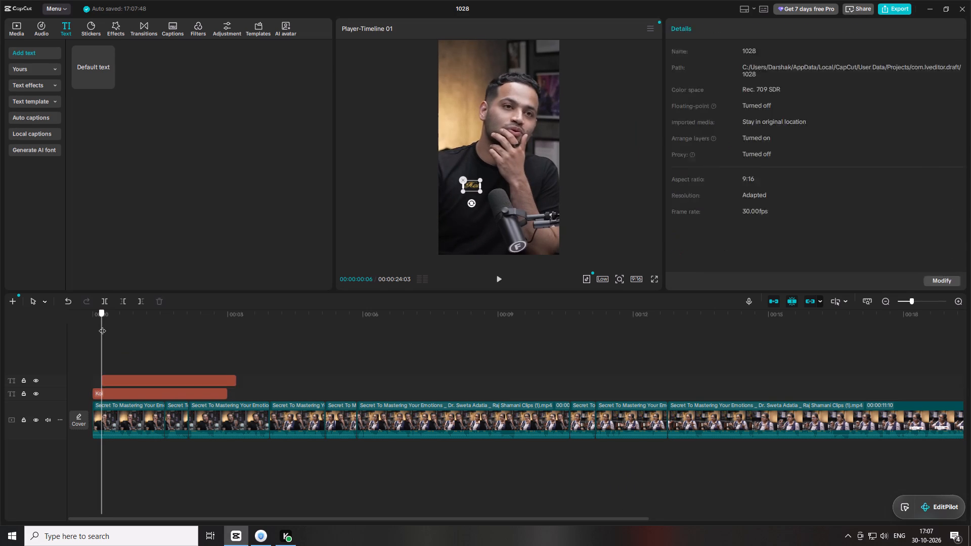
left_click_drag(715, 76, 472, 54)
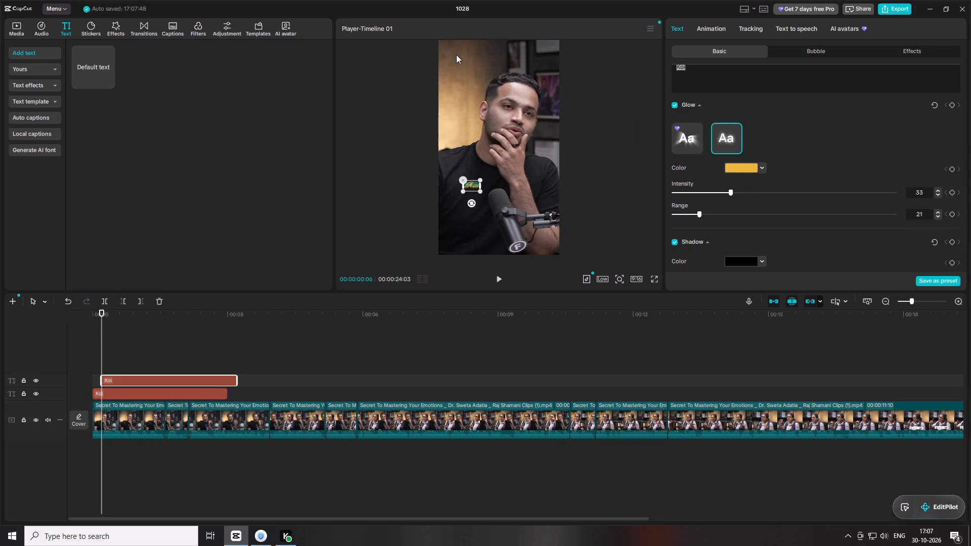
type("Tools")
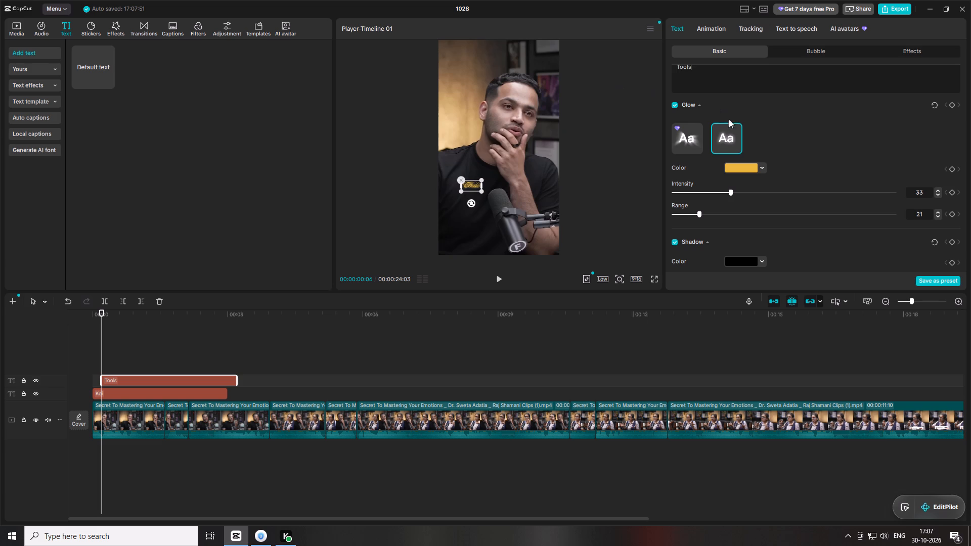
Turn off the glow on the Tools text.
left_click_drag(789, 142, 780, 183)
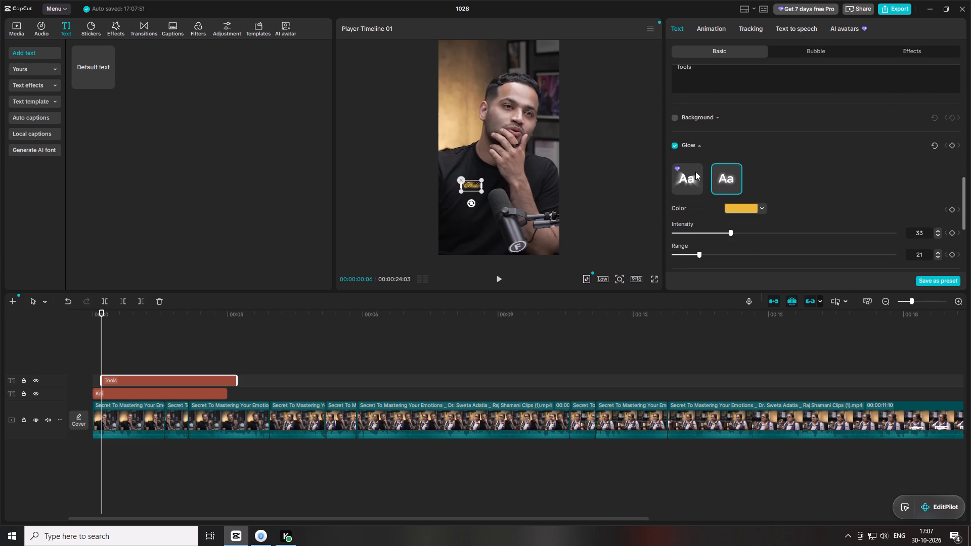
left_click(672, 146)
Change the Tools text's colour to green 00B209.
left_click_drag(792, 168, 799, 312)
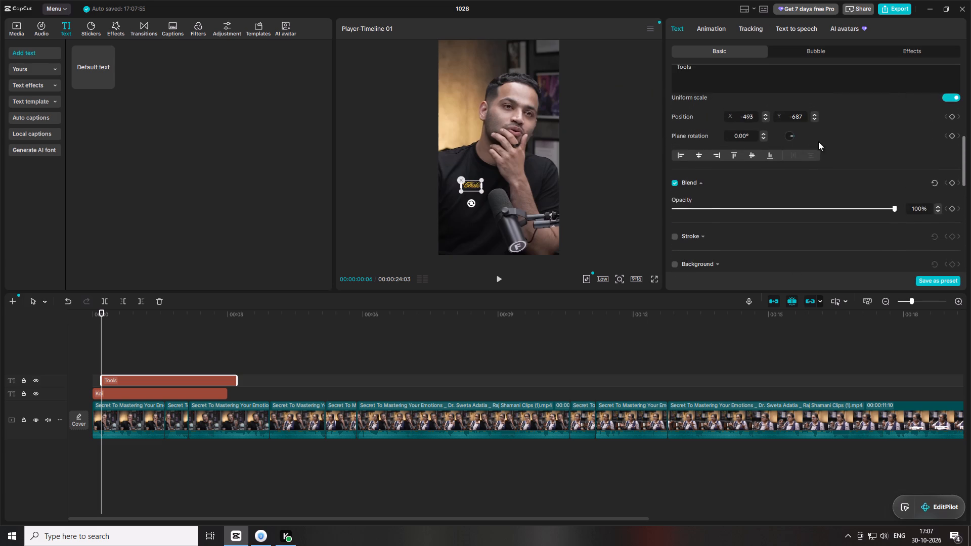
left_click_drag(827, 135, 824, 221)
left_click_drag(790, 133, 779, 297)
left_click(737, 156)
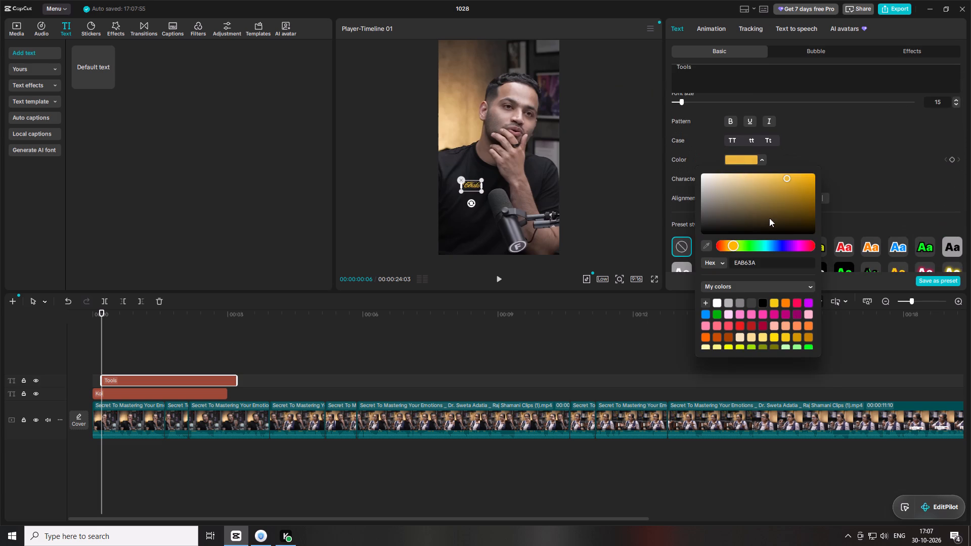
left_click(716, 311)
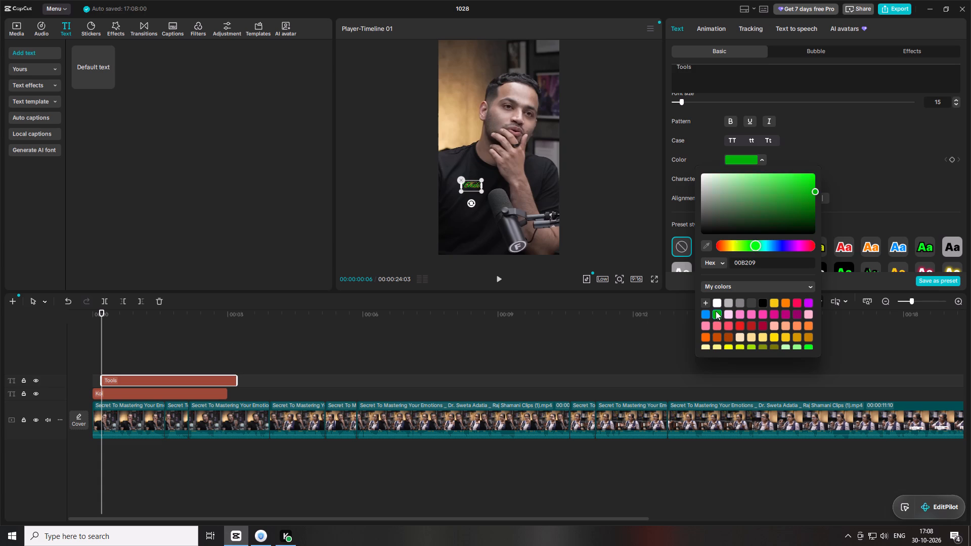
left_click(825, 153)
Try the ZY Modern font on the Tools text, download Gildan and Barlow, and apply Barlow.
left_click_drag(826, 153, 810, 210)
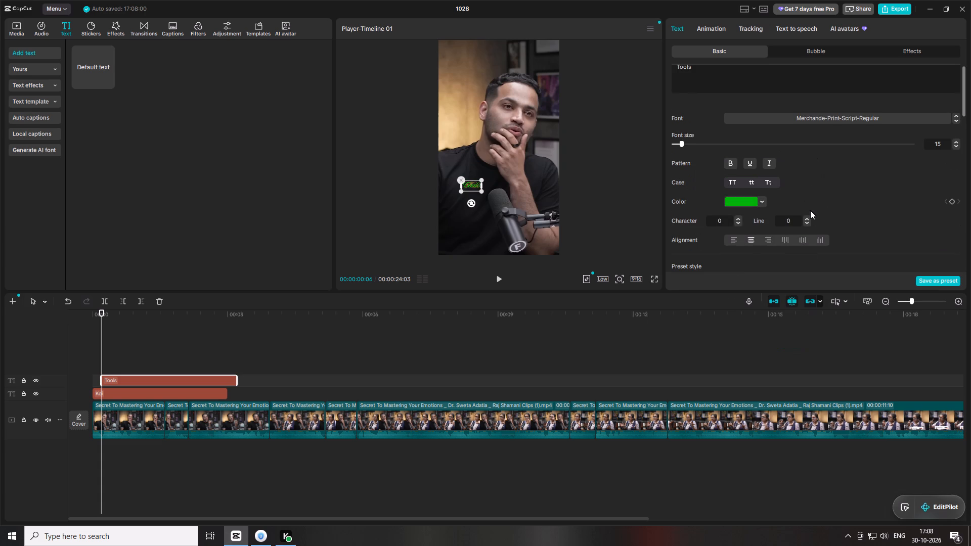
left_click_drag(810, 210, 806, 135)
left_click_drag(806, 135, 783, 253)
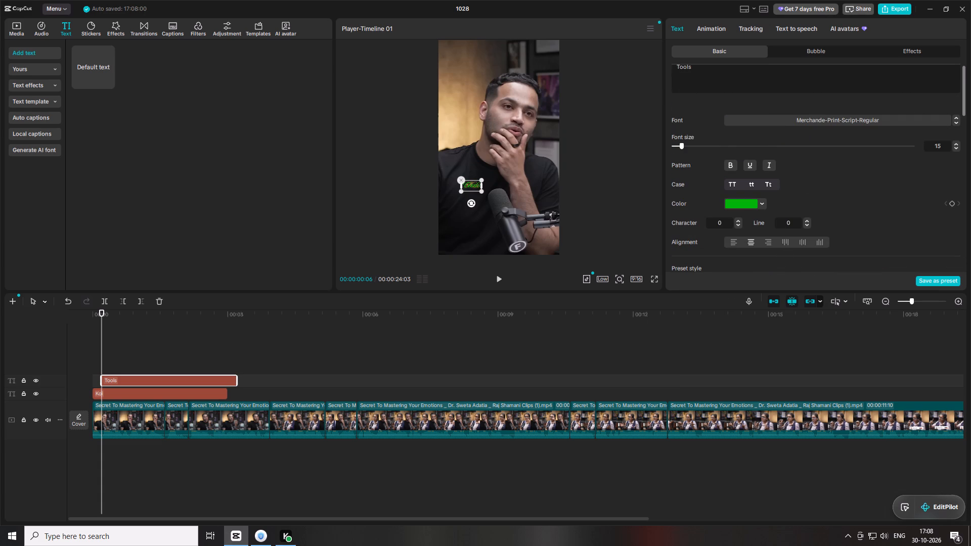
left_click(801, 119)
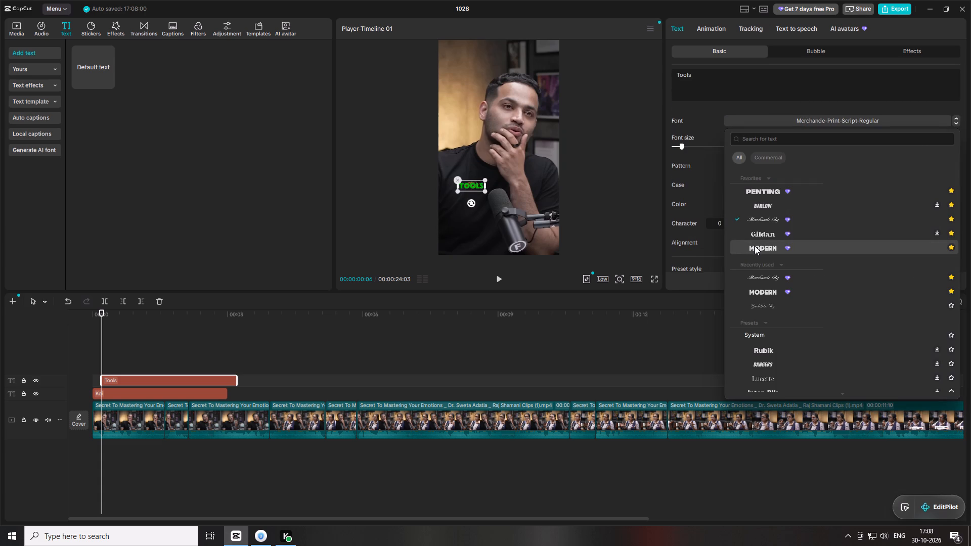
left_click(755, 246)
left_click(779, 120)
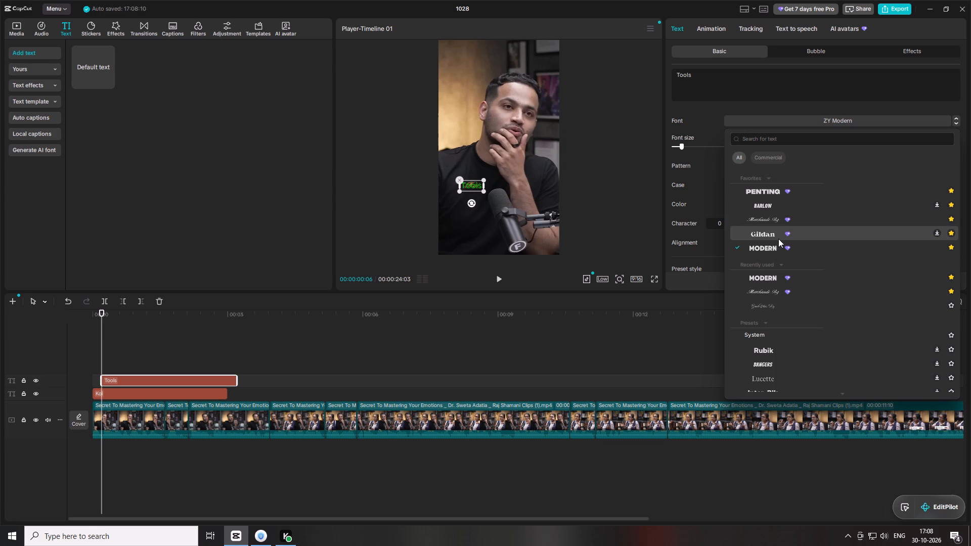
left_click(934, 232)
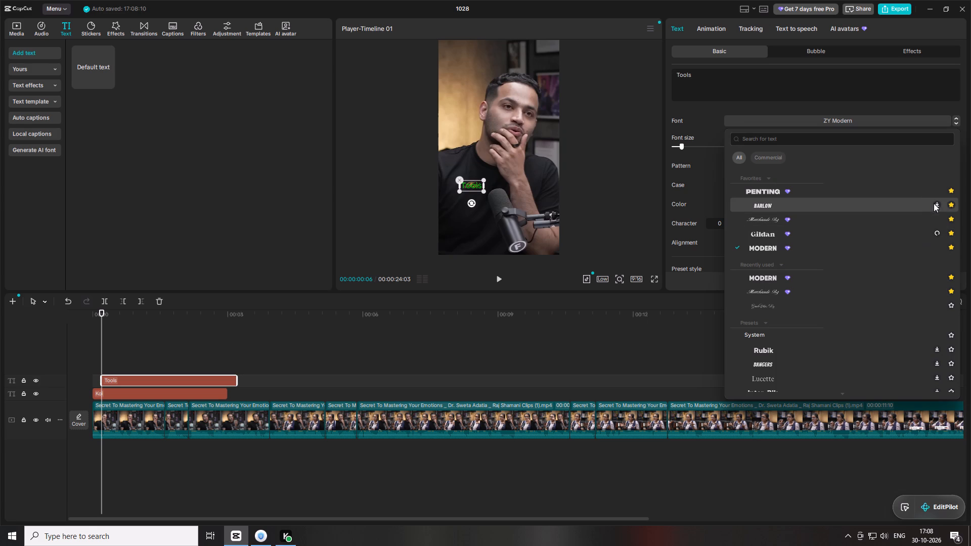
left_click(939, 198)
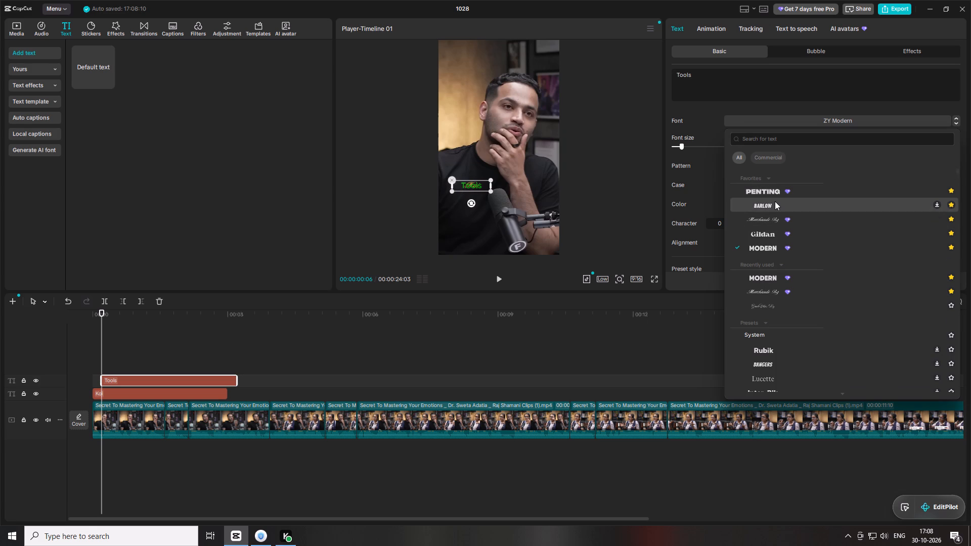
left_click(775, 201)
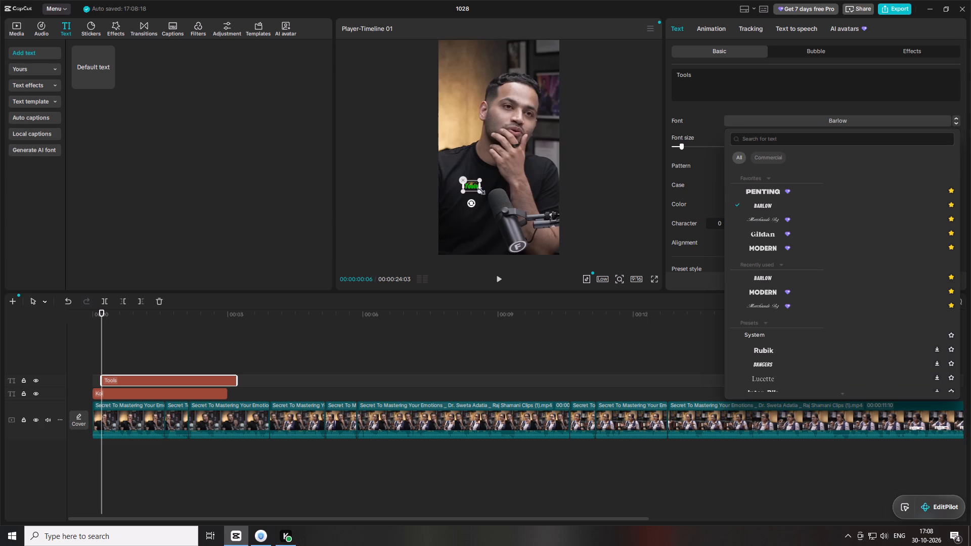
Enlarge the Tools text, place it just below Koi on the shirt, and preview it full screen.
left_click_drag(479, 191, 494, 201)
left_click_drag(477, 194, 485, 203)
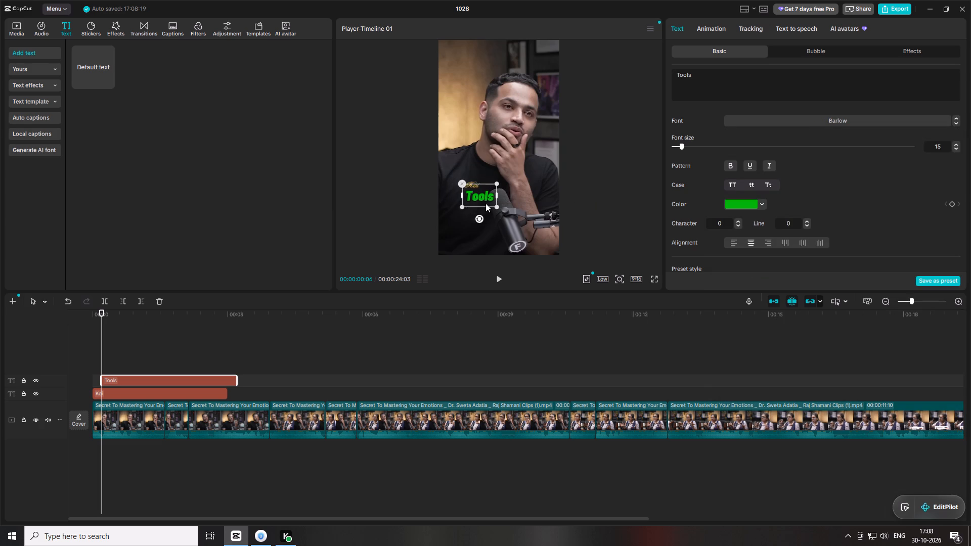
left_click_drag(485, 203, 487, 201)
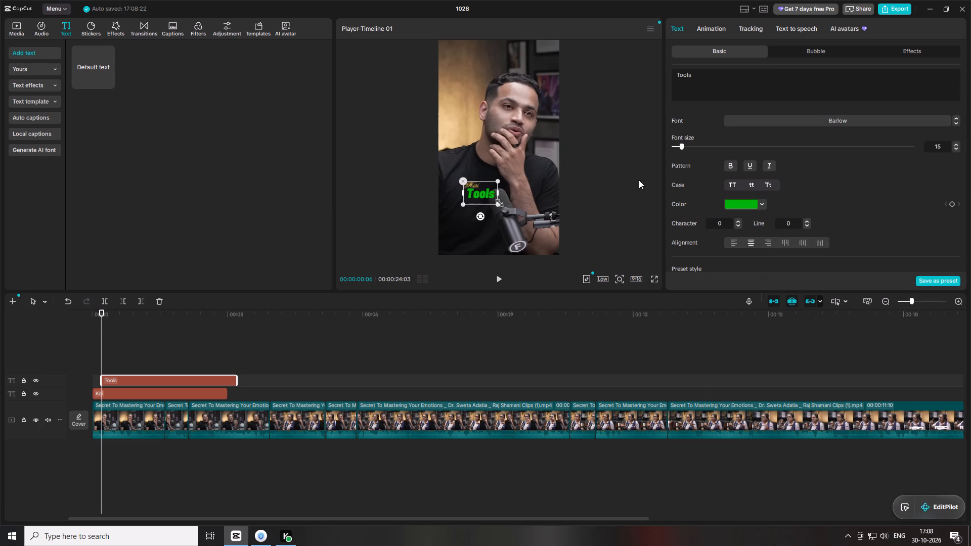
left_click(653, 278)
left_click(626, 503)
Switch the Tools text's font to Penting-CF-Heavy and shrink it to fit just below and to the right of Koi.
left_click(781, 121)
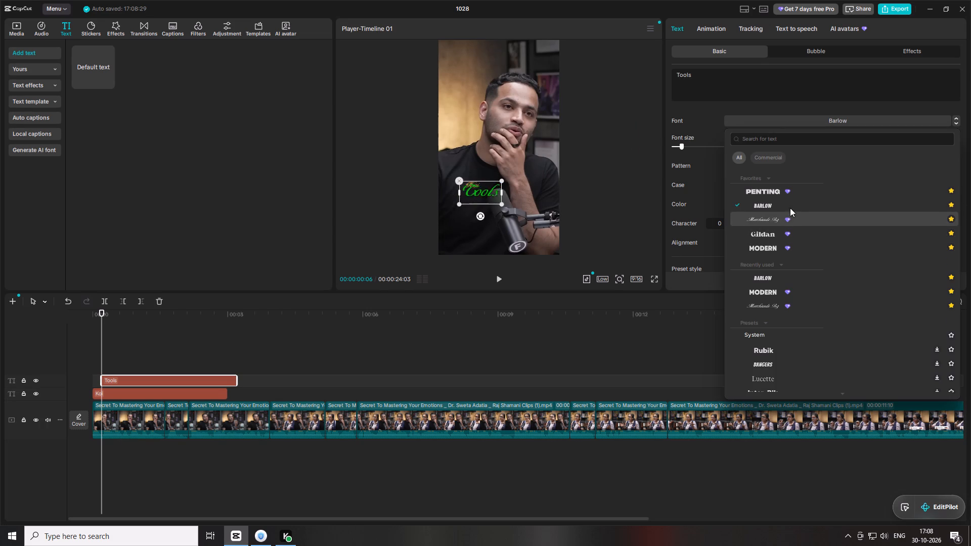
left_click(796, 191)
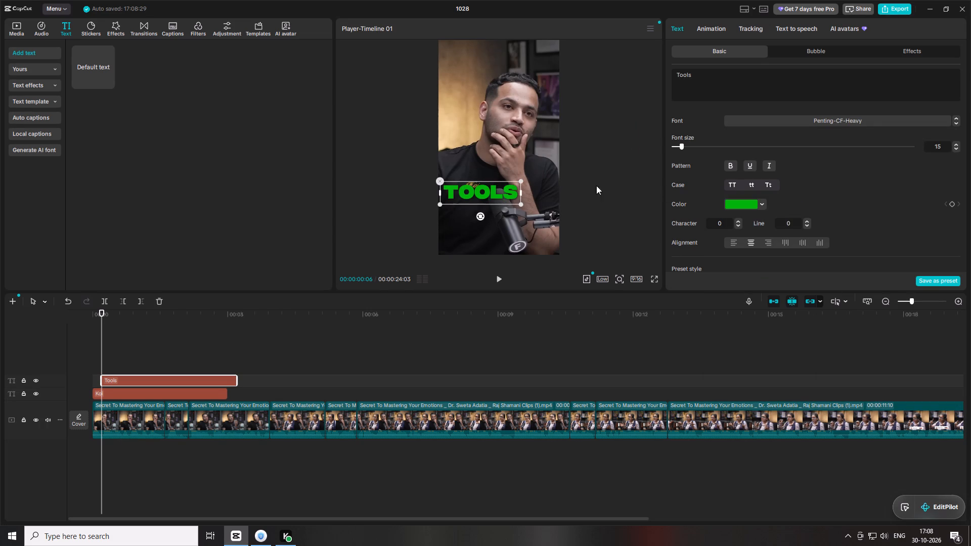
left_click_drag(490, 190, 514, 198)
left_click_drag(544, 211, 534, 198)
left_click_drag(497, 200, 491, 192)
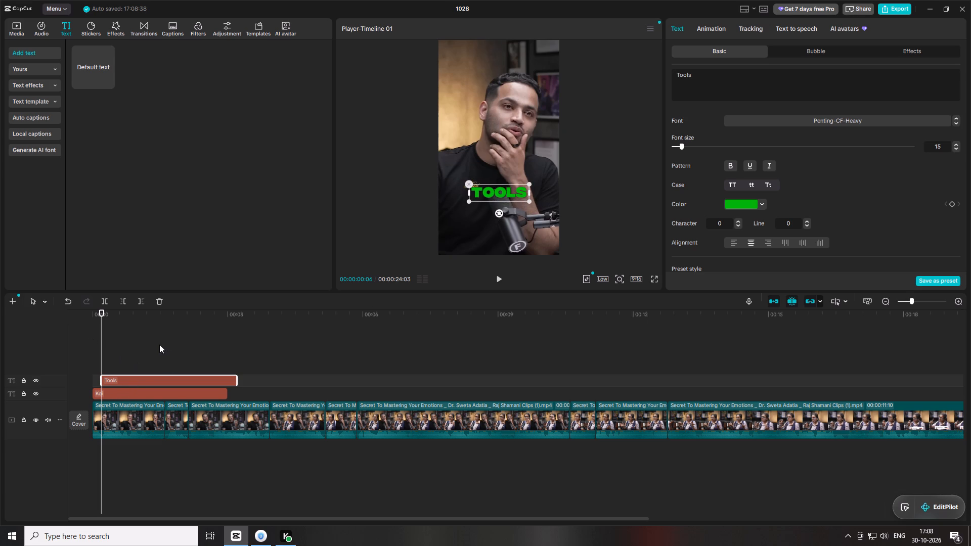
Duplicate the green Tools text onto a track directly above it and change the copy's colour to white.
key("ctrl+c")
key("ctrl+v")
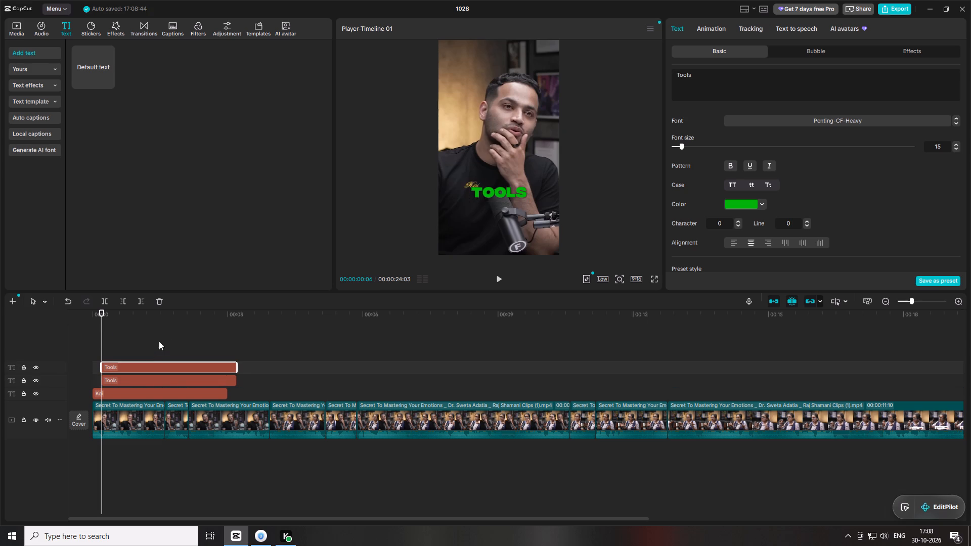
left_click_drag(817, 197, 813, 179)
left_click(739, 188)
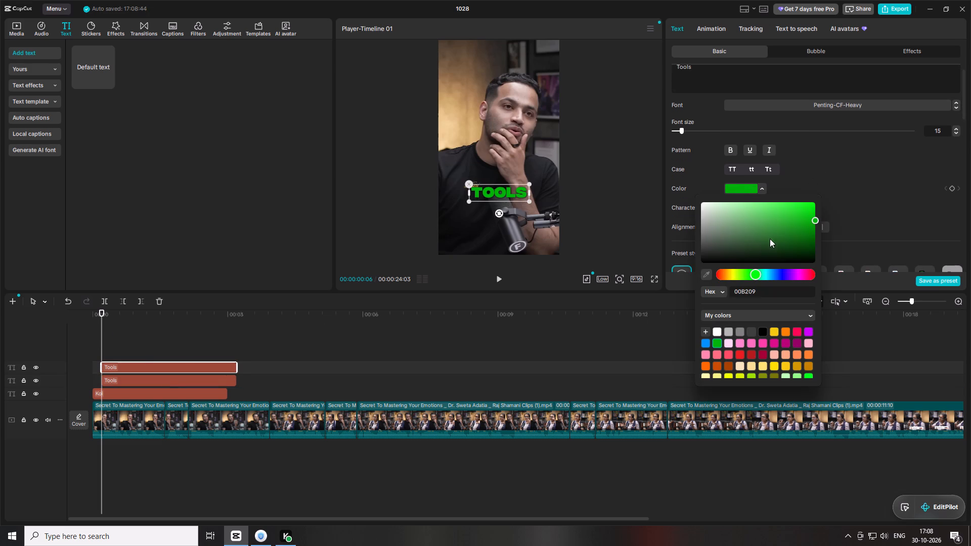
left_click_drag(757, 223, 628, 165)
left_click(895, 184)
left_click_drag(859, 200, 861, 179)
left_click_drag(856, 186, 875, 96)
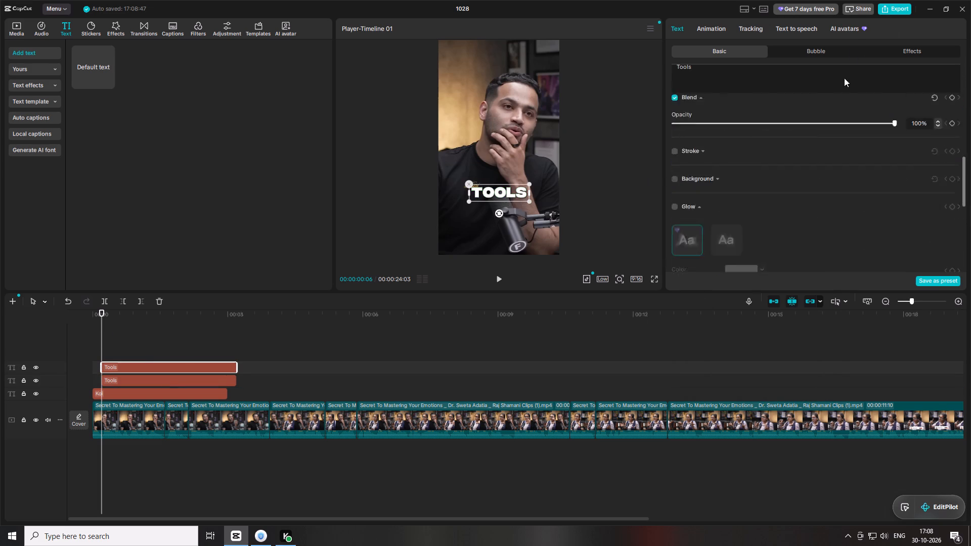
scroll(828, 141, "up", 9)
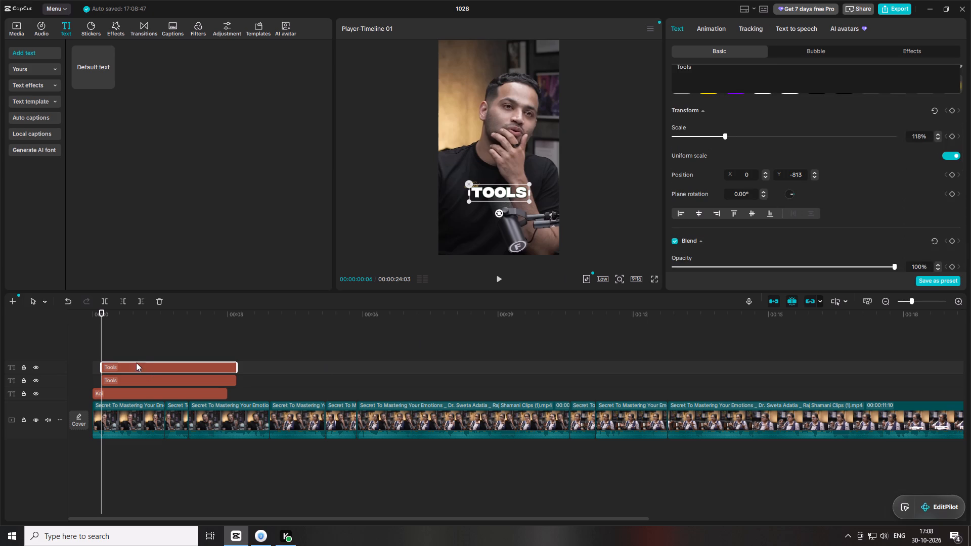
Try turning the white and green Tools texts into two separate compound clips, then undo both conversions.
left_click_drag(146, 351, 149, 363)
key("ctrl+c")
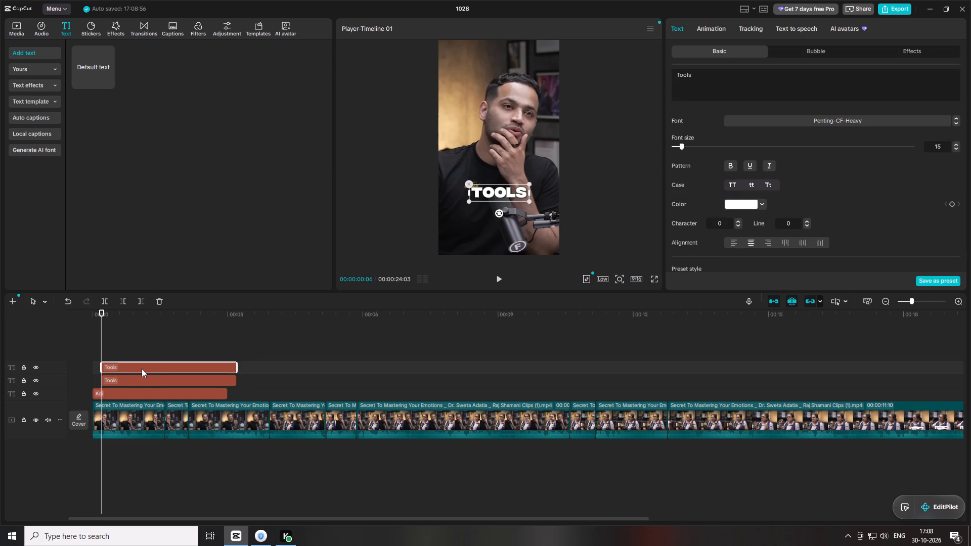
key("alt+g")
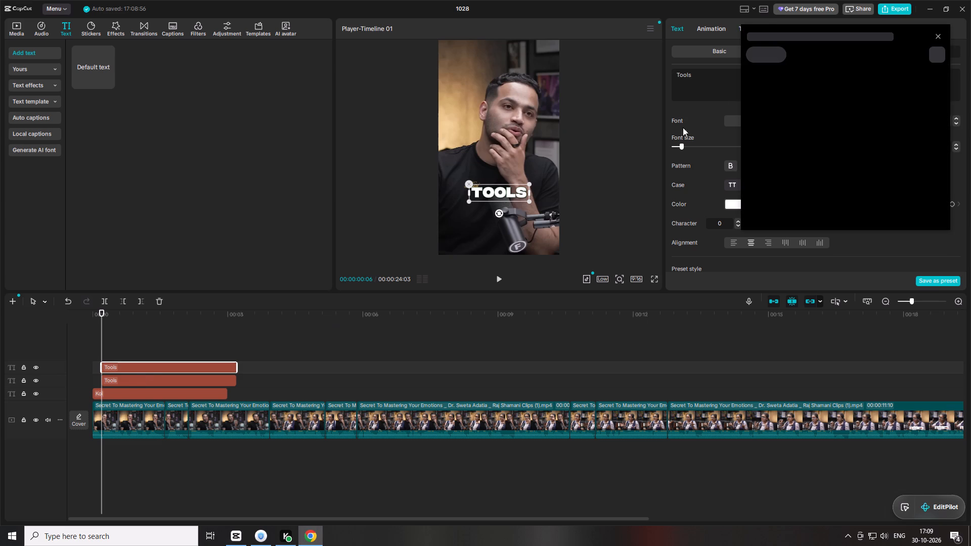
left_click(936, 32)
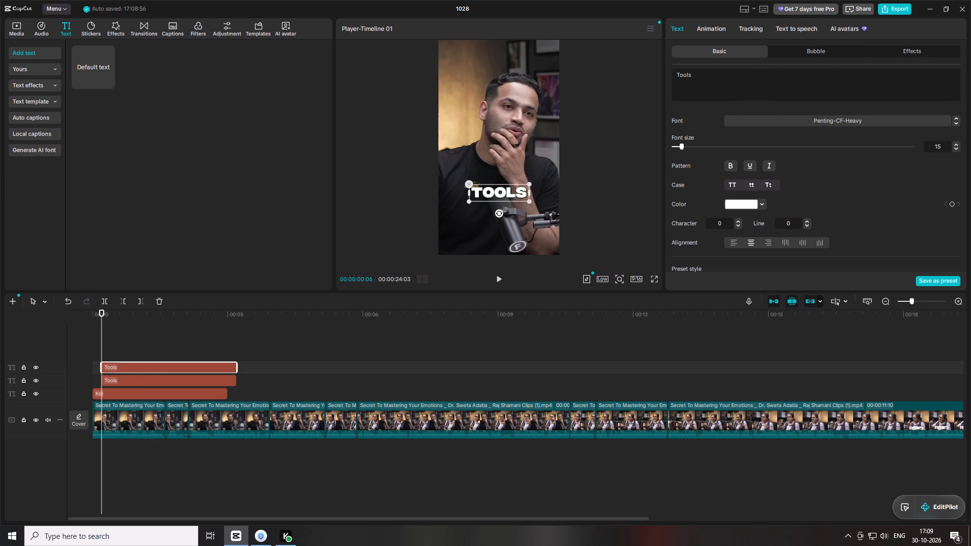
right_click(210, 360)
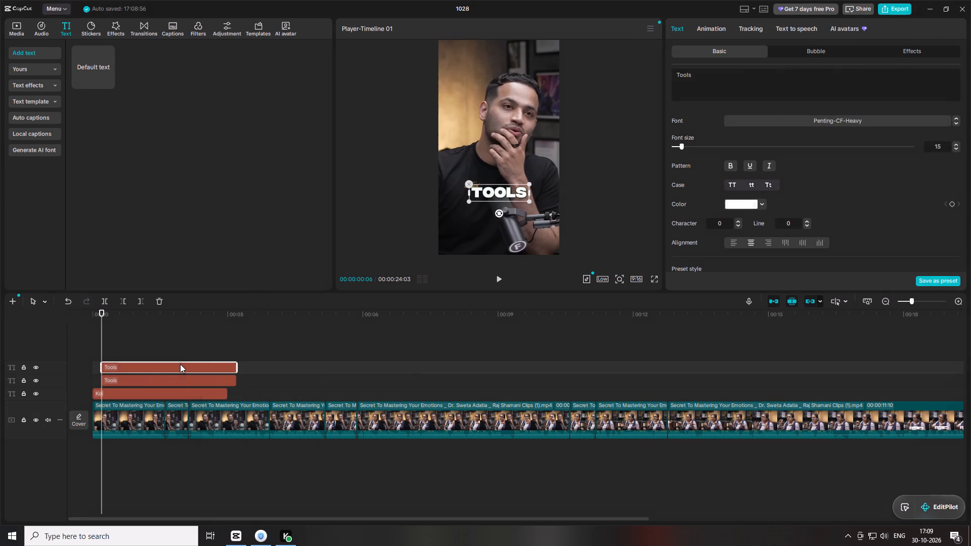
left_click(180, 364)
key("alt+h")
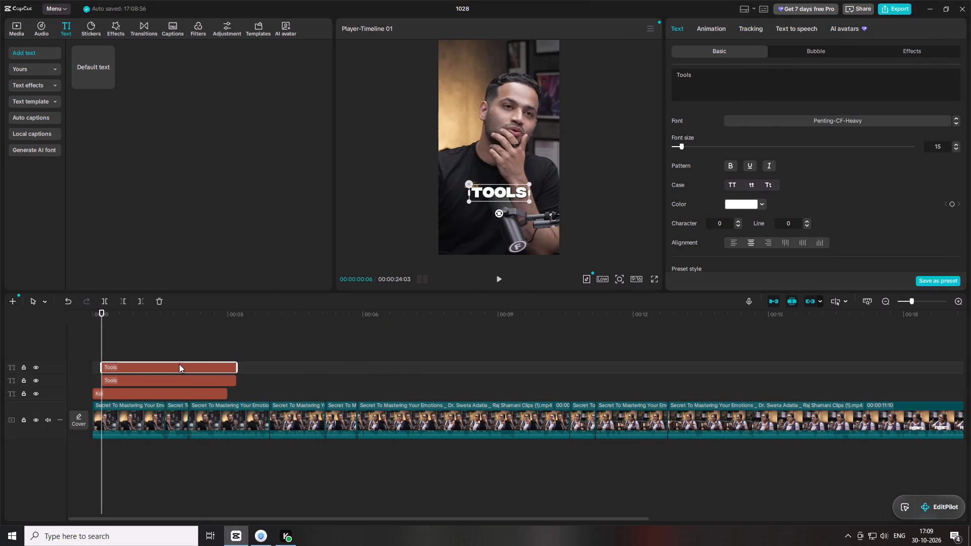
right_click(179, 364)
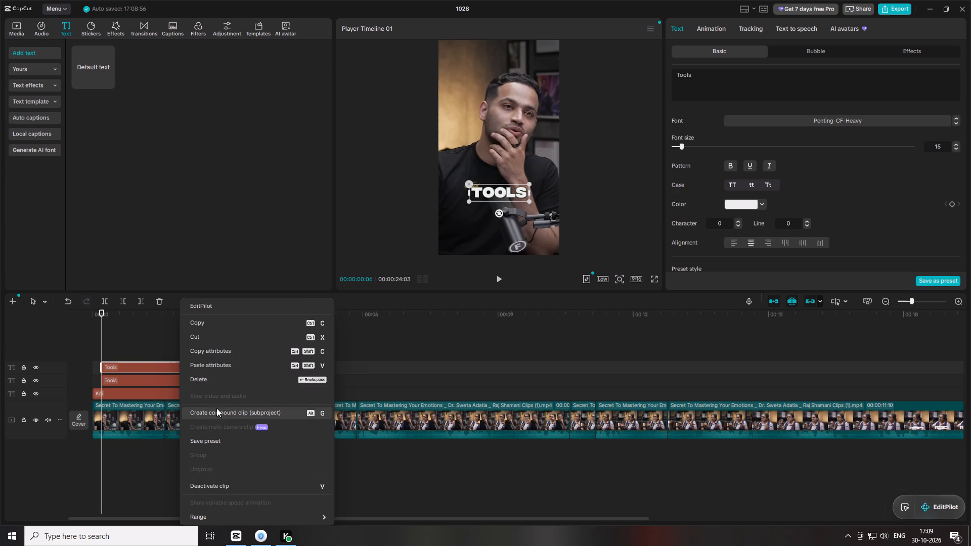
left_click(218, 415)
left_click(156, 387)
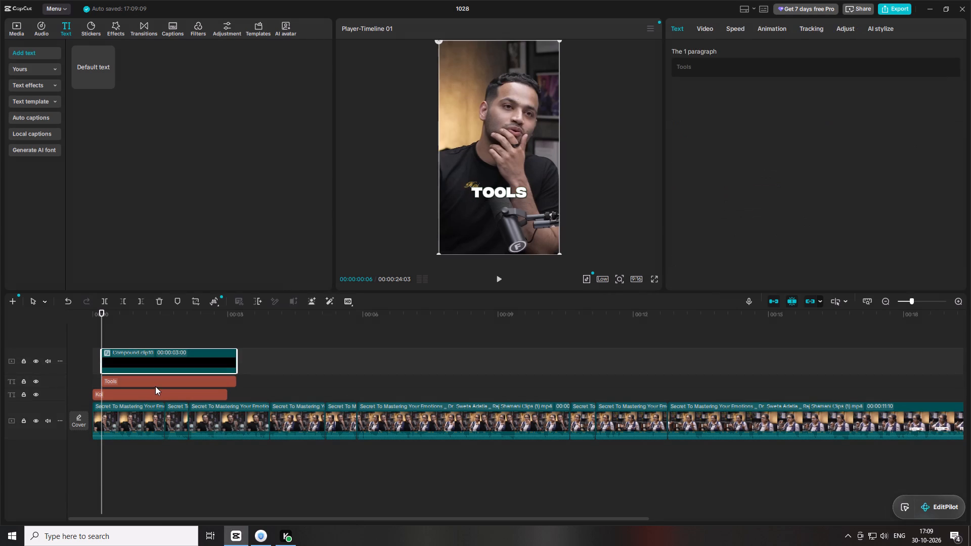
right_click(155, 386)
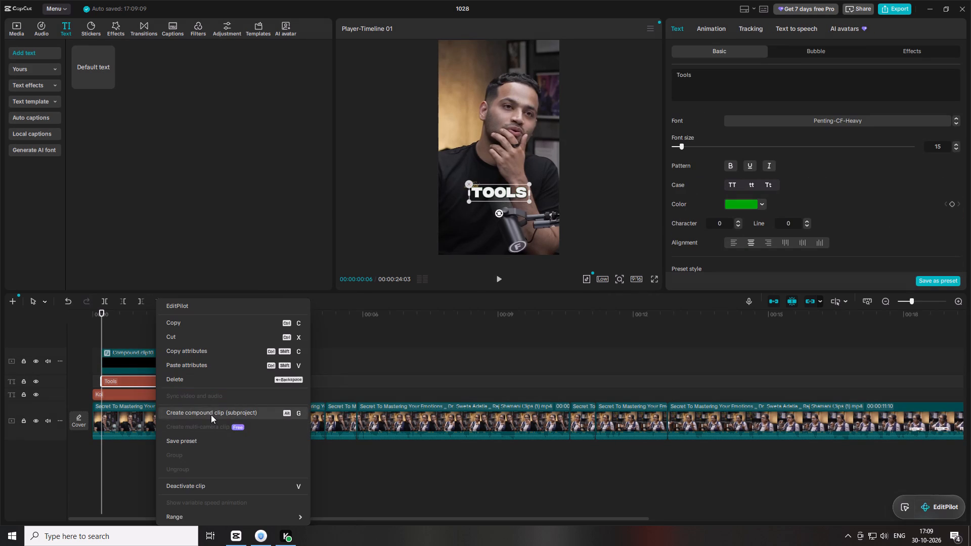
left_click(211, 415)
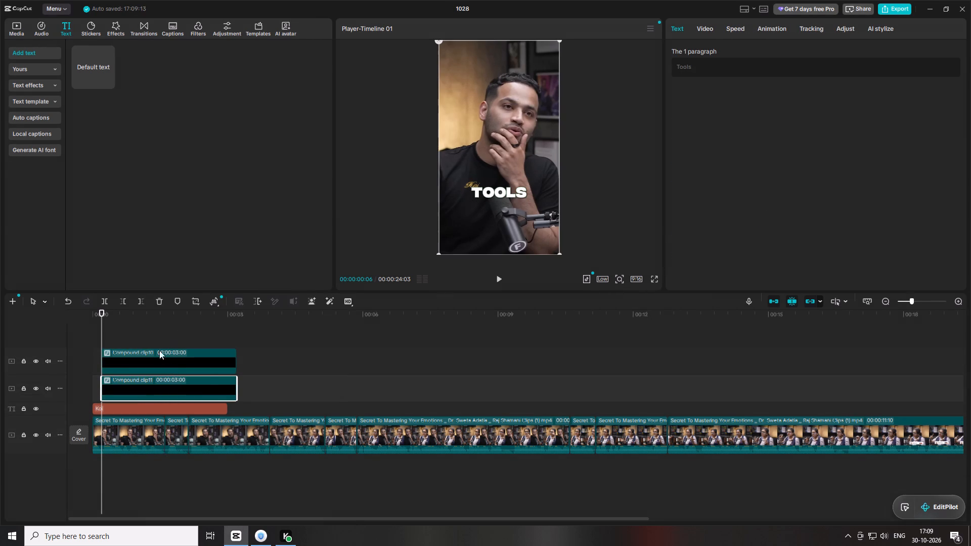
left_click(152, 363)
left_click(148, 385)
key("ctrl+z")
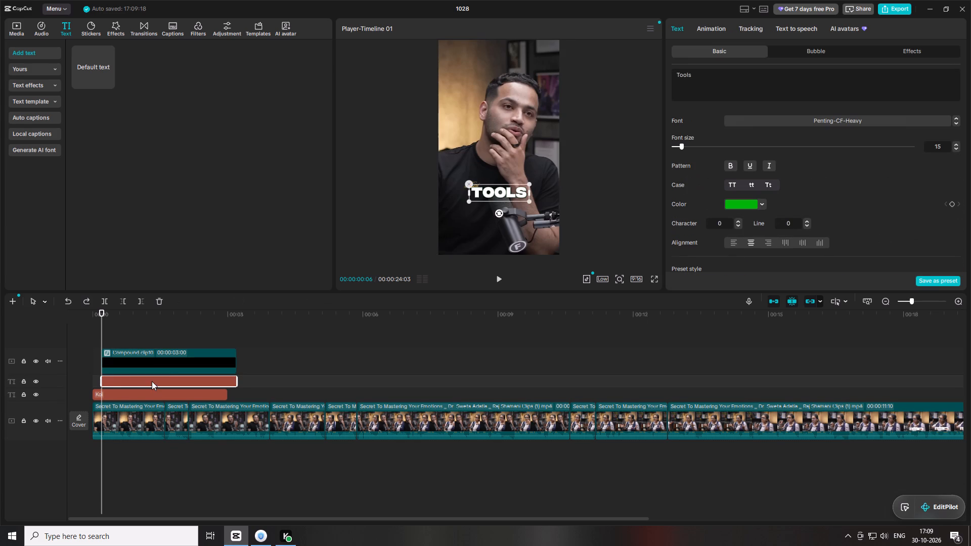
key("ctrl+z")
Combine the white and green Tools texts into one compound clip and open it for editing.
left_click_drag(157, 357, 154, 380)
right_click(154, 380)
left_click(205, 407)
double_click(194, 363)
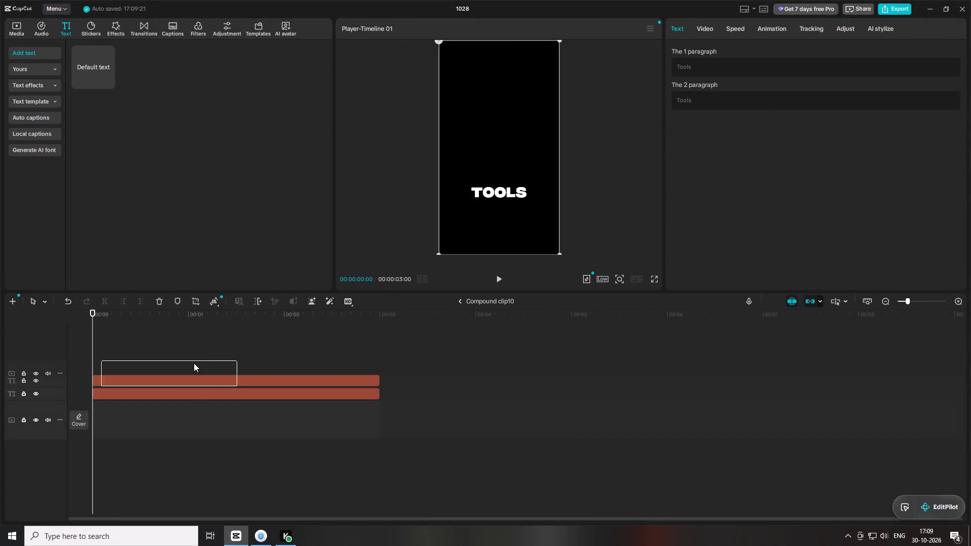
Examine the white Tools text's basic, bubble, effects, animation, tracking and text-to-speech settings inside the compound clip.
left_click(173, 385)
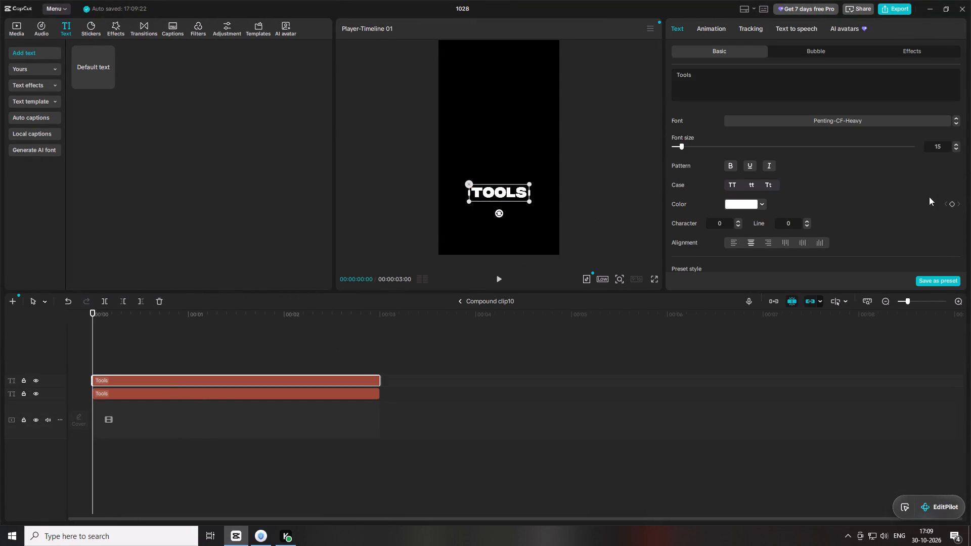
left_click(719, 30)
left_click(671, 30)
left_click(835, 51)
left_click(890, 48)
left_click(784, 30)
left_click(742, 30)
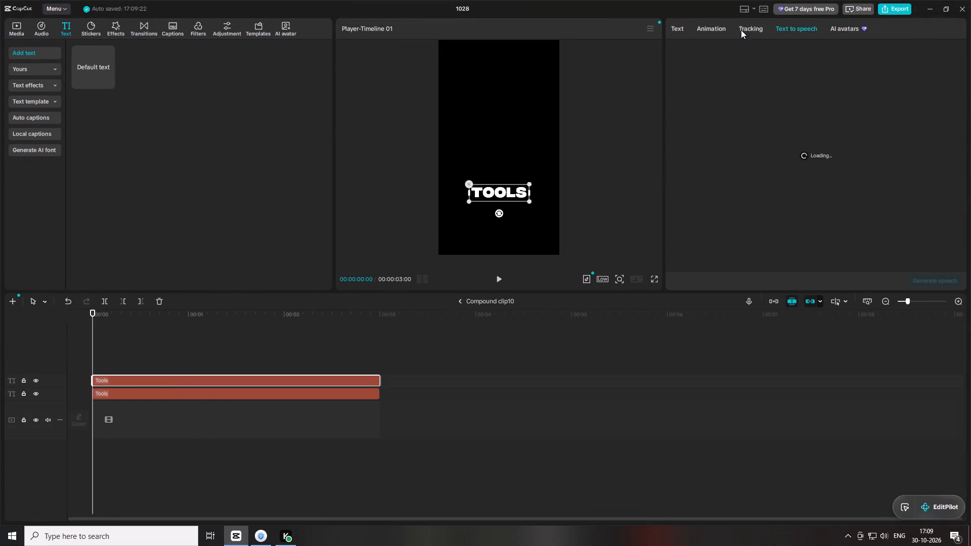
left_click(715, 32)
left_click(690, 28)
left_click(678, 28)
left_click(682, 28)
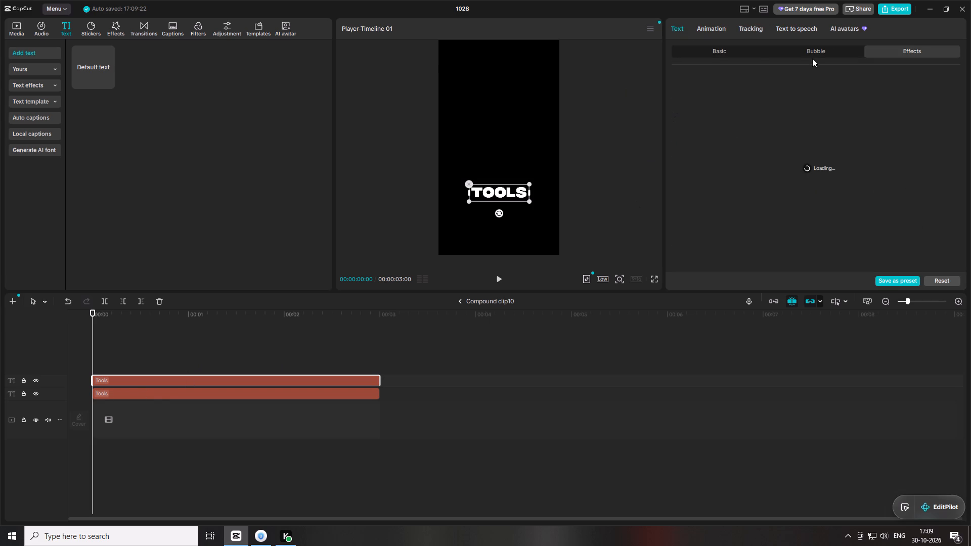
left_click(705, 34)
left_click(778, 32)
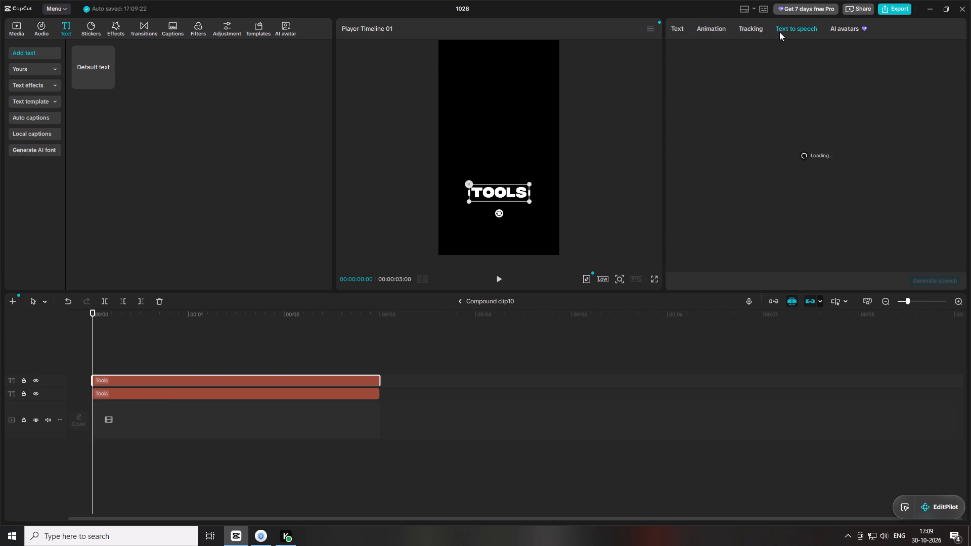
left_click(759, 30)
left_click(709, 28)
left_click(673, 30)
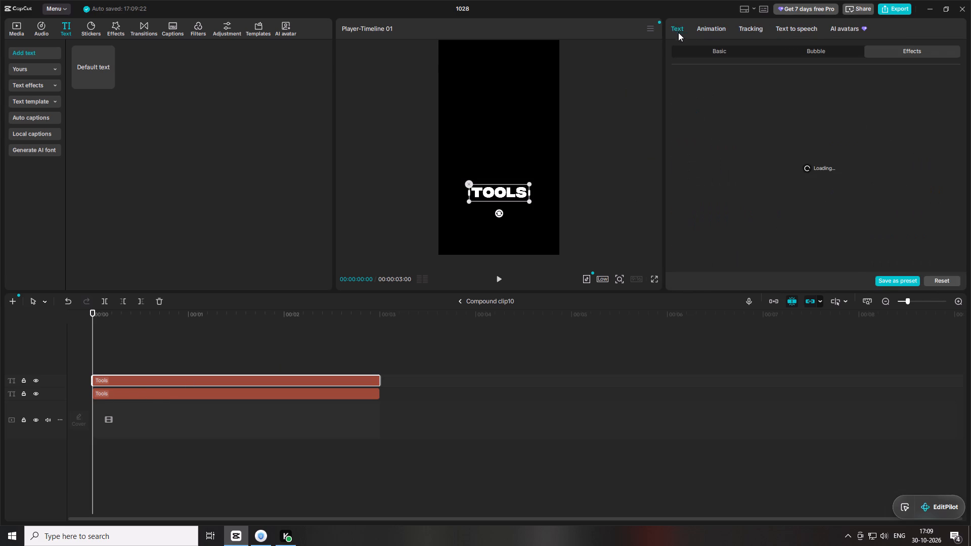
left_click(802, 54)
left_click(718, 49)
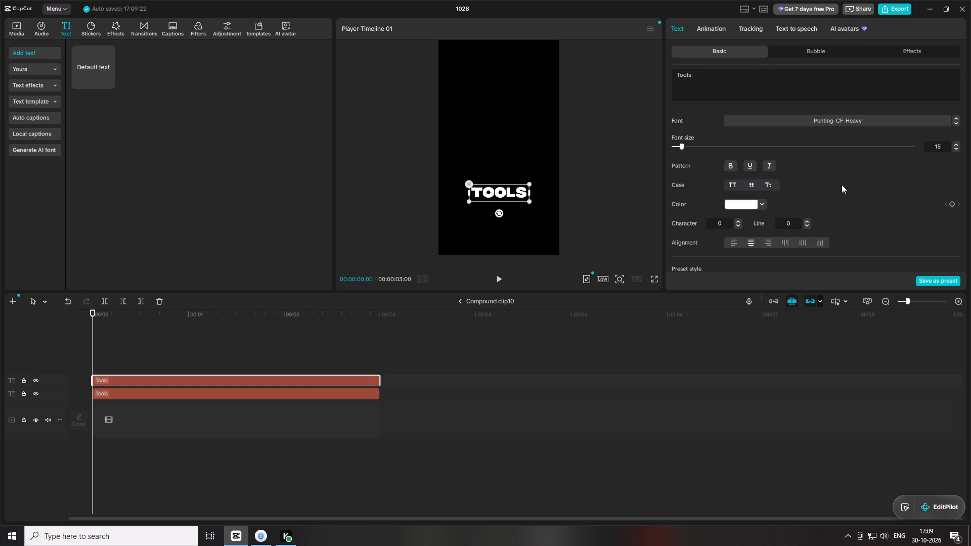
left_click(864, 190)
scroll(865, 176, "down", 7)
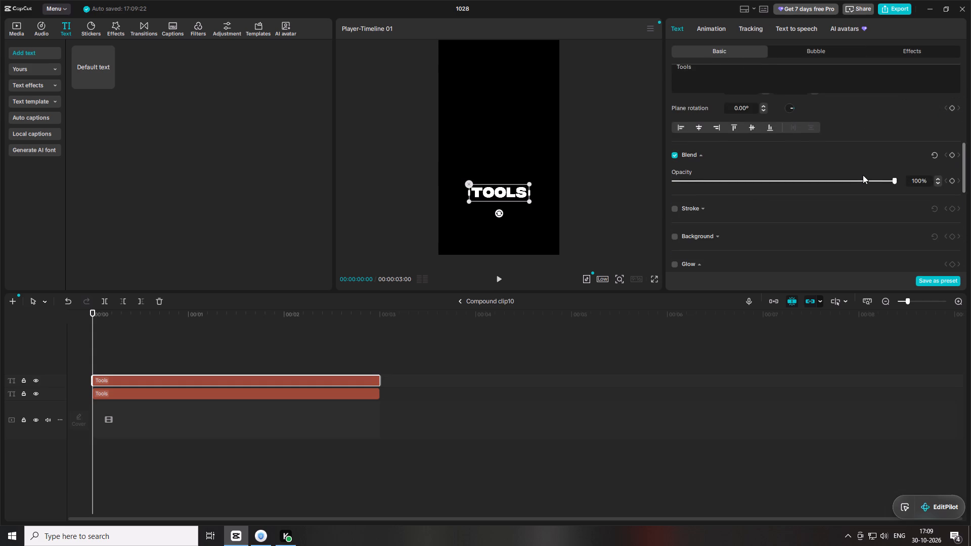
scroll(818, 214, "down", 8)
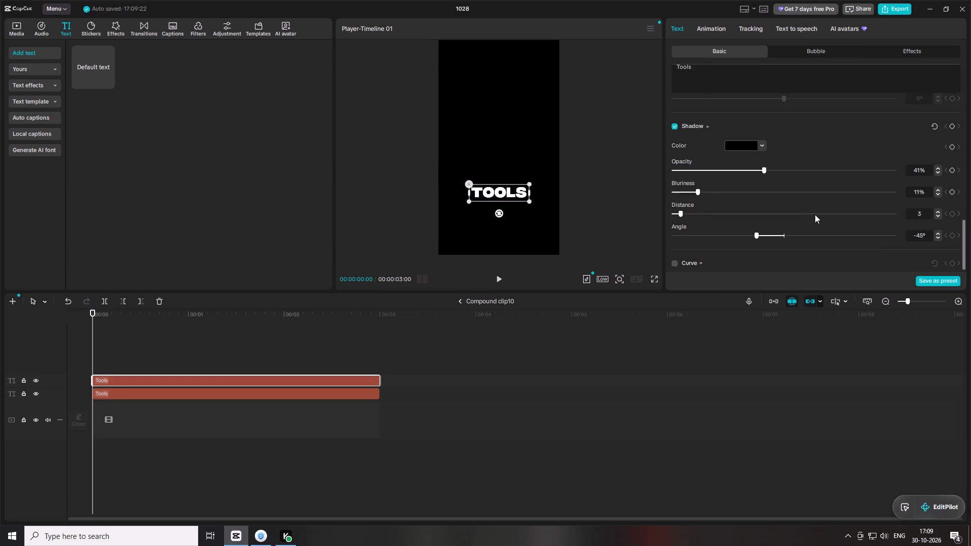
scroll(815, 214, "down", 4)
scroll(809, 145, "up", 16)
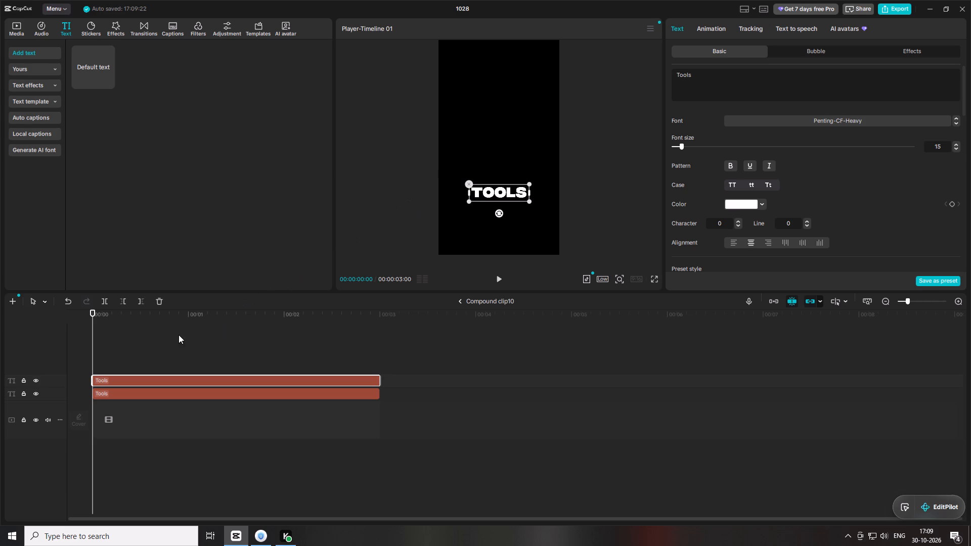
Turn the white Tools text into its own nested compound clip above the green Tools text.
right_click(157, 377)
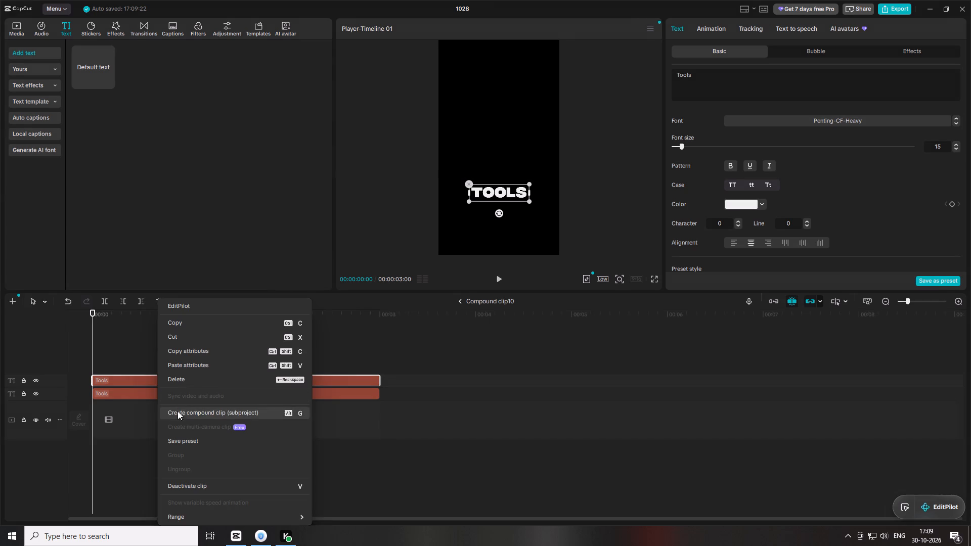
left_click(190, 409)
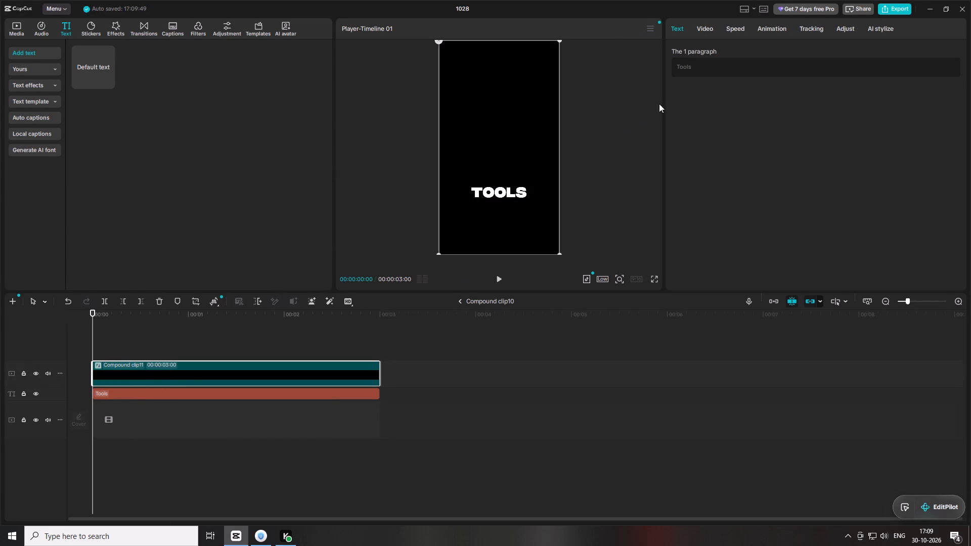
Add a Split mask to the nested compound clip of the white Tools text.
left_click(746, 26)
left_click(693, 25)
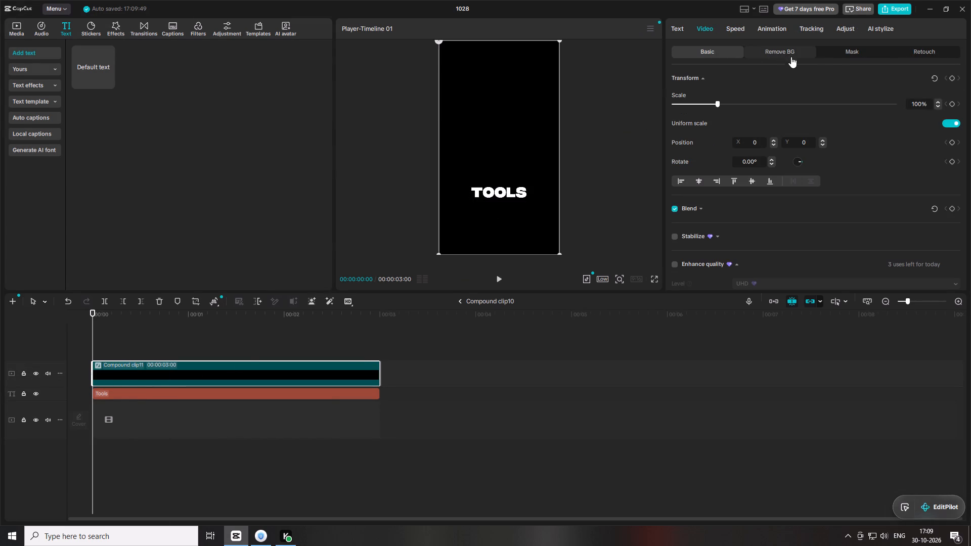
left_click(837, 51)
left_click(681, 94)
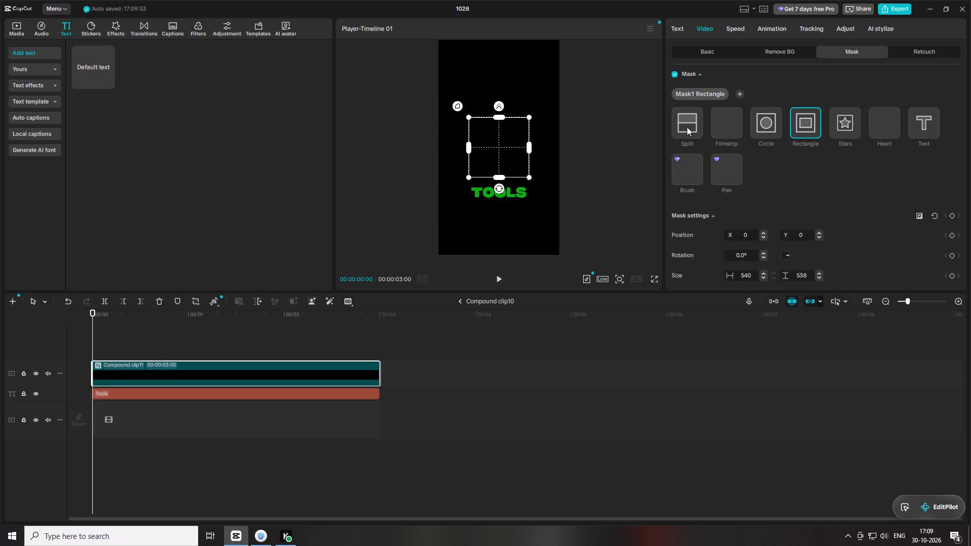
left_click(686, 127)
left_click(686, 125)
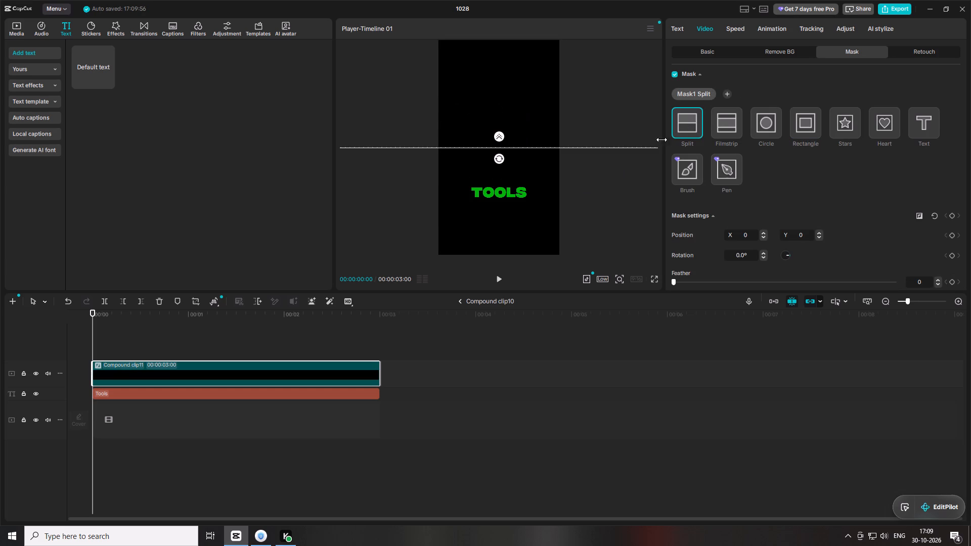
Place the Split mask across the Tools text at about X -58, Y -433, rotated 173°, with feather 30, for a green-to-white gradient.
left_click_drag(534, 149, 528, 191)
left_click(493, 200)
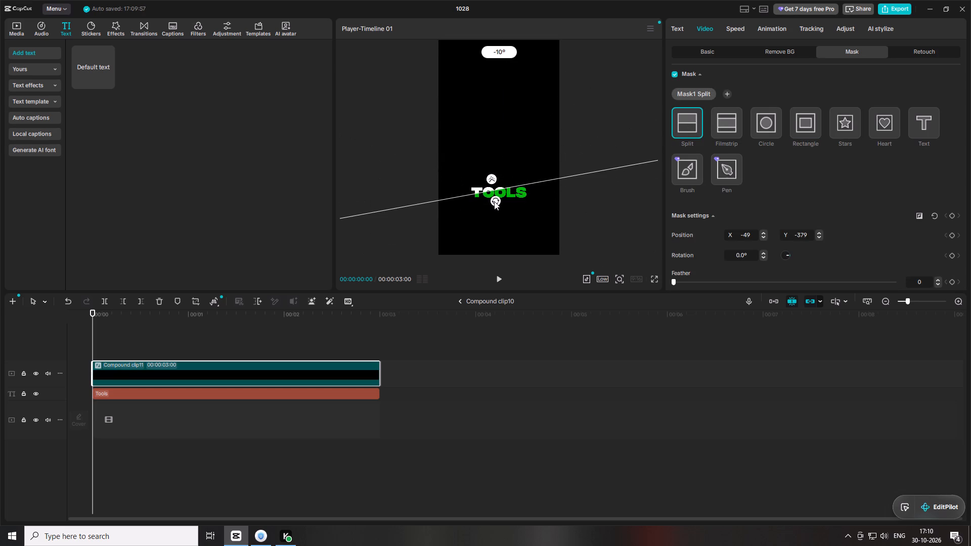
left_click(510, 192)
left_click_drag(495, 179, 494, 175)
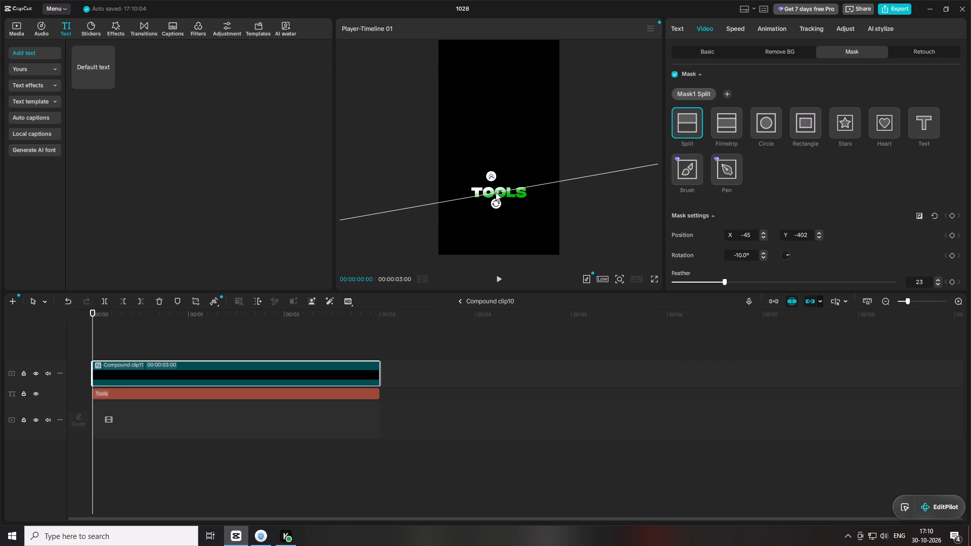
left_click_drag(499, 203, 485, 183)
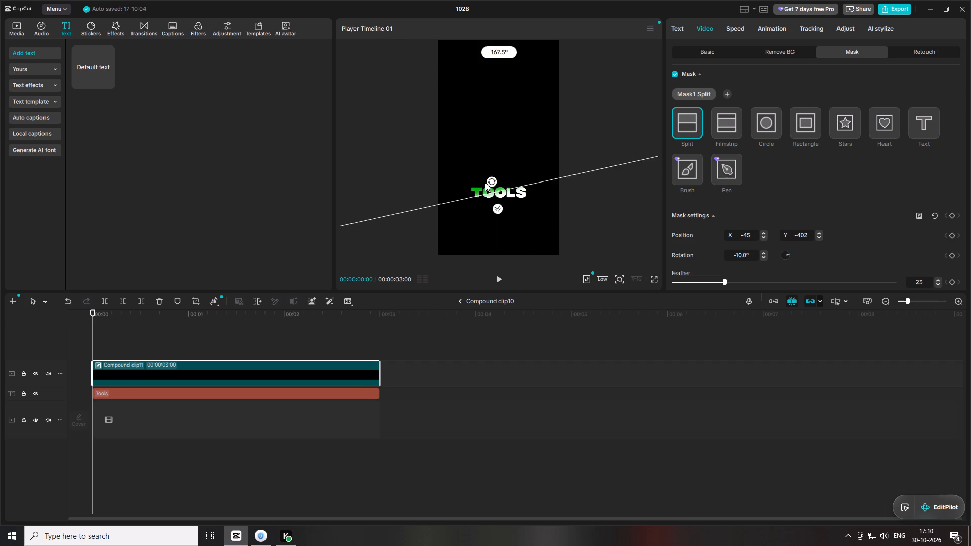
left_click_drag(485, 183, 487, 183)
left_click(499, 197)
left_click(495, 207)
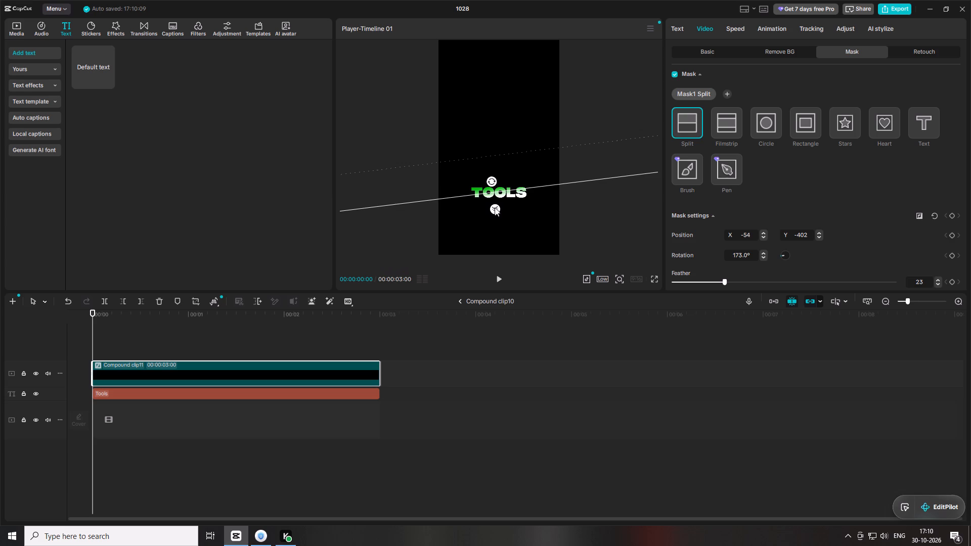
left_click(502, 200)
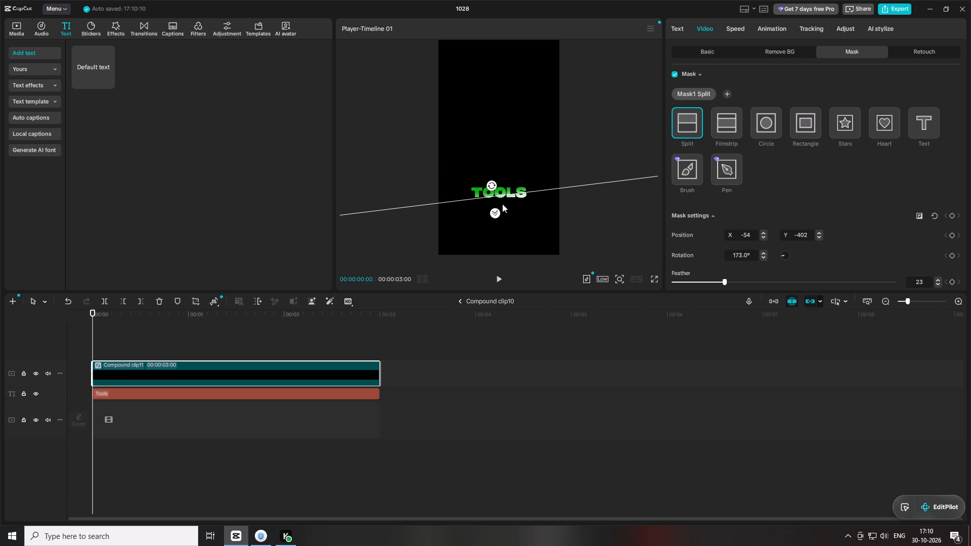
left_click(653, 278)
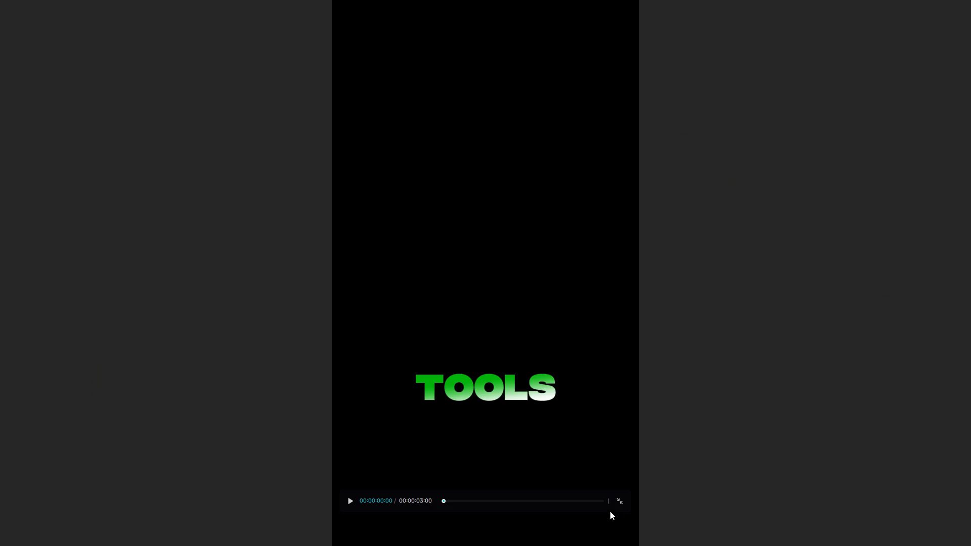
left_click(623, 504)
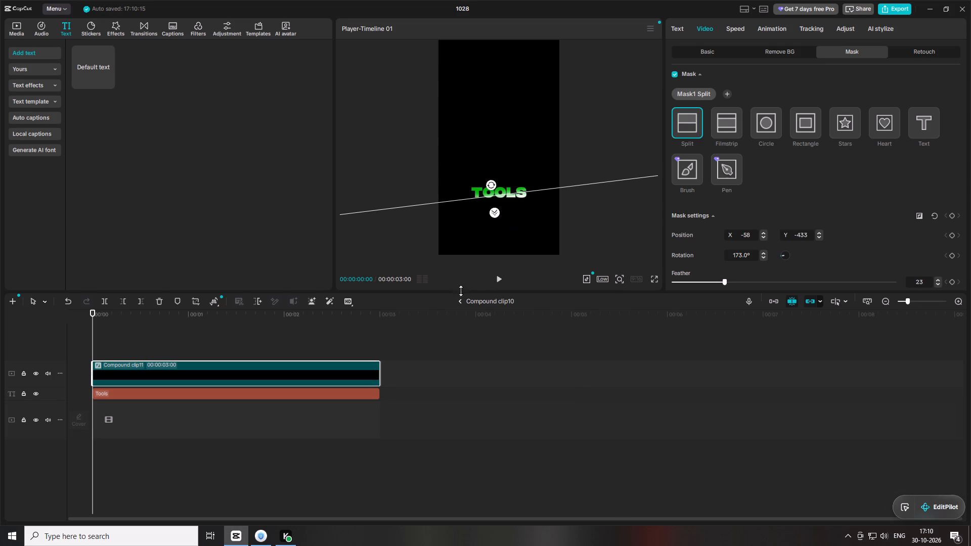
left_click(495, 217)
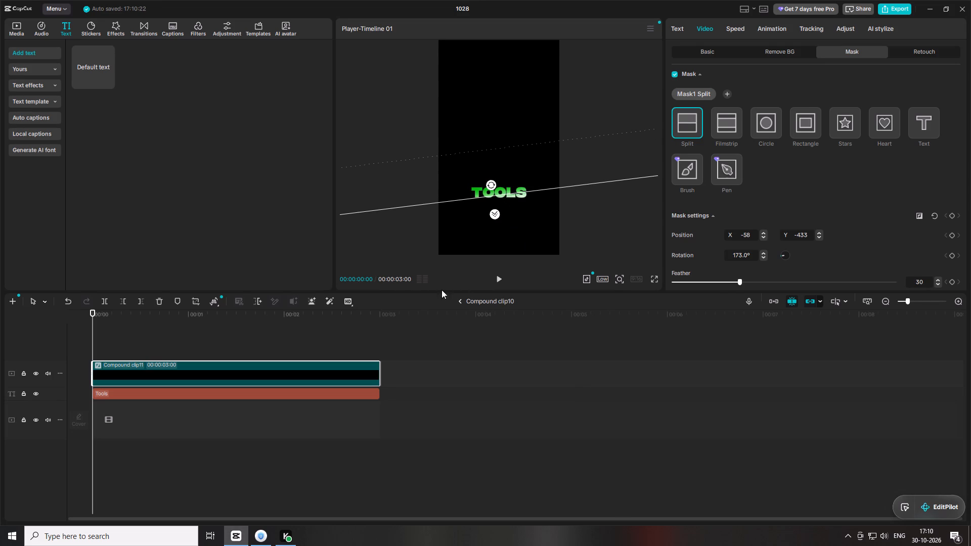
Return to the main timeline and move the Koi text track above the Tools compound clip.
left_click(459, 304)
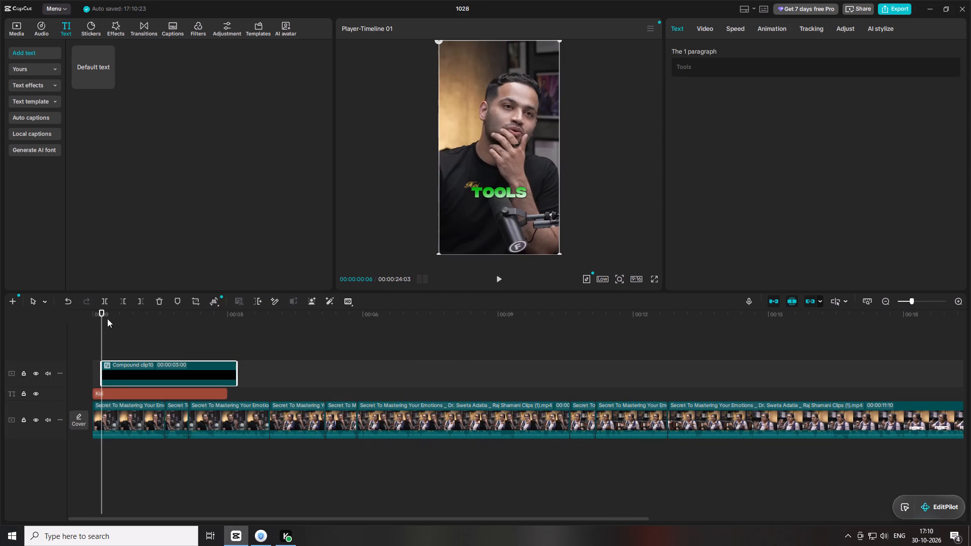
left_click_drag(119, 315, 109, 355)
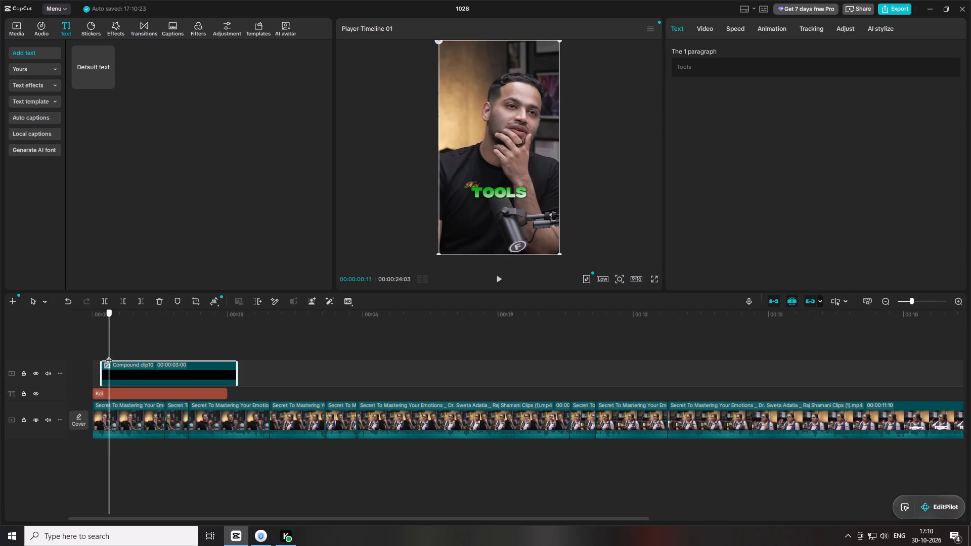
left_click_drag(109, 355, 87, 351)
left_click_drag(106, 398, 106, 372)
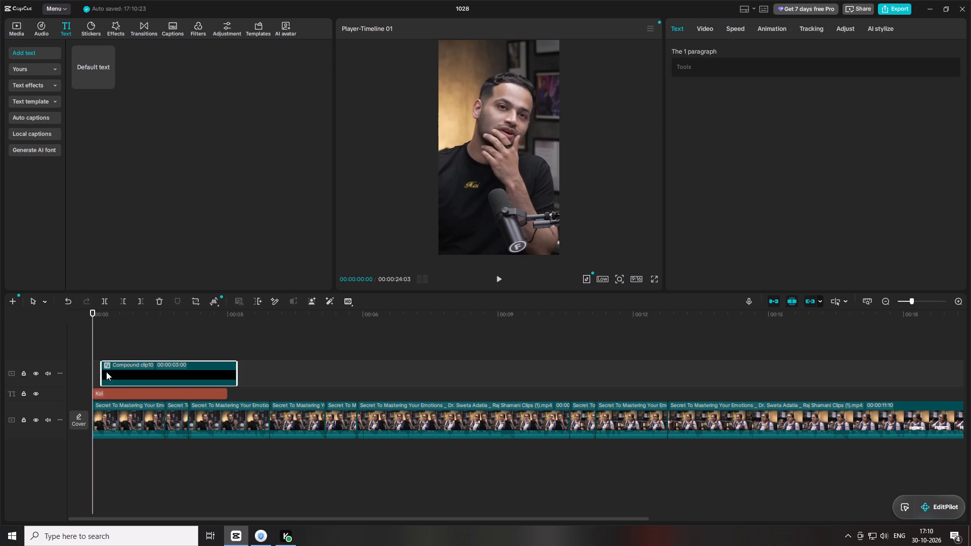
left_click_drag(106, 372, 105, 361)
left_click(118, 389)
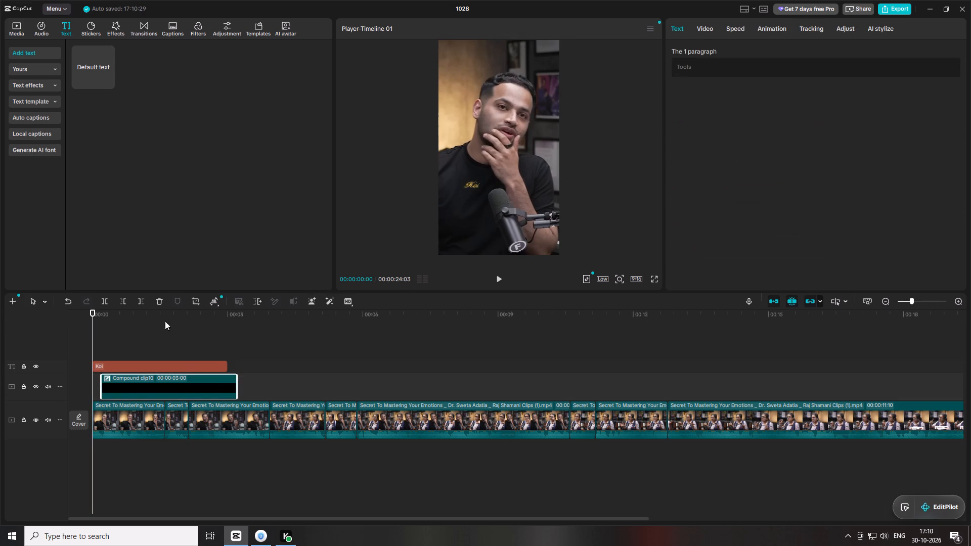
left_click(125, 313)
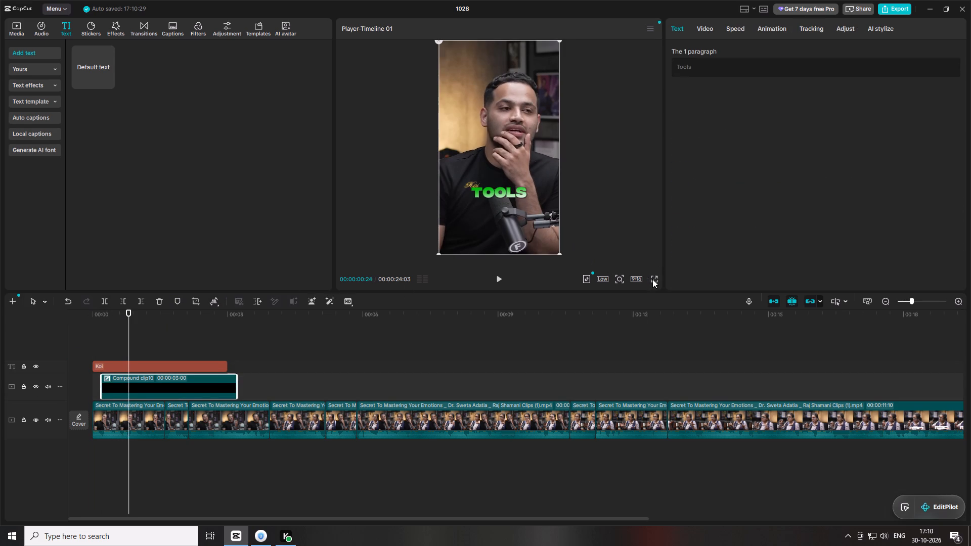
left_click(653, 280)
left_click(624, 503)
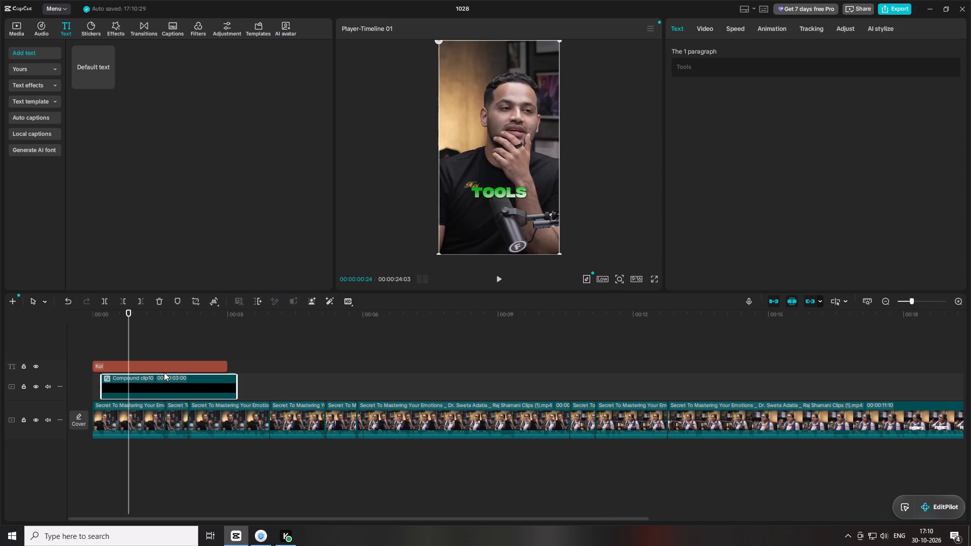
Nudge the Koi text in the preview so it sits just above and left of the T in Tools.
left_click(169, 369)
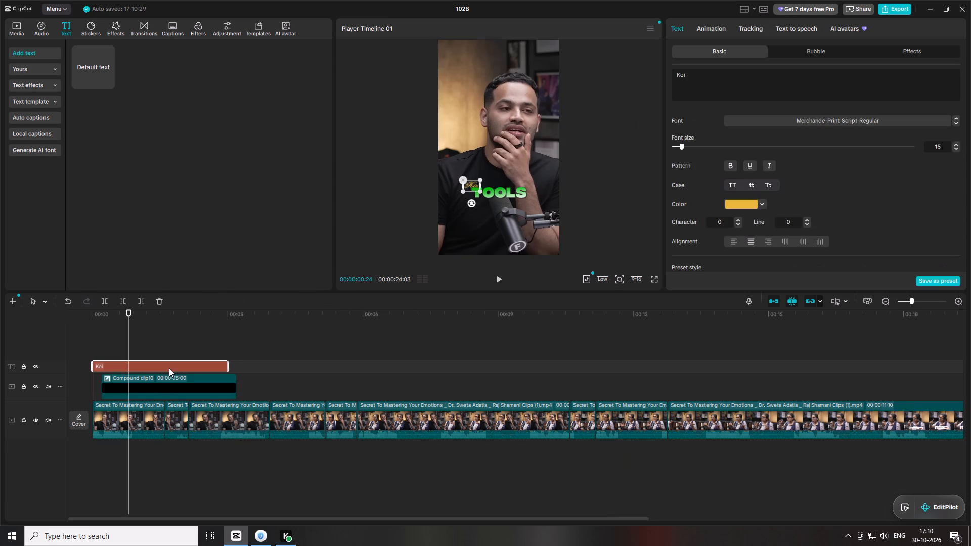
left_click(473, 188)
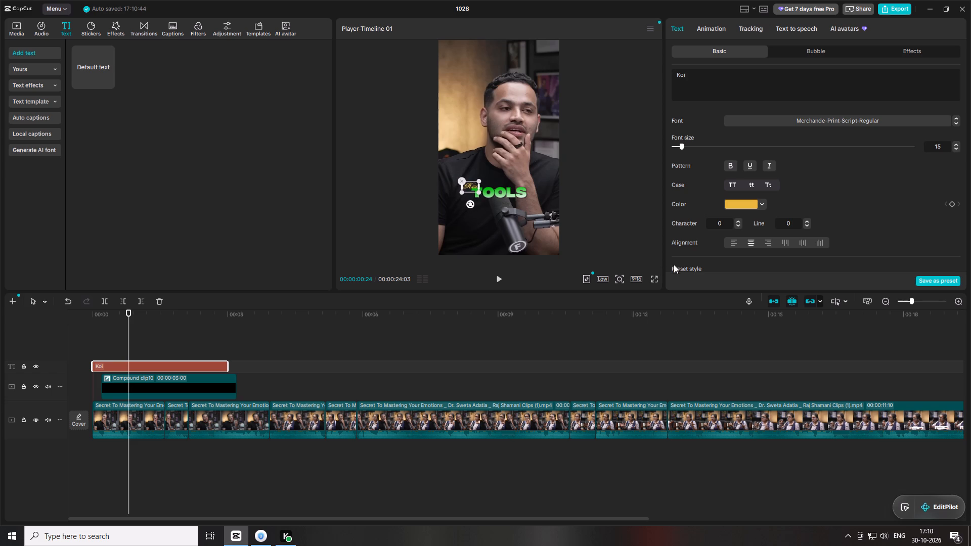
left_click(655, 280)
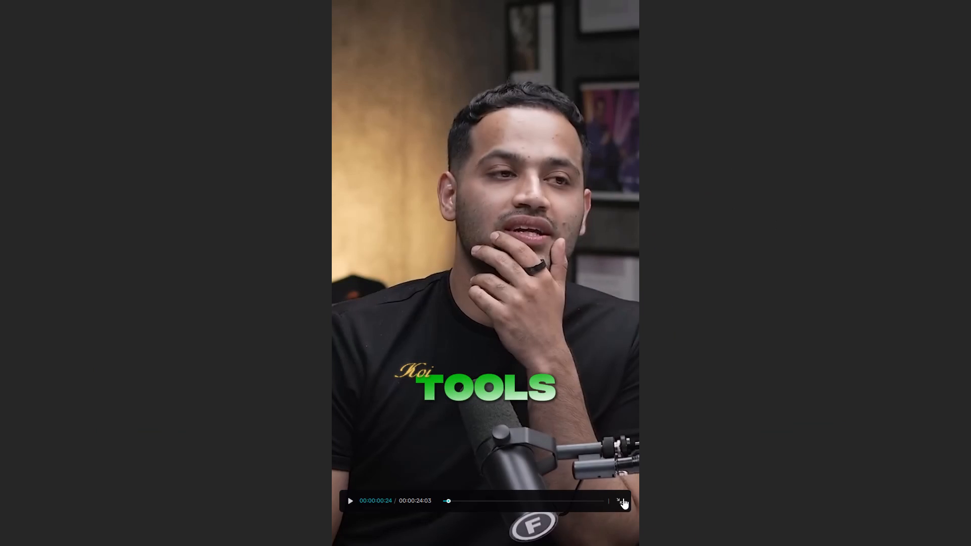
left_click(622, 505)
left_click(619, 276)
left_click(621, 295)
scroll(541, 193, "down", 1)
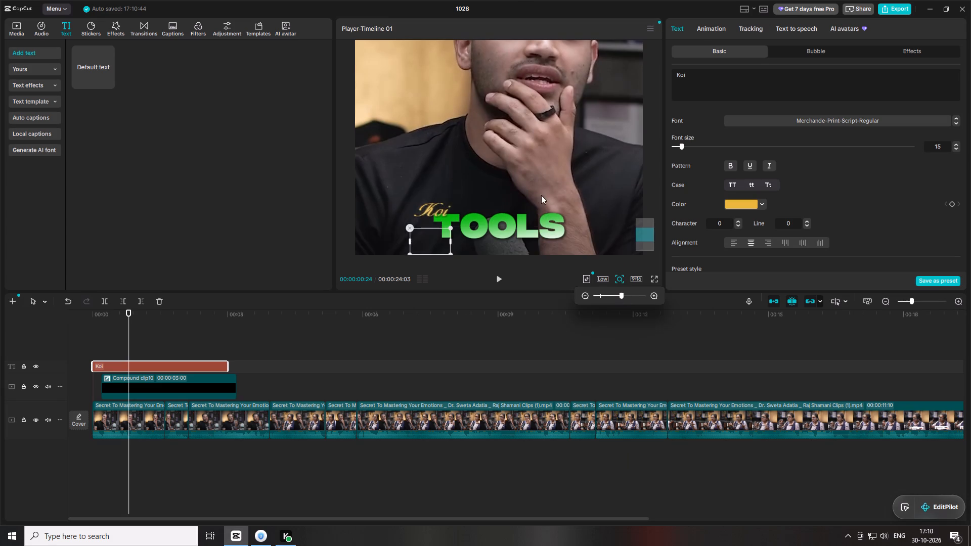
scroll(541, 195, "down", 2)
left_click_drag(423, 216, 422, 215)
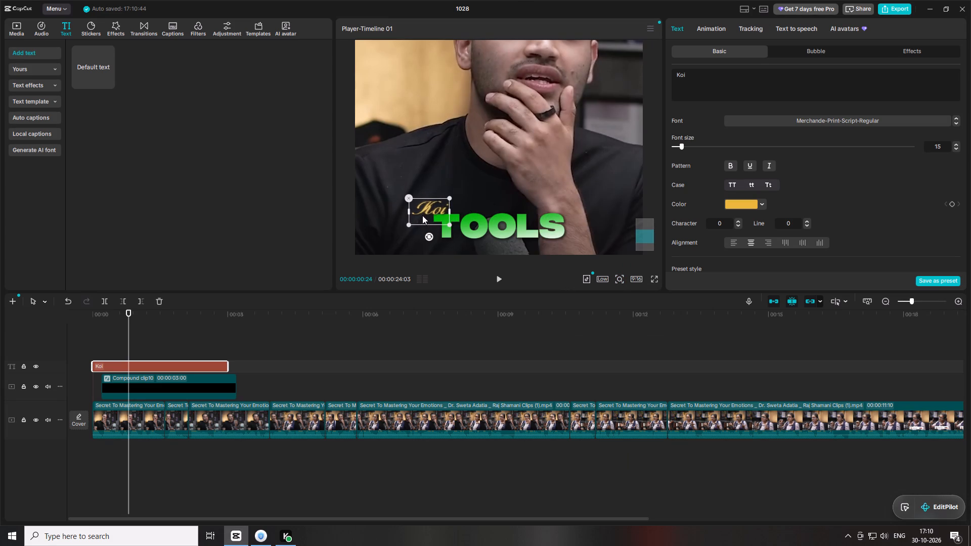
left_click_drag(422, 215, 418, 215)
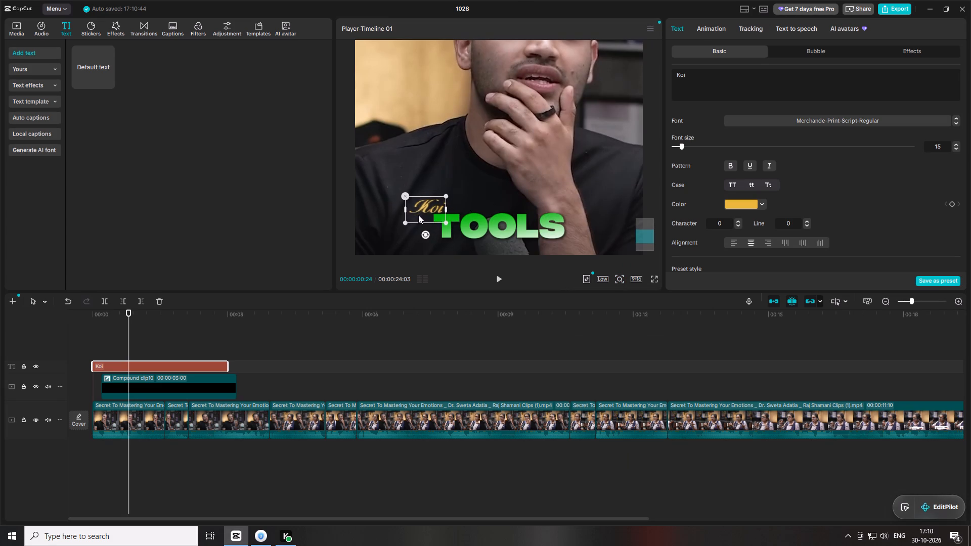
left_click_drag(418, 215, 418, 217)
Change the Koi text's fill color from gold to white.
left_click(168, 392)
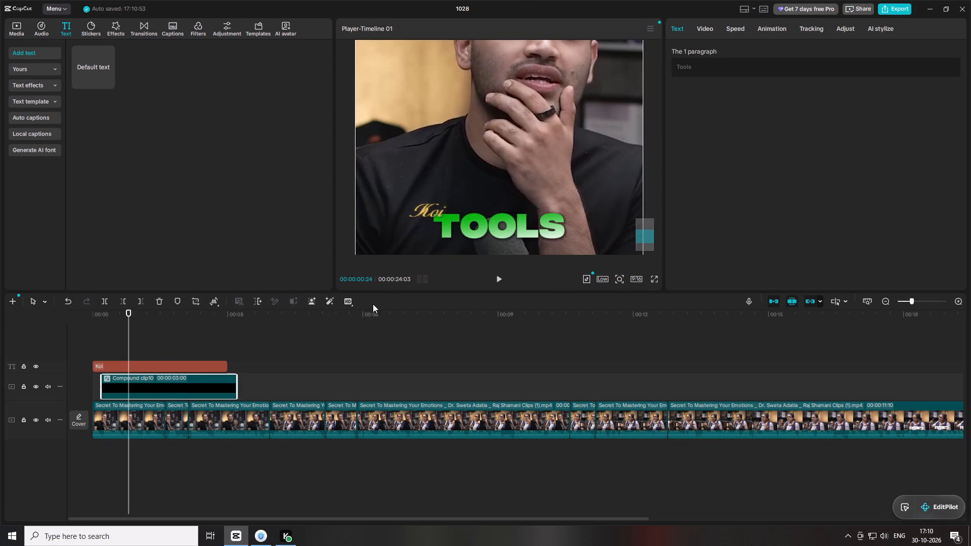
left_click(473, 207)
scroll(550, 221, "down", 2)
left_click(622, 279)
left_click_drag(606, 294, 603, 294)
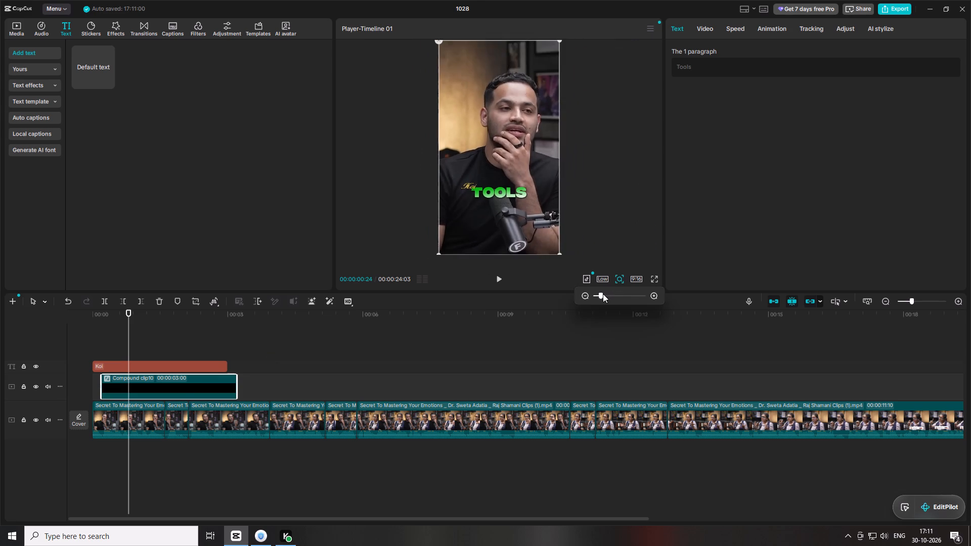
left_click_drag(603, 294, 617, 297)
left_click(128, 366)
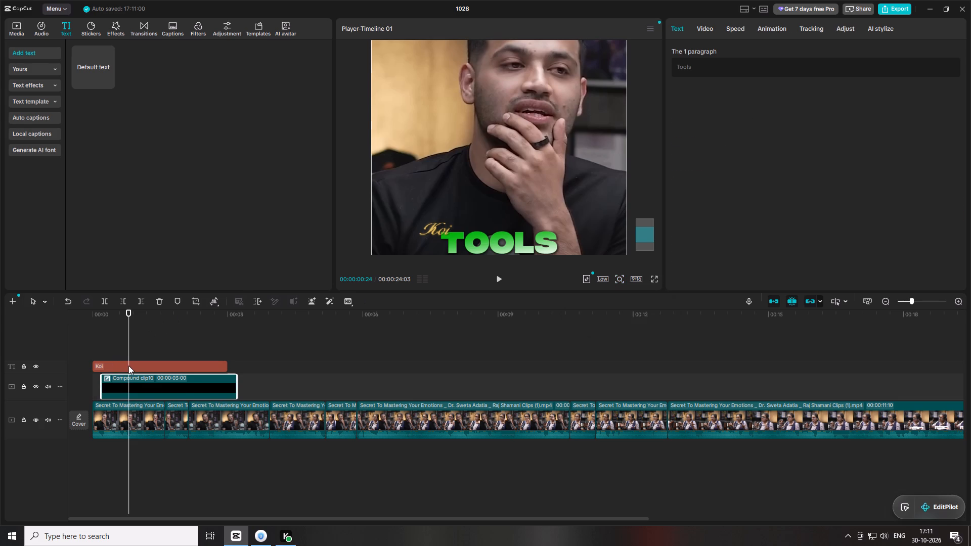
left_click_drag(813, 198, 809, 184)
left_click(744, 193)
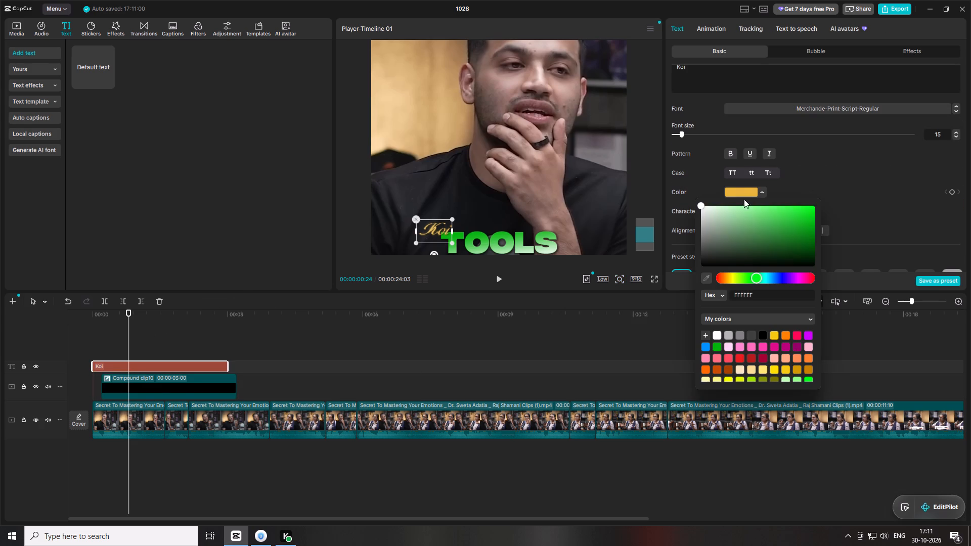
left_click_drag(749, 230, 646, 178)
left_click(845, 167)
Change the Koi text's glow color to white.
scroll(846, 182, "down", 7)
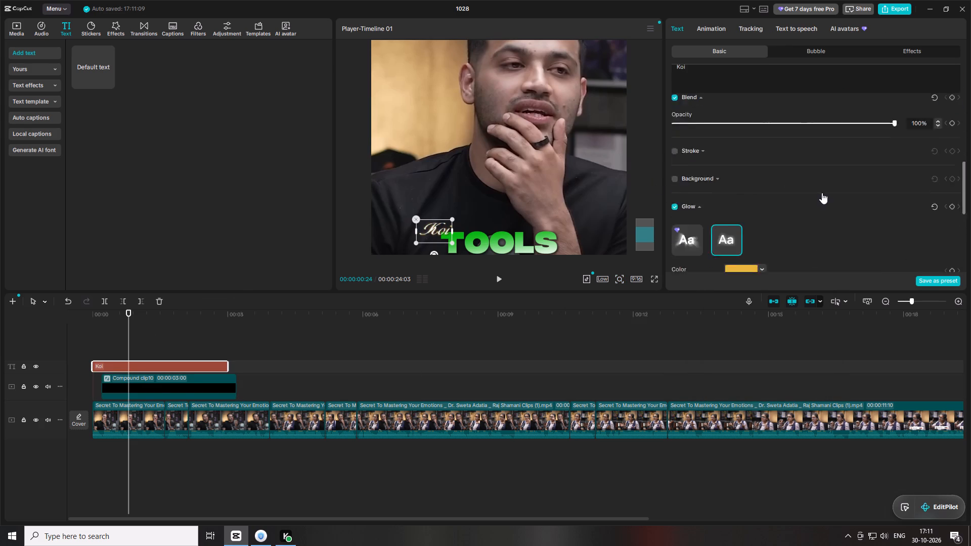
scroll(822, 193, "down", 2)
left_click(728, 226)
left_click_drag(730, 248, 593, 173)
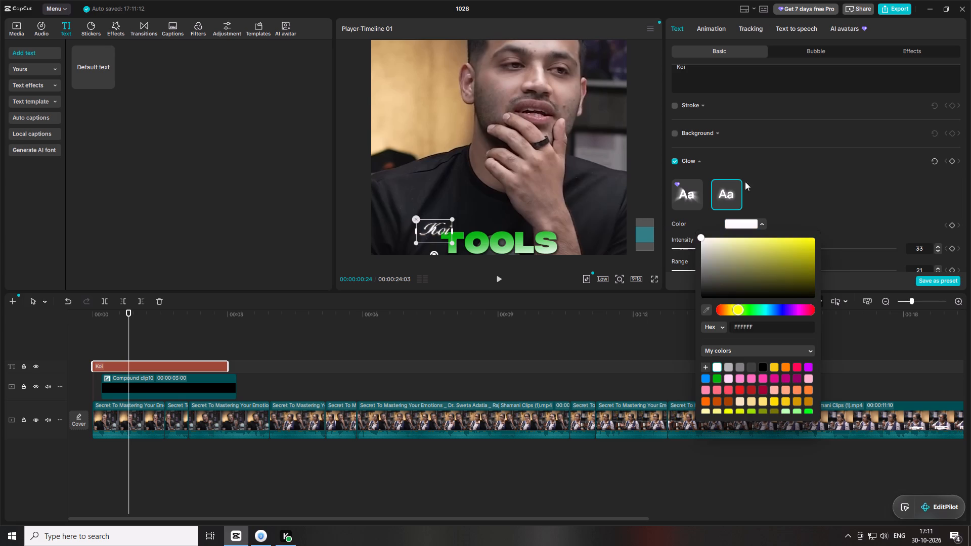
left_click(887, 191)
left_click_drag(642, 238, 644, 247)
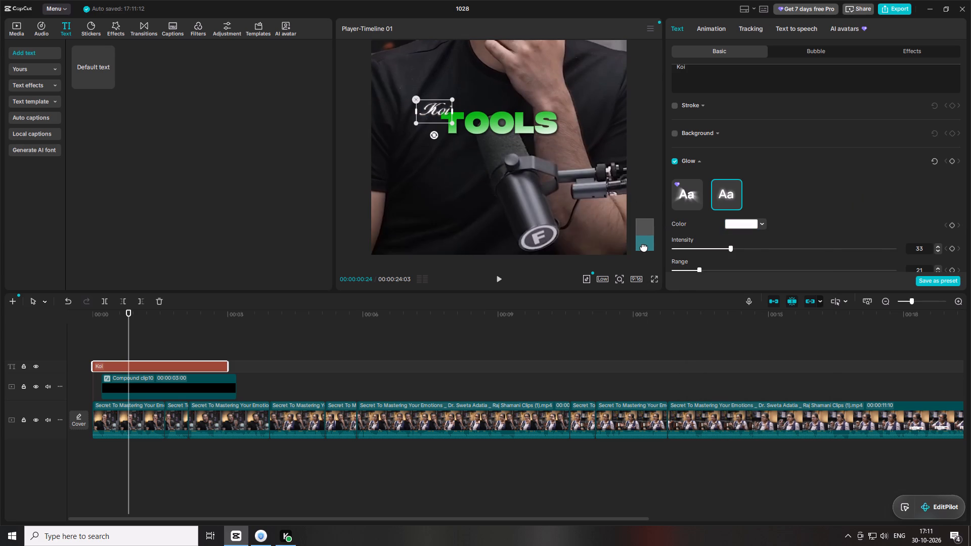
left_click_drag(644, 247, 642, 245)
left_click(809, 179)
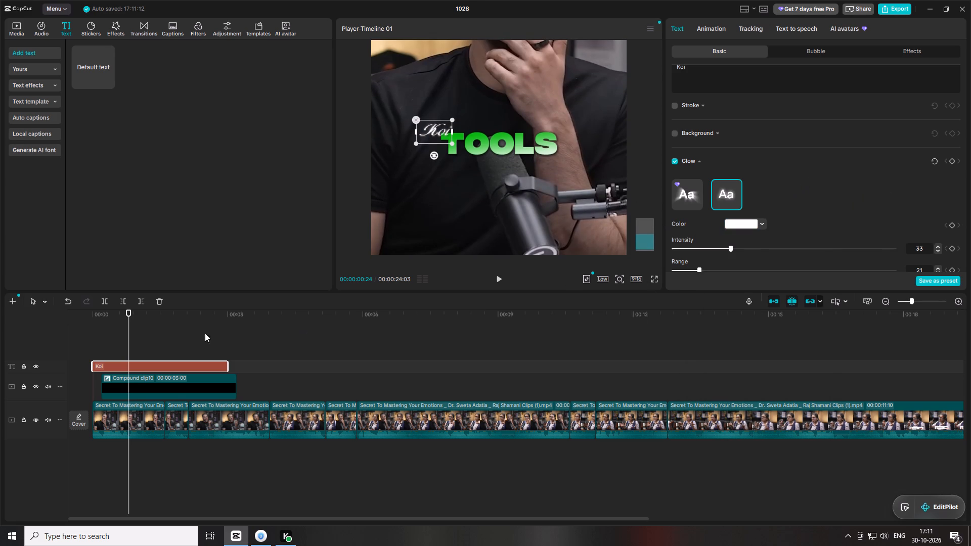
Move the Tools compound clip to the very start of the timeline, aligned with the Koi text.
left_click_drag(110, 386, 102, 385)
Duplicate the Koi text at the start of the timeline and change the copy's wording to Ya.
left_click(100, 367)
key("ctrl+c")
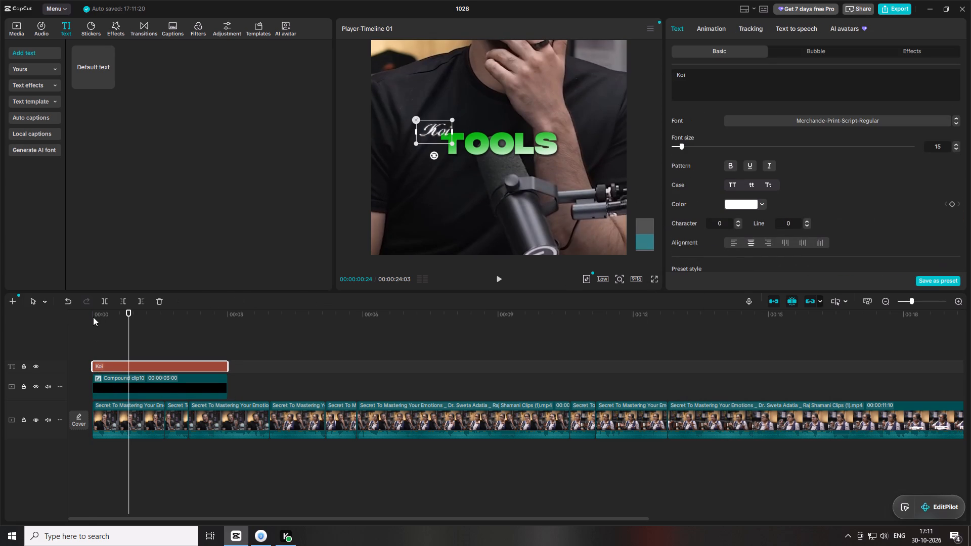
left_click_drag(104, 314, 75, 319, "ctrl")
key("ctrl+v")
left_click_drag(699, 86, 638, 66)
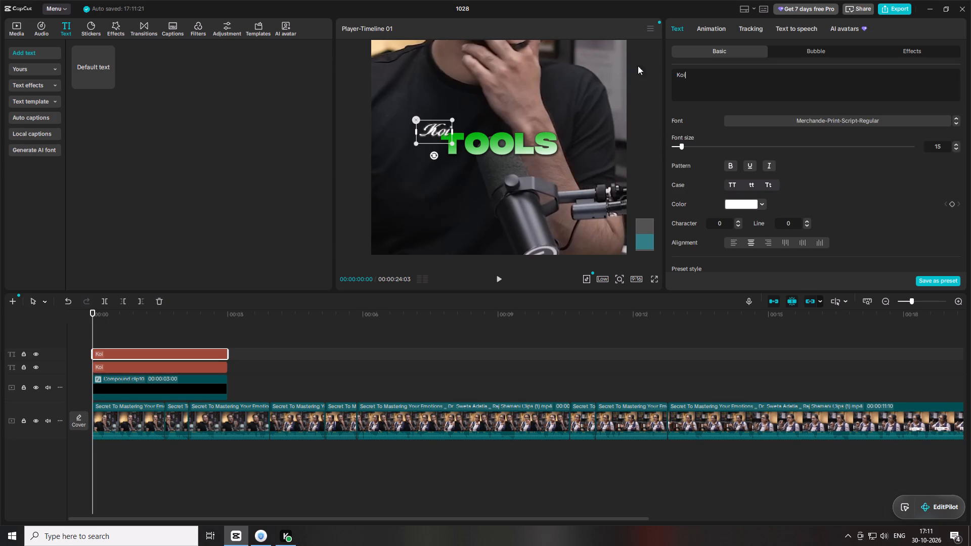
left_click_drag(638, 66, 492, 34)
type("ya")
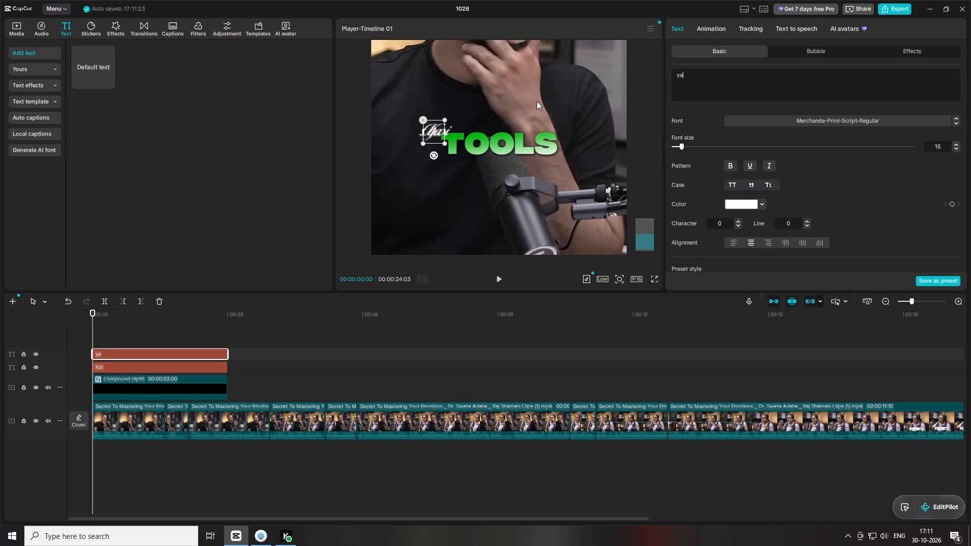
key("BackSpace")
key("BackSpace")
type("YA")
key("BackSpace")
key("a")
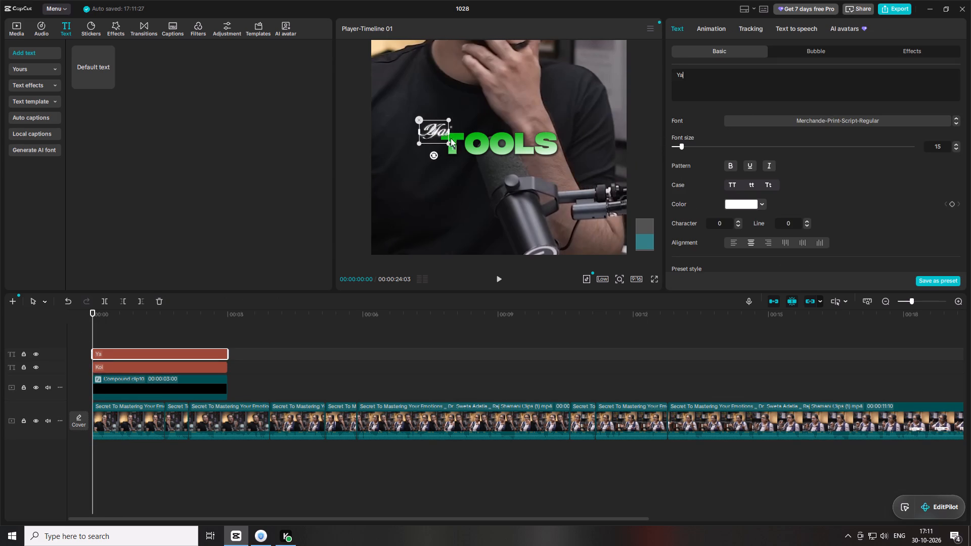
Position the Ya text just below the final S of Tools in the preview.
left_click_drag(431, 133, 541, 163)
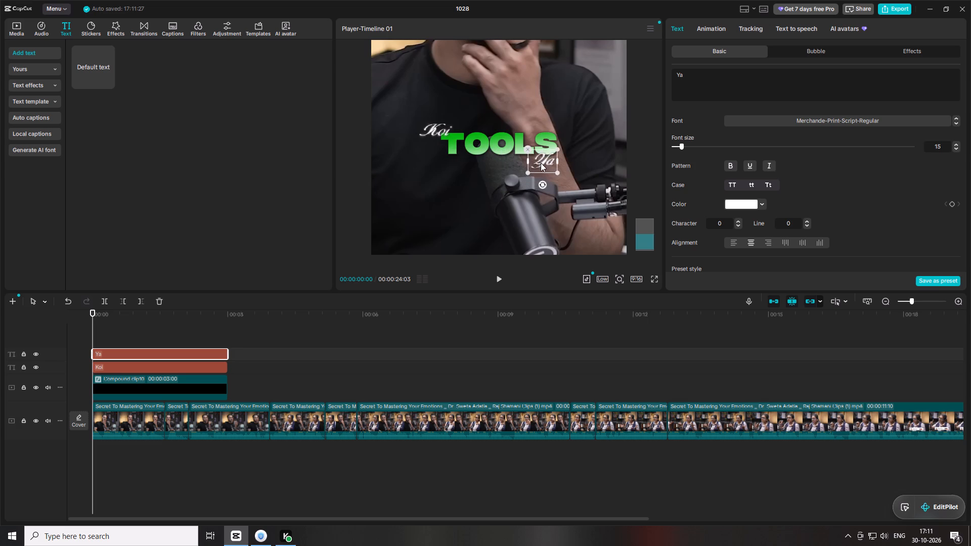
left_click_drag(541, 163, 546, 157)
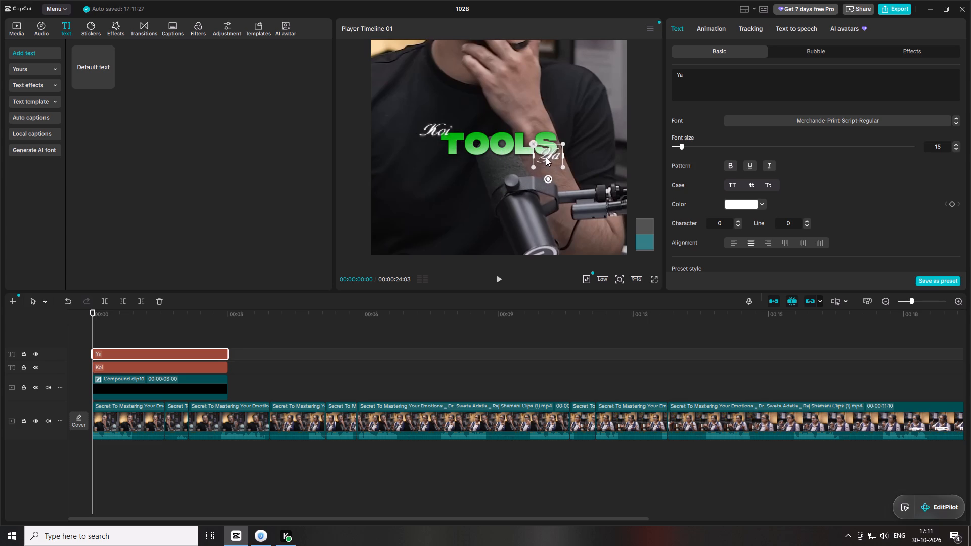
Fine-tune the Ya text's position so it sits just under the final S of Tools.
left_click_drag(546, 157, 533, 163)
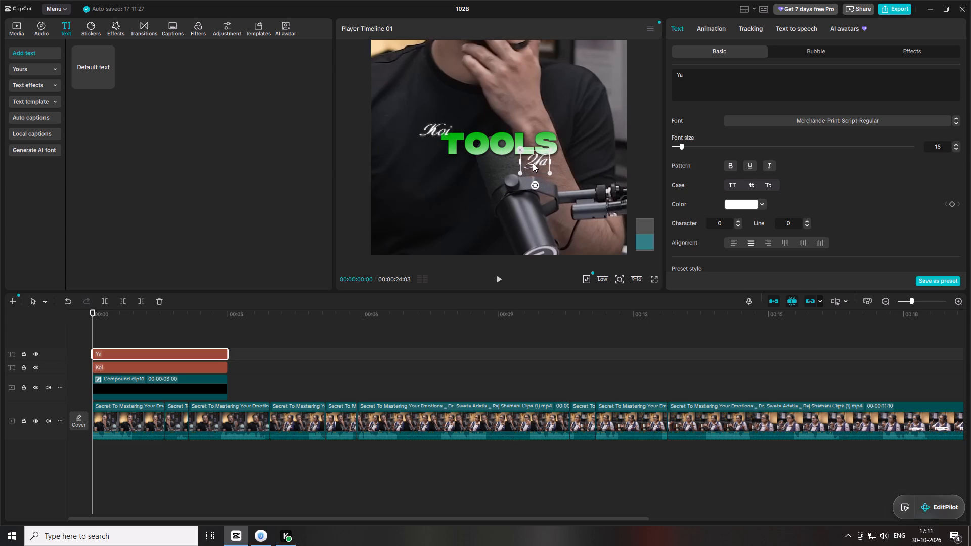
left_click_drag(533, 163, 543, 160)
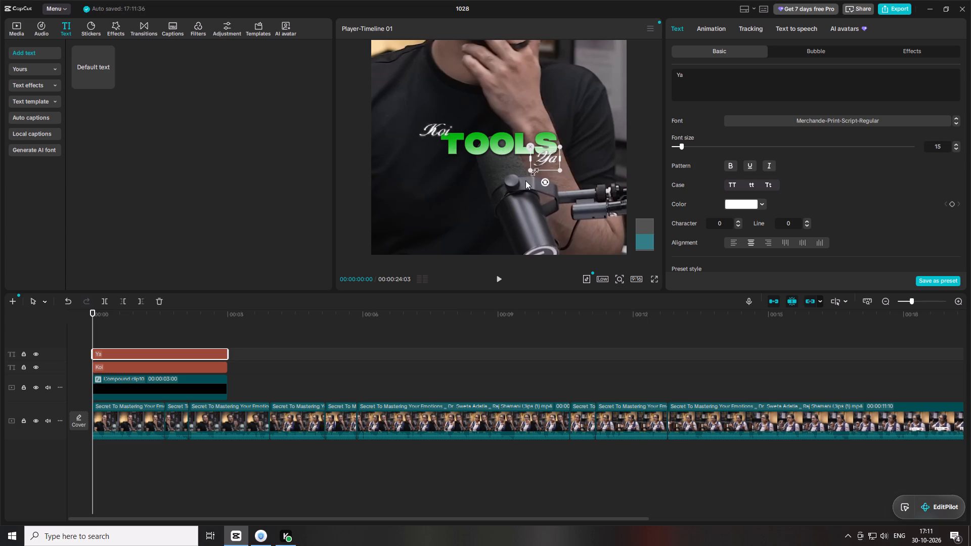
Duplicate the Tools compound clip and place the copy on a new top track at the timeline start.
left_click(118, 386)
key("ctrl+c")
key("ctrl+v")
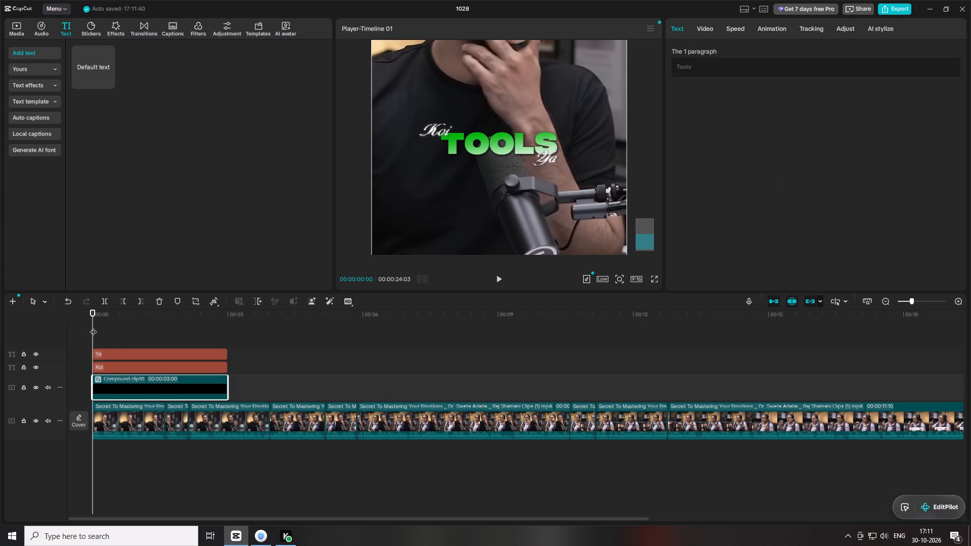
left_click_drag(111, 383, 113, 334)
Inside the copied compound clip, change the Tools text's wording to Technique.
double_click(128, 355)
left_click(112, 392)
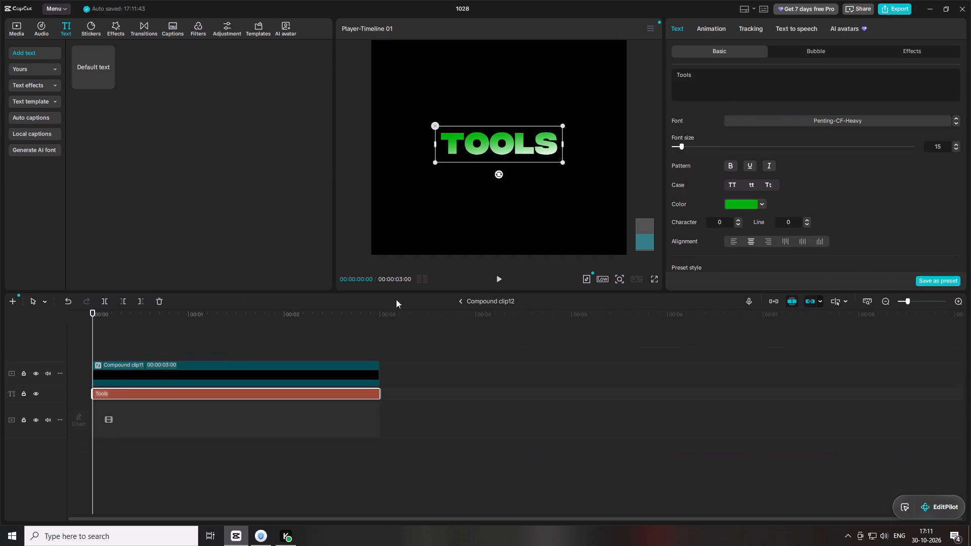
left_click_drag(718, 81, 679, 77)
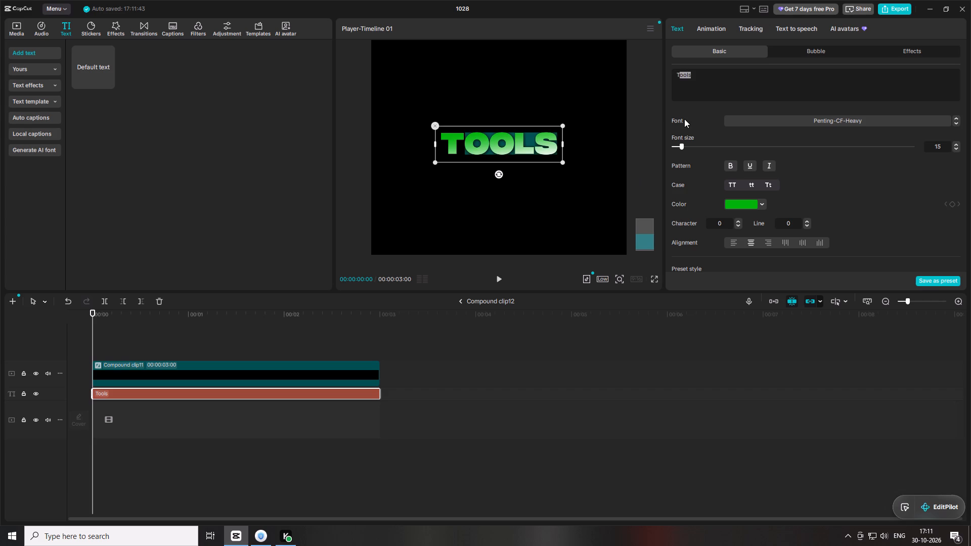
key("e")
type("ch")
key("n")
key("i")
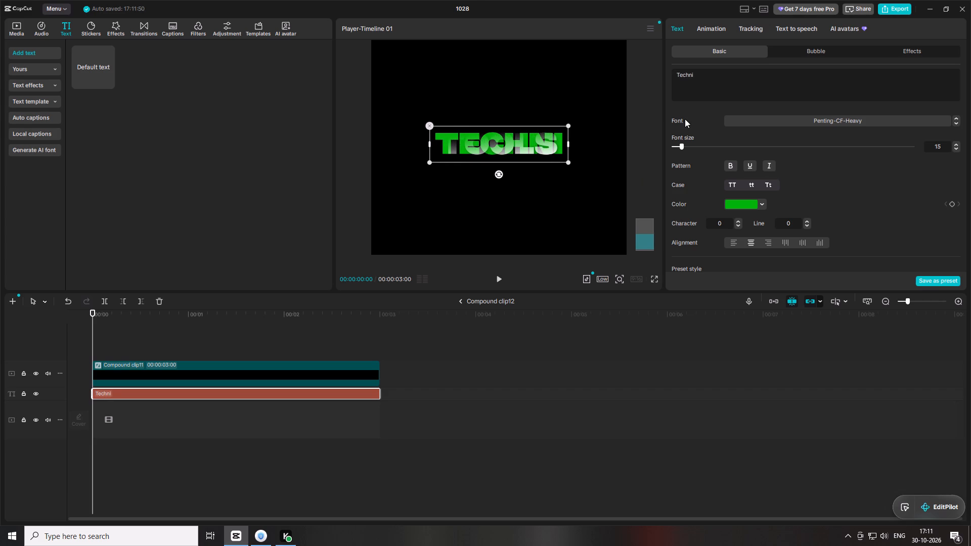
type("que")
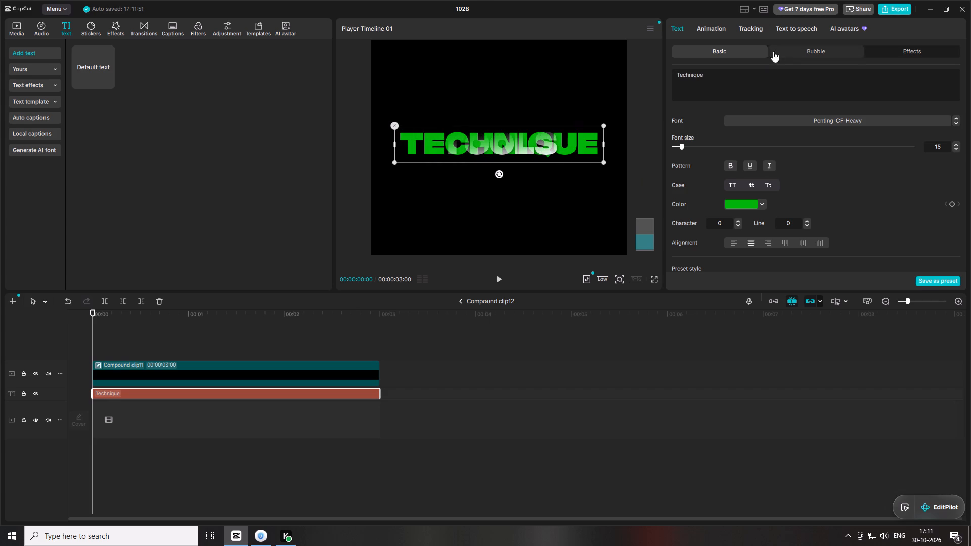
Copy the word Technique into the nested compound clip's text in place of Tools.
left_click_drag(729, 78, 624, 67)
key("ctrl+c")
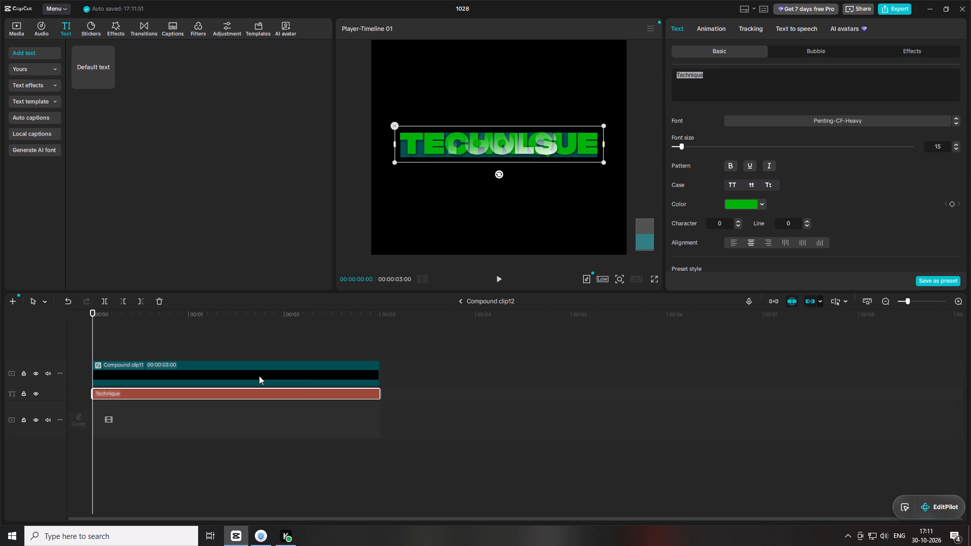
double_click(259, 376)
left_click(209, 397)
left_click_drag(718, 79, 577, 64)
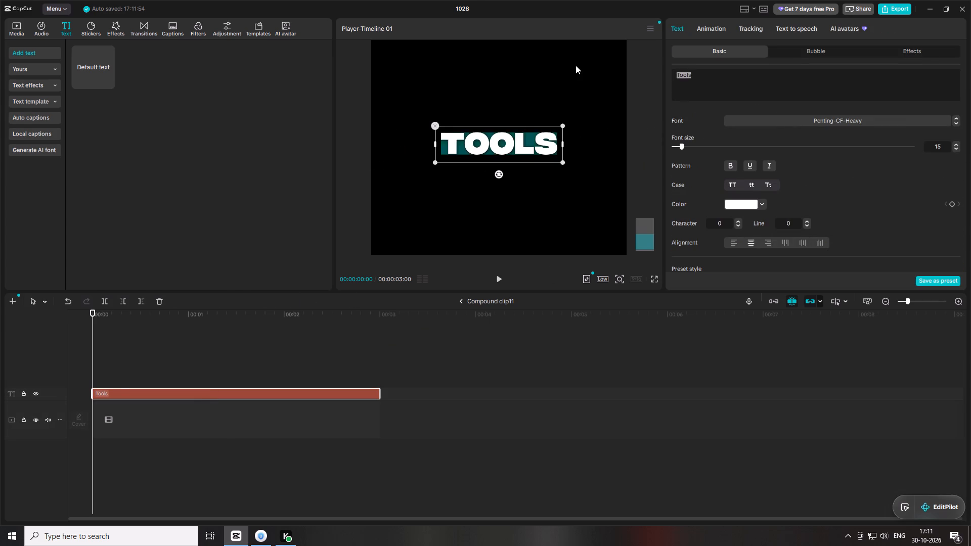
key("ctrl+v")
Set the nested Technique text's color to blue 0090FF and return to the enclosing compound clip.
left_click(744, 205)
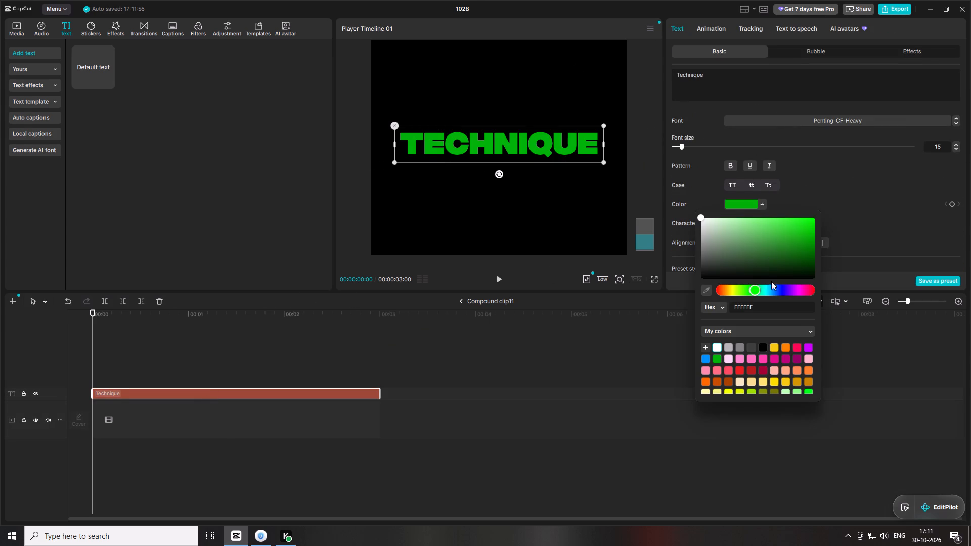
left_click(704, 359)
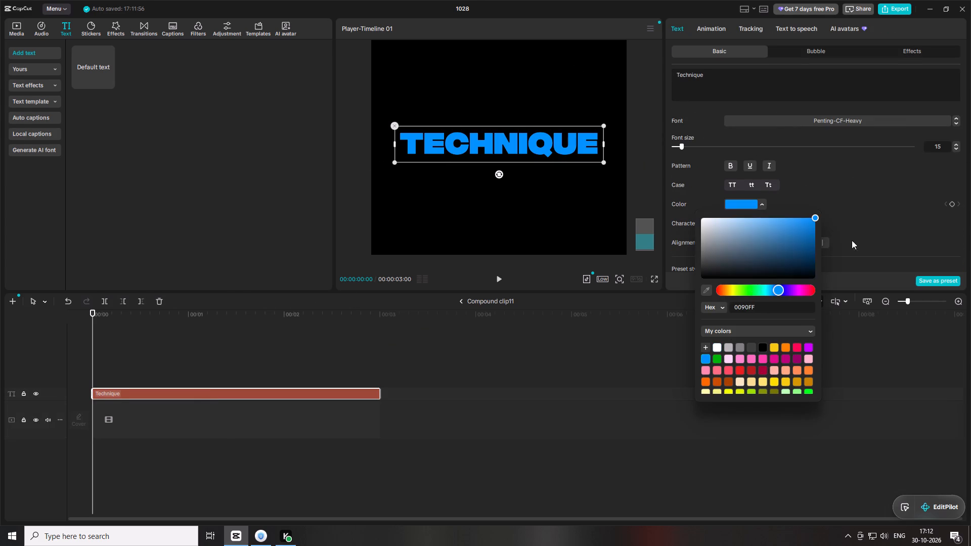
left_click(866, 194)
left_click(460, 301)
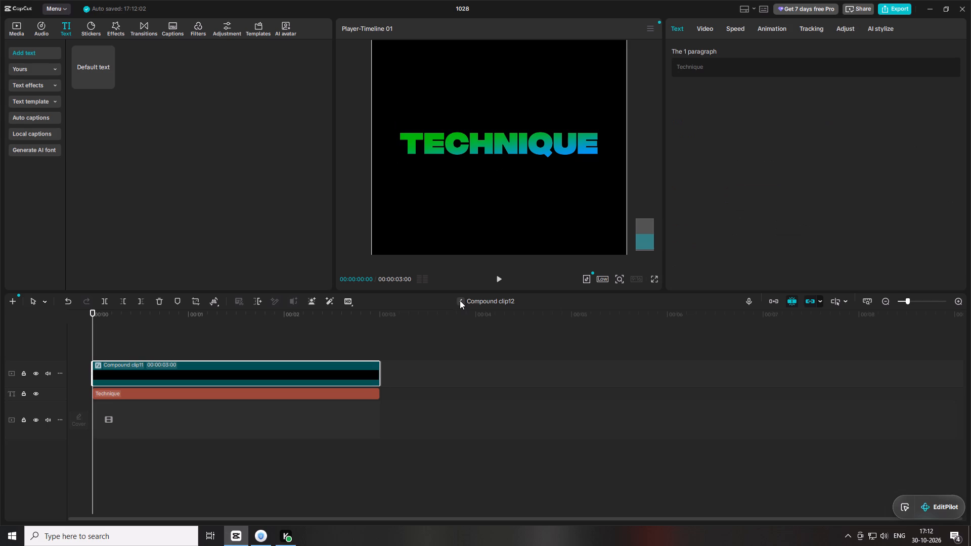
Change the base Technique text's color to white.
left_click(217, 391)
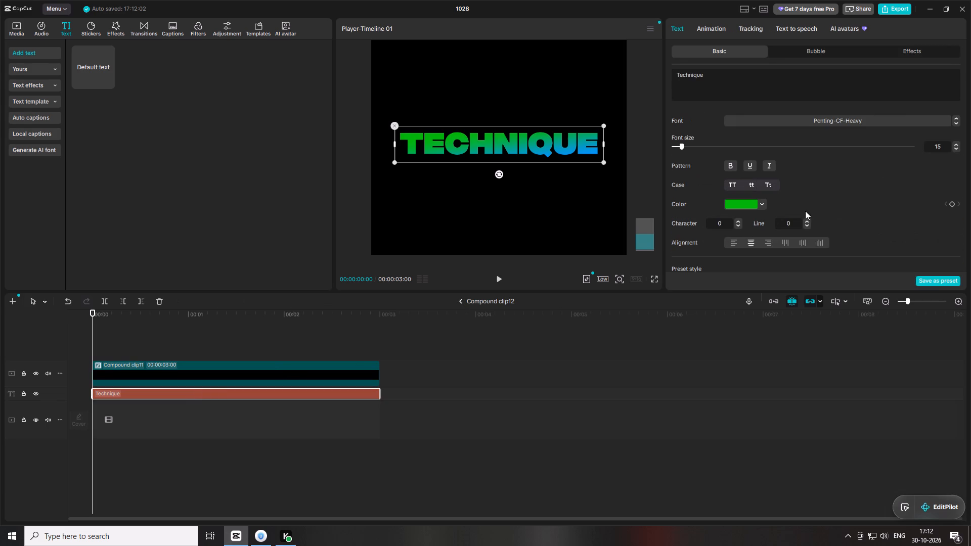
left_click(756, 204)
left_click_drag(728, 244, 639, 163)
left_click(886, 197)
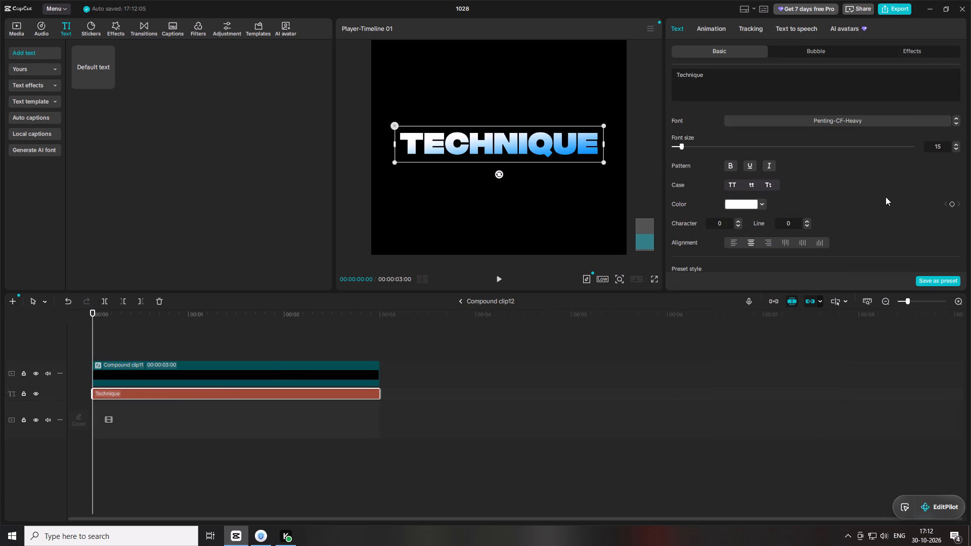
Turn the nested clip's split mask to 351° with feather 14, with blue above the line and white below.
left_click(285, 370)
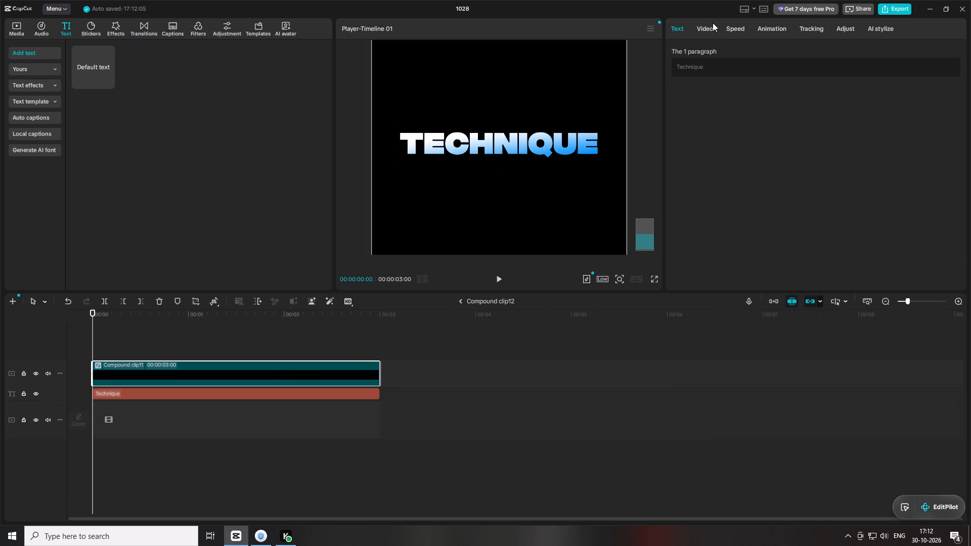
left_click(713, 23)
left_click(488, 168)
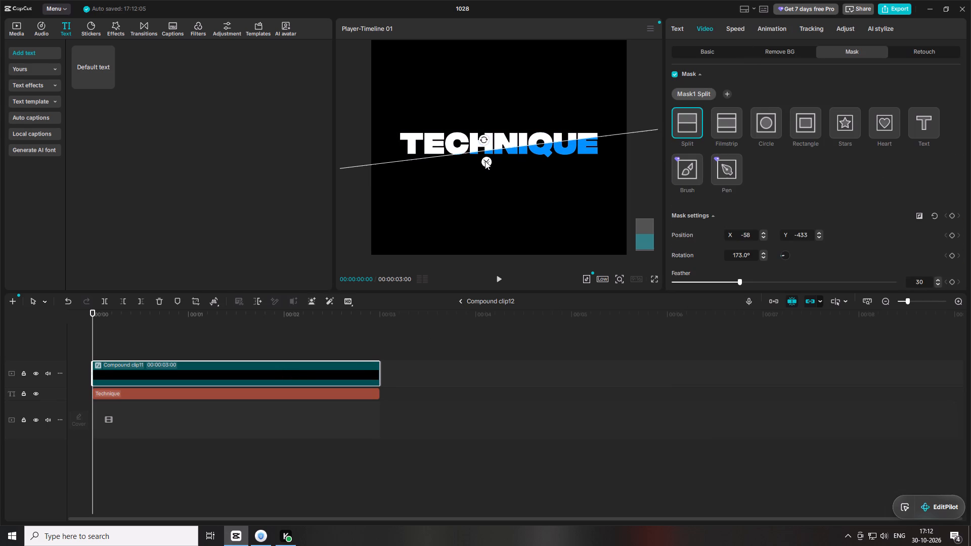
left_click_drag(484, 139, 496, 148)
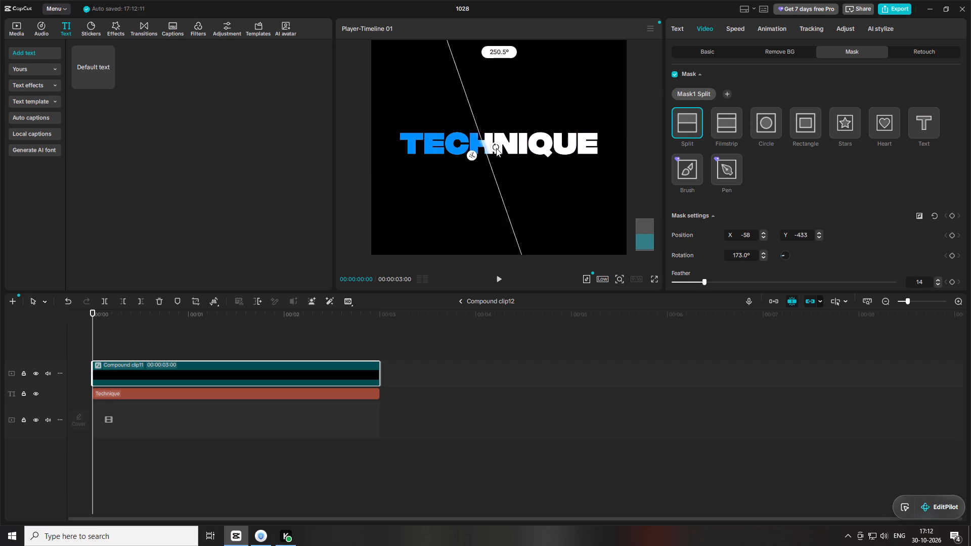
left_click_drag(496, 148, 485, 157)
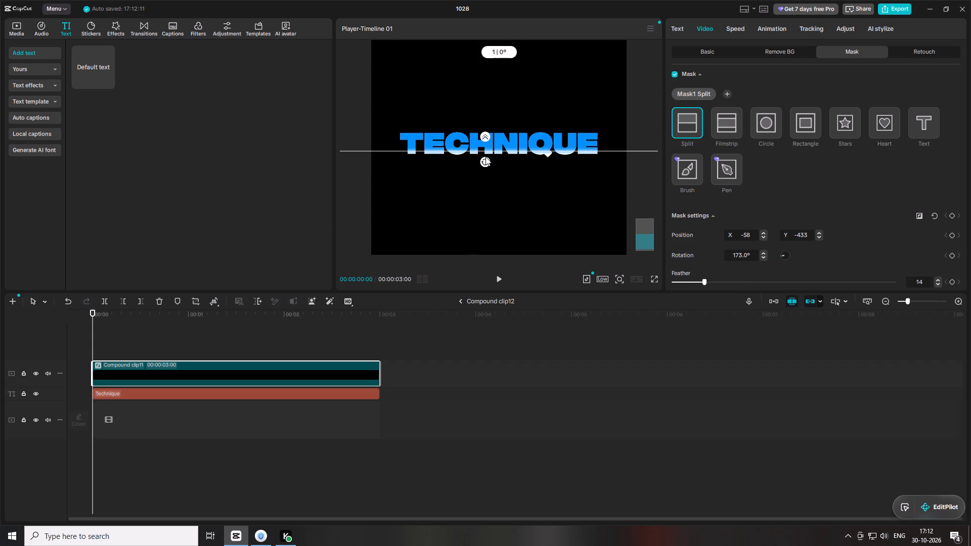
left_click_drag(485, 157, 486, 156)
left_click_drag(486, 156, 487, 156)
left_click_drag(492, 149, 482, 144)
left_click(473, 129)
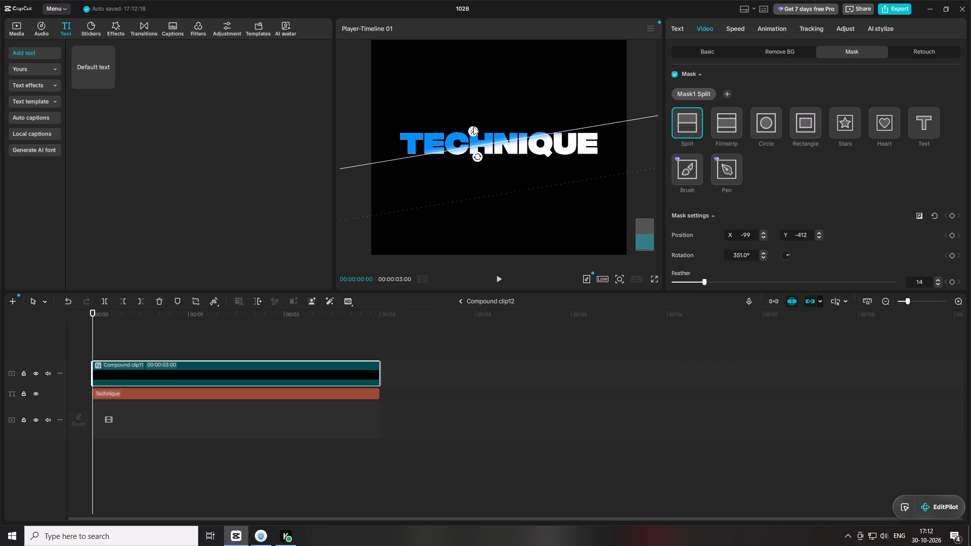
Refine the split mask across Technique to 355° rotation and feather 16, then return to the main timeline.
left_click_drag(501, 140, 503, 144)
left_click(476, 133)
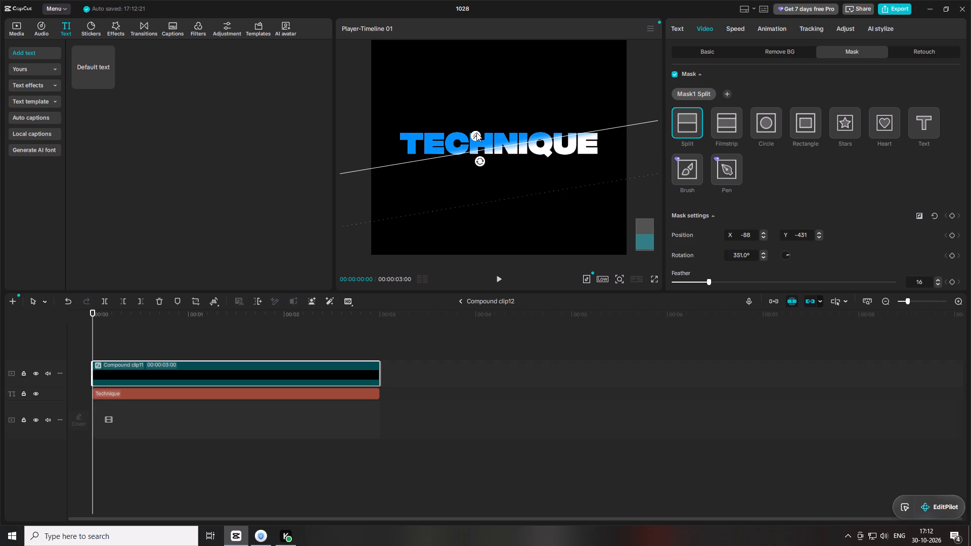
left_click_drag(499, 152, 491, 149)
left_click(474, 156)
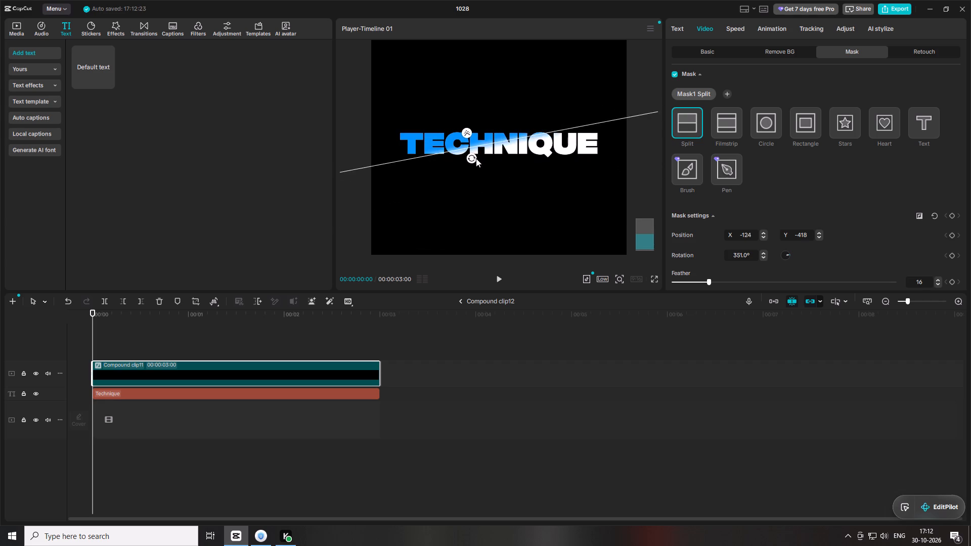
left_click_drag(532, 160, 529, 165)
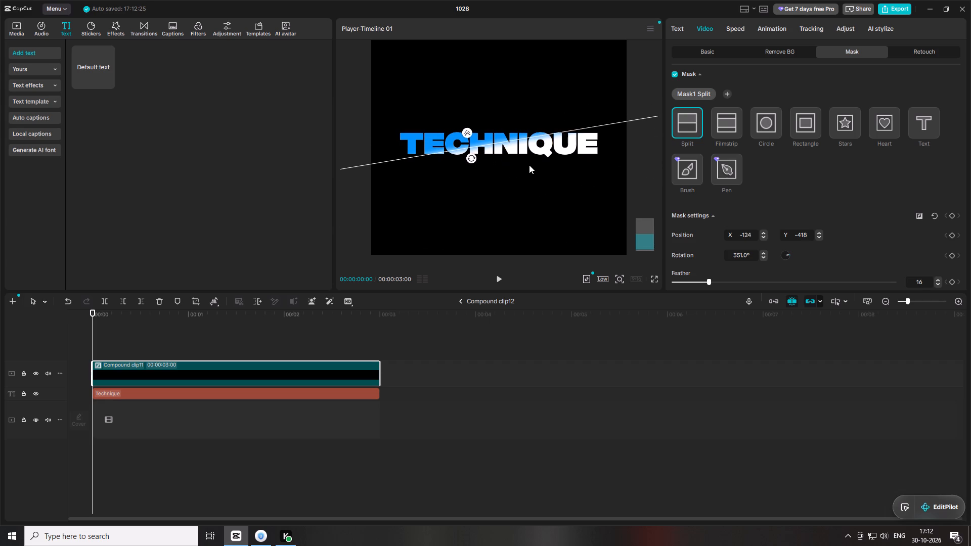
left_click_drag(529, 165, 539, 163)
left_click_drag(537, 162, 547, 162)
left_click(511, 140)
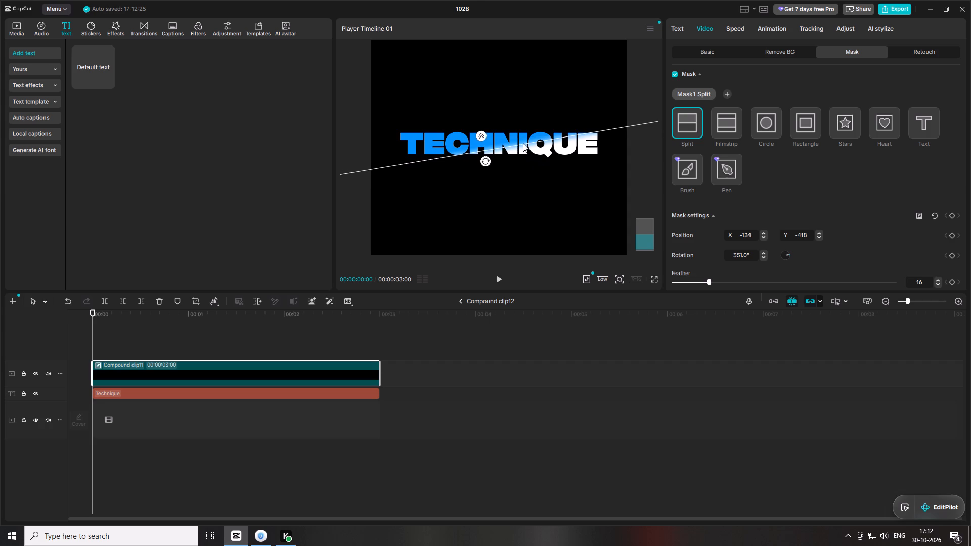
left_click_drag(479, 157, 486, 162)
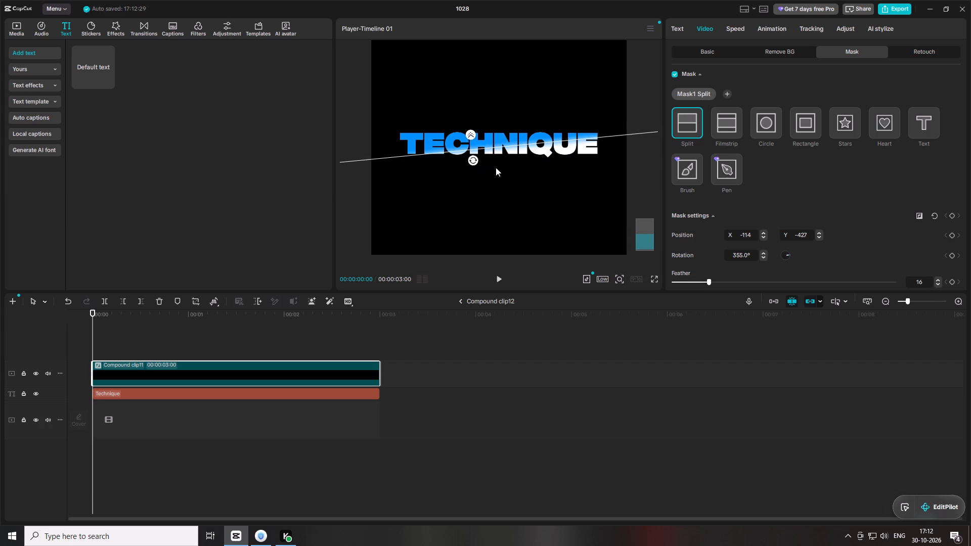
left_click_drag(516, 168, 508, 156)
left_click(515, 150)
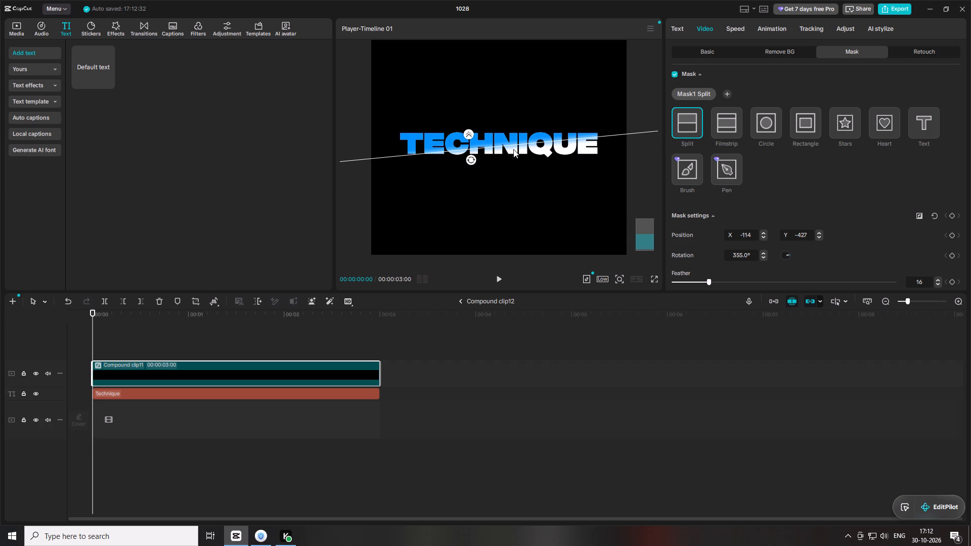
left_click(462, 303)
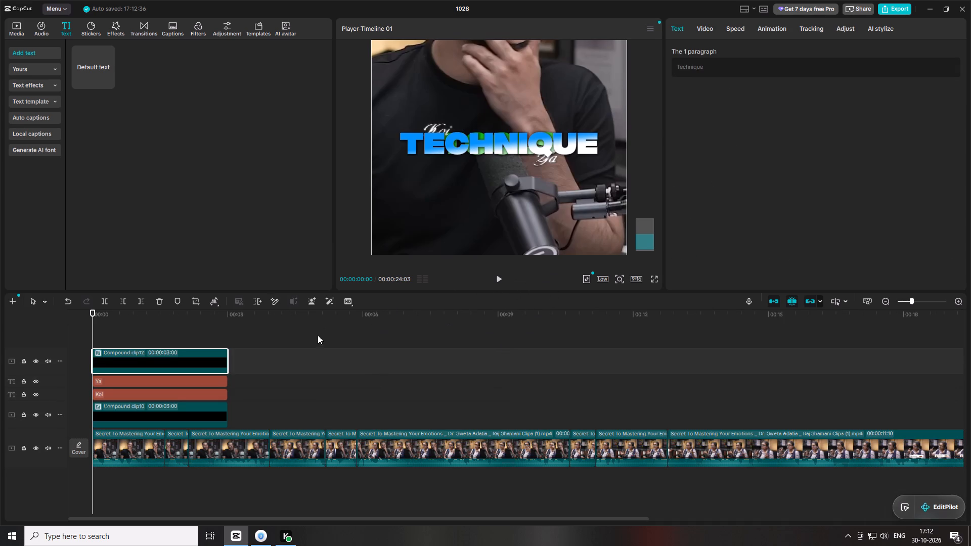
Move the Technique compound clip directly below Tools in the preview, shifted slightly left of center.
left_click(154, 338)
left_click(153, 373)
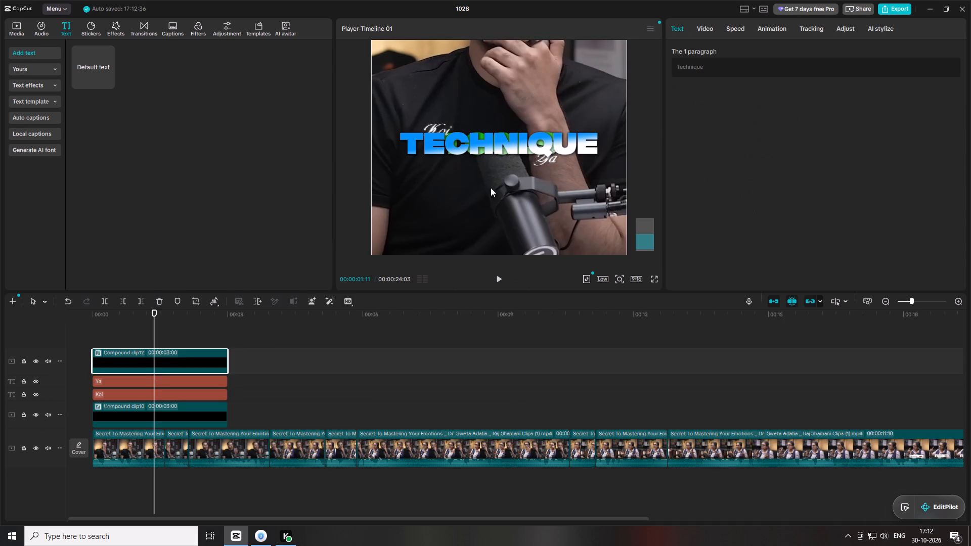
left_click_drag(493, 188, 494, 217)
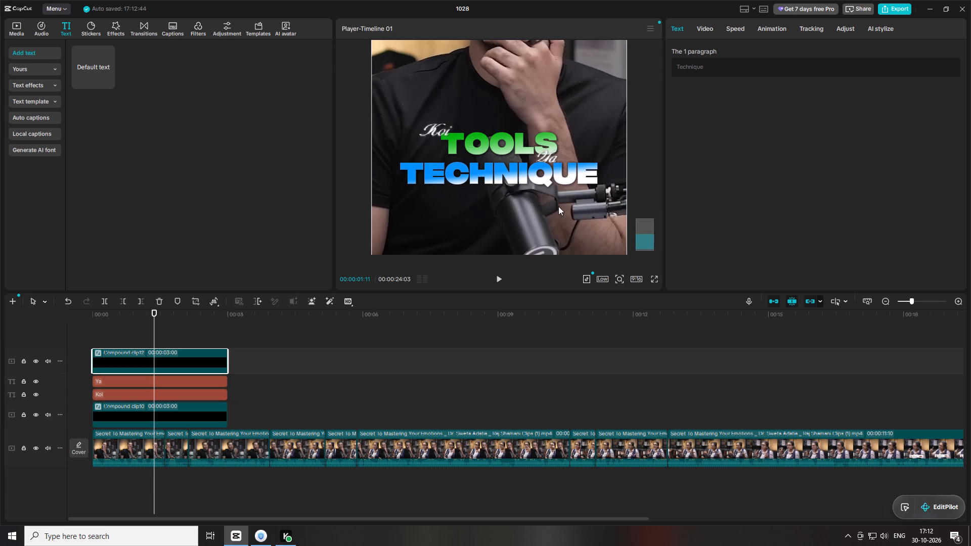
left_click_drag(559, 207, 551, 206)
Scale the Tools compound clip to 85% and place it between Koi and Ya at about X -103, Y -117.
scroll(545, 197, "down", 1)
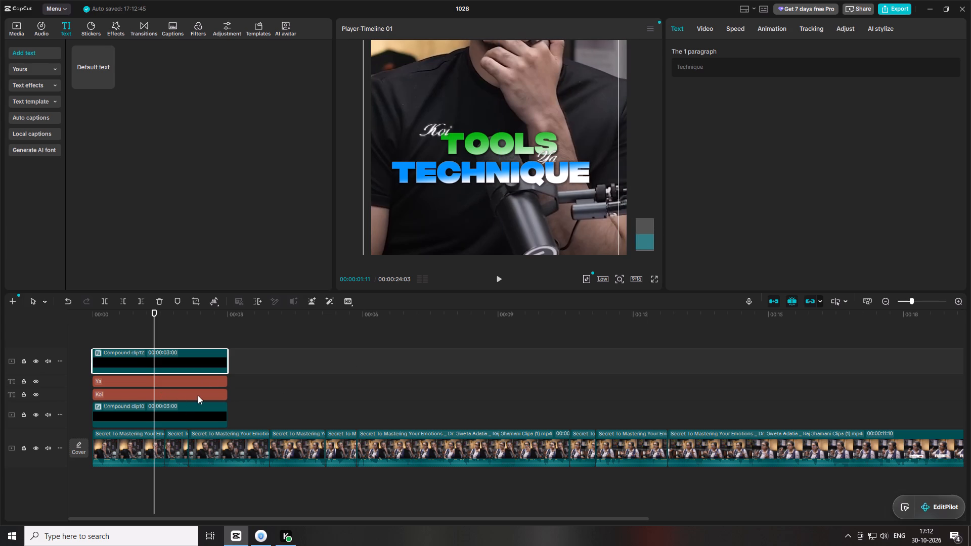
left_click(162, 410)
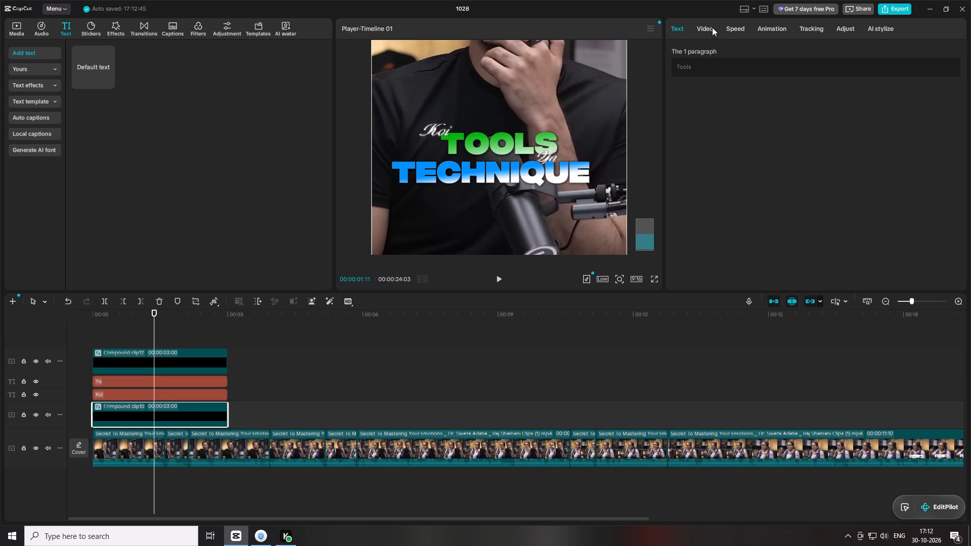
left_click(712, 27)
left_click(716, 54)
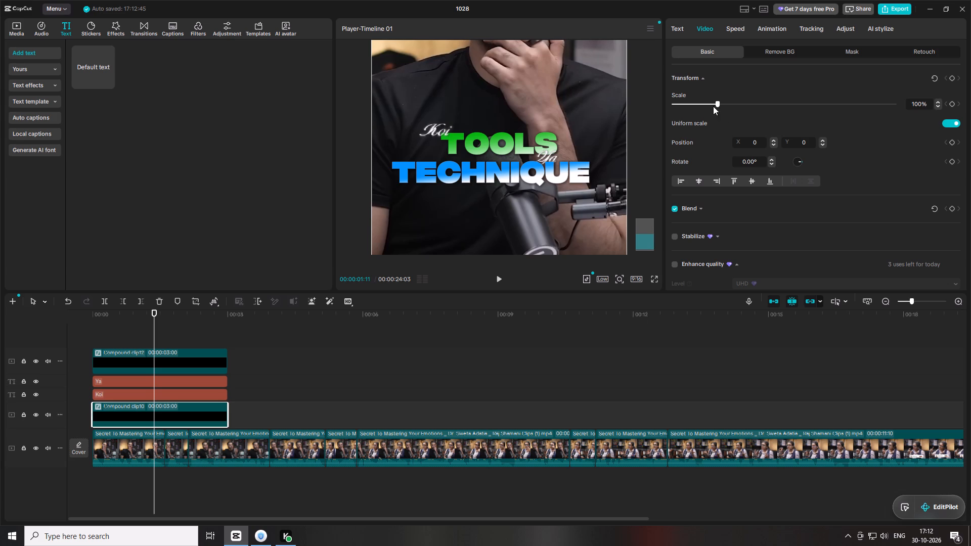
left_click_drag(718, 104, 715, 103)
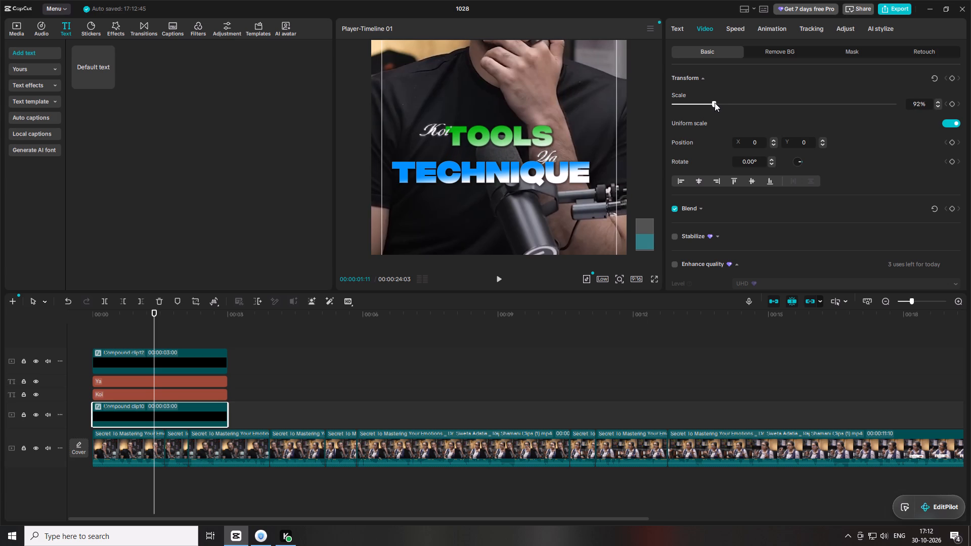
left_click_drag(715, 103, 713, 102)
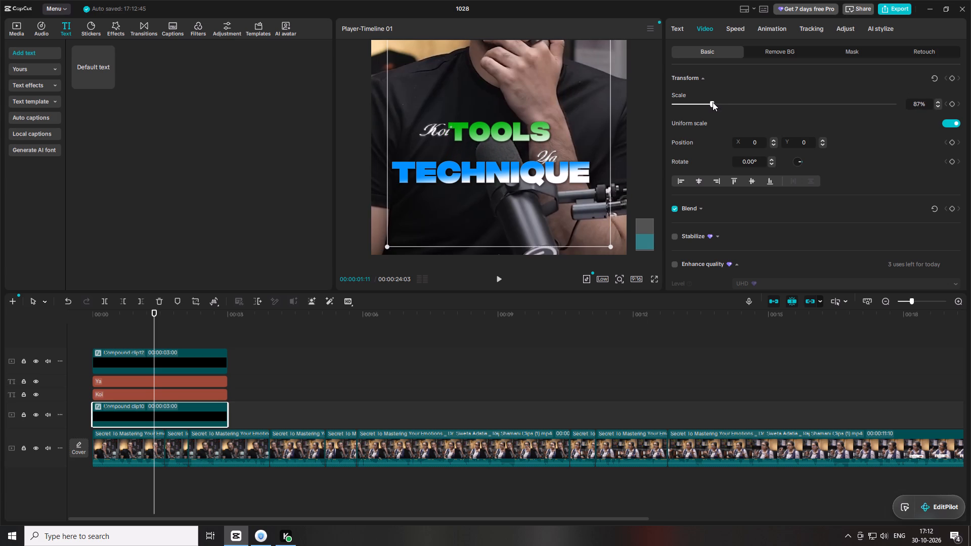
left_click_drag(713, 102, 712, 102)
left_click_drag(545, 144, 533, 158)
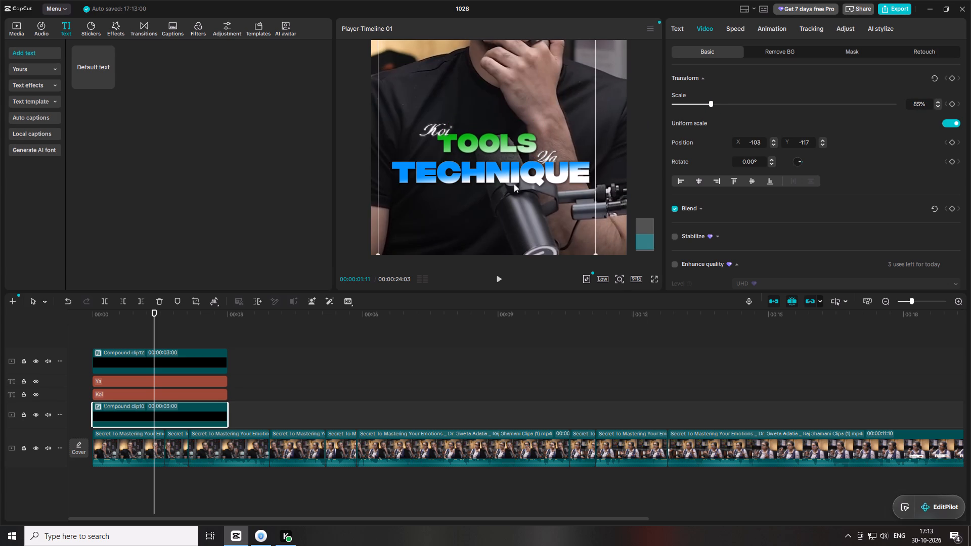
Move the Ya script text left in the preview so it sits just under the end of Tools.
left_click(149, 383)
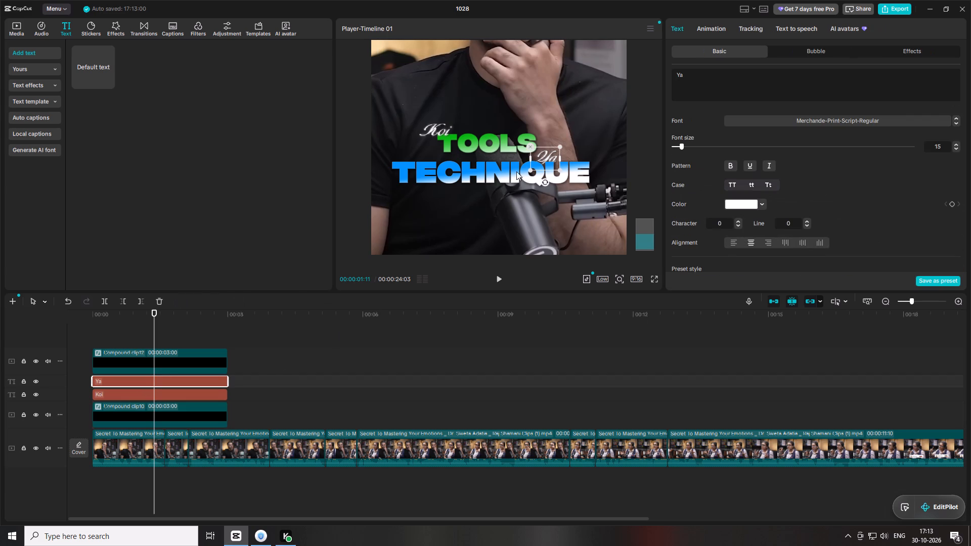
left_click_drag(546, 154, 529, 154)
left_click_drag(529, 154, 529, 153)
Scale the Technique compound clip to 85% and move it below Tools, offset right at about X 338, Y -359.
left_click(473, 171)
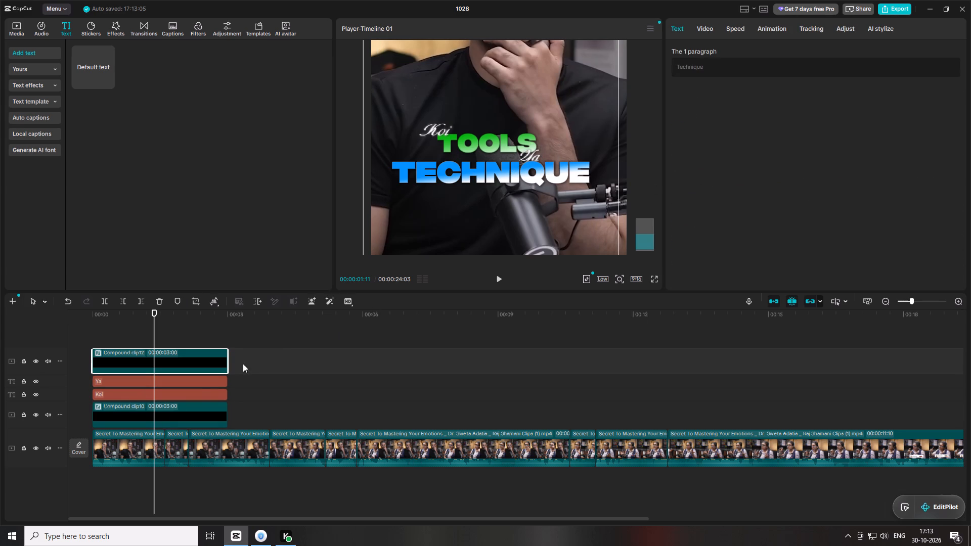
left_click(709, 29)
left_click_drag(908, 102, 970, 115)
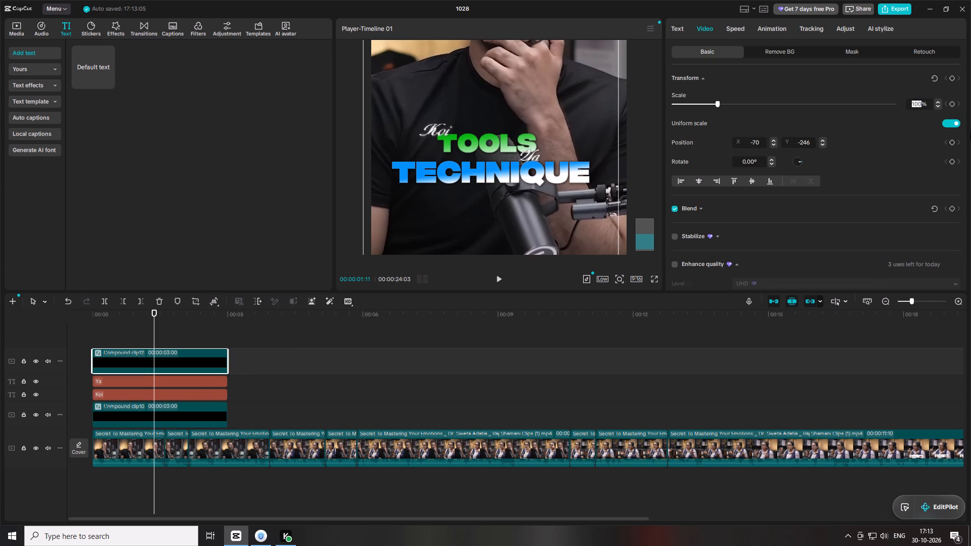
type("85")
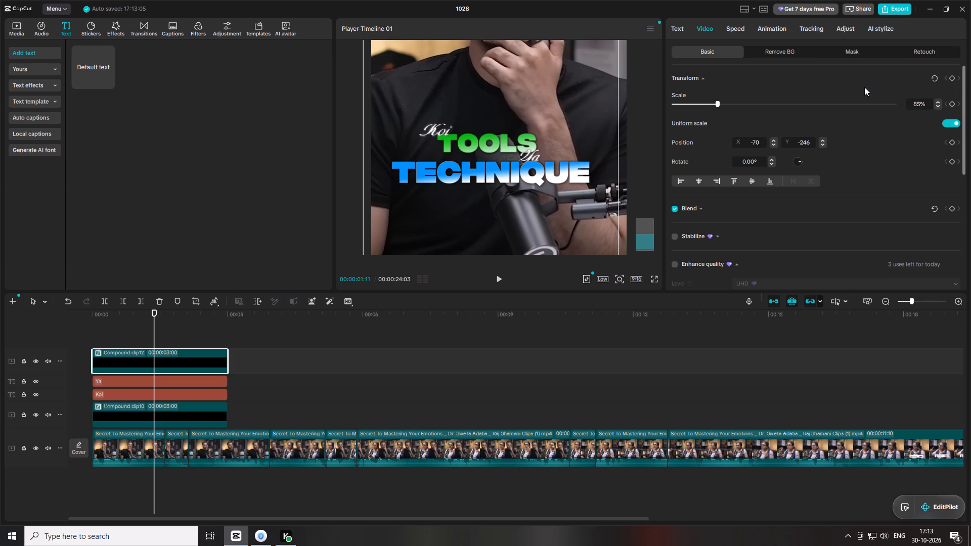
left_click(864, 87)
left_click_drag(430, 170, 481, 185)
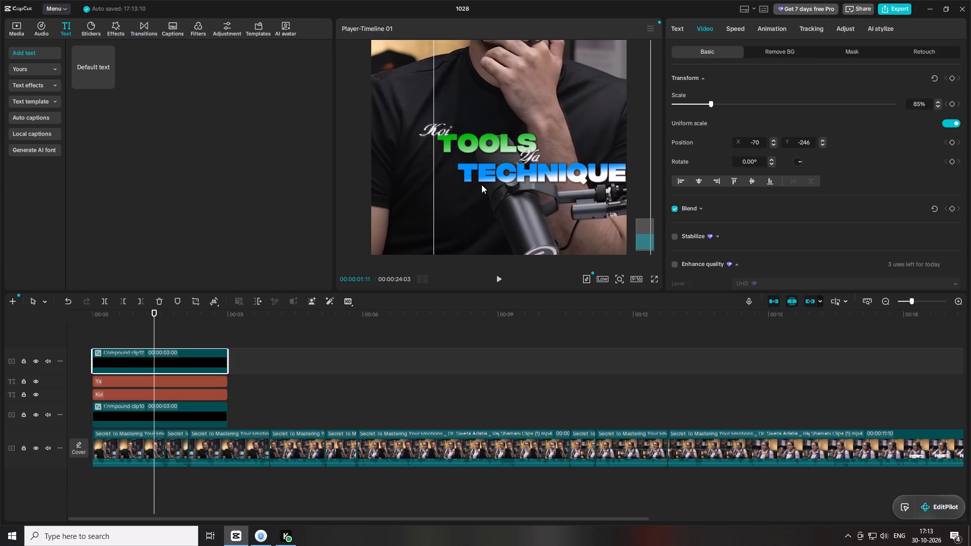
left_click_drag(481, 185, 472, 186)
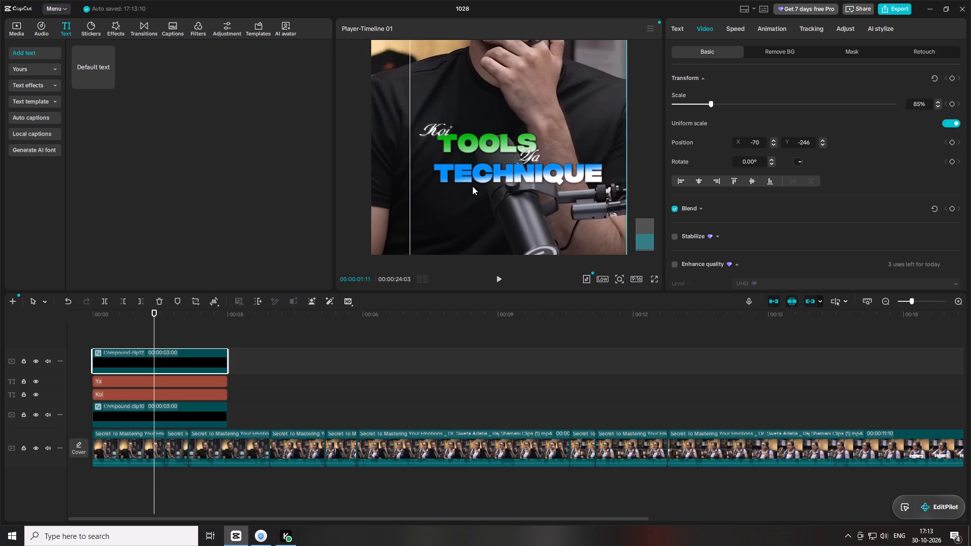
left_click_drag(472, 186, 478, 184)
Select the Koi and Ya texts together and scale them down slightly, undoing the accidental deletion.
left_click(617, 280)
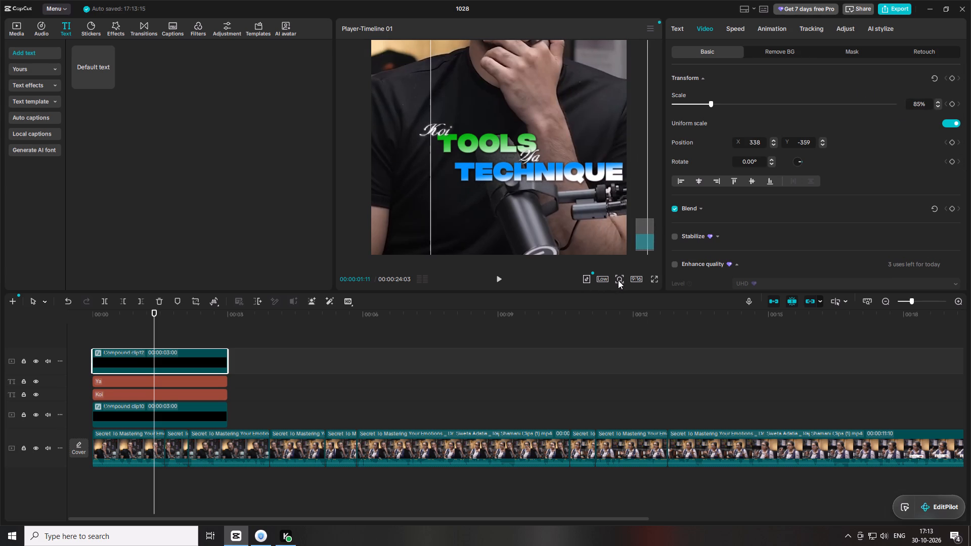
left_click(603, 295)
left_click(635, 224)
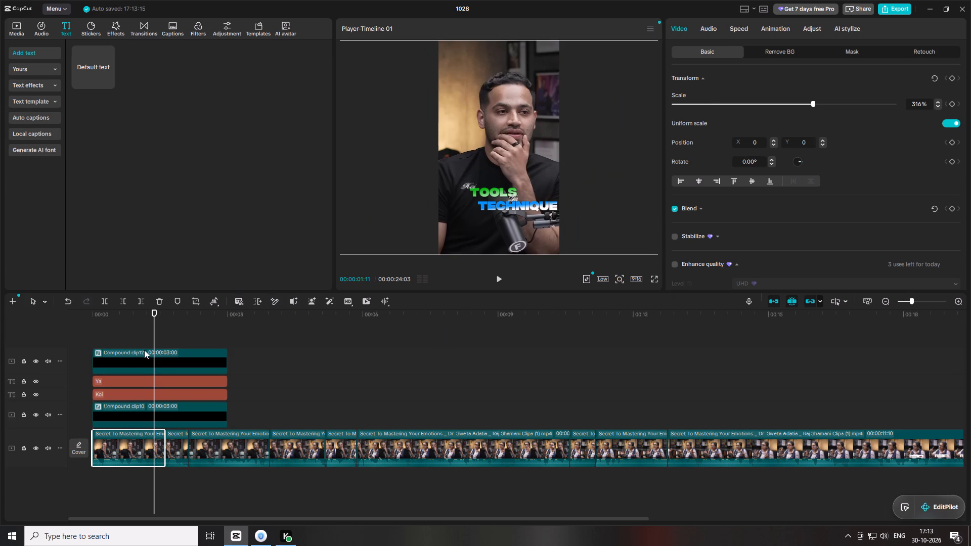
left_click(138, 386)
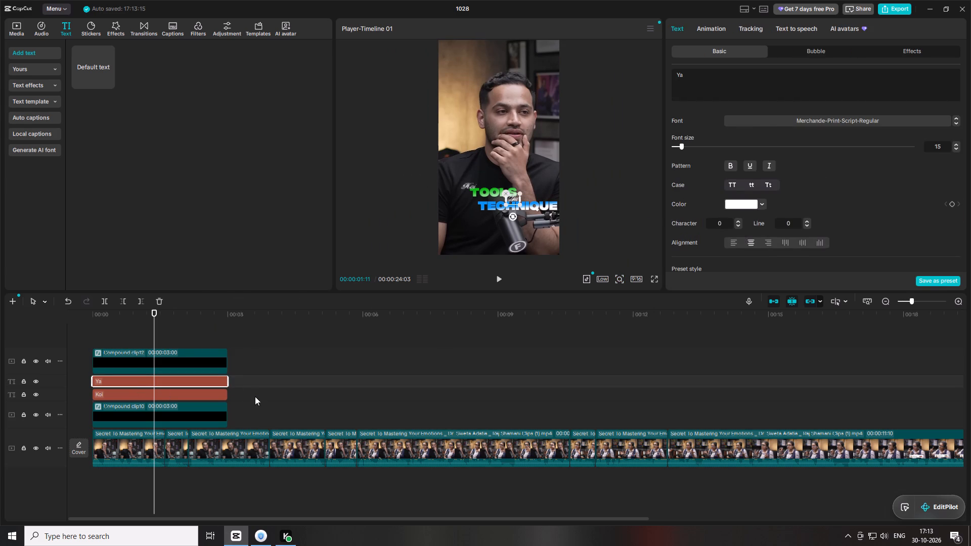
left_click_drag(236, 395, 212, 383)
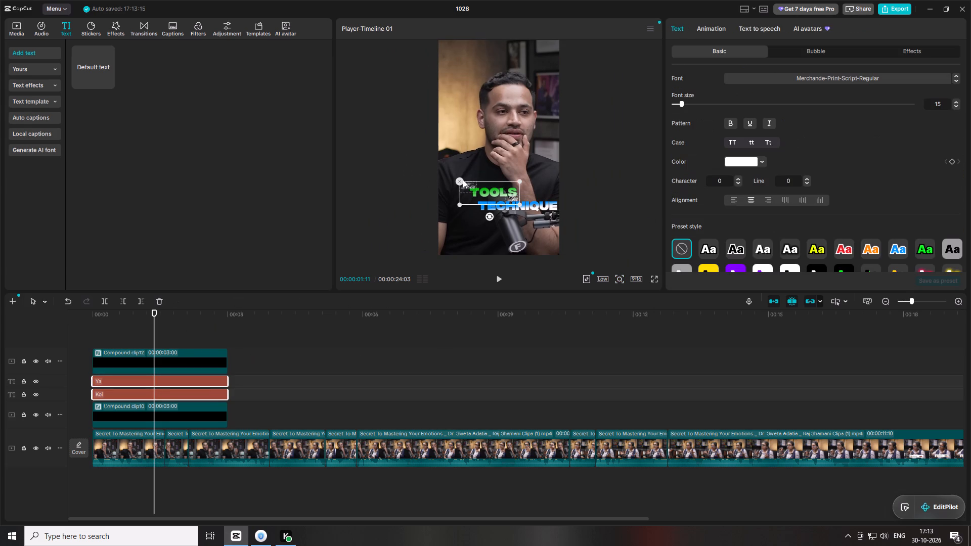
left_click(459, 181)
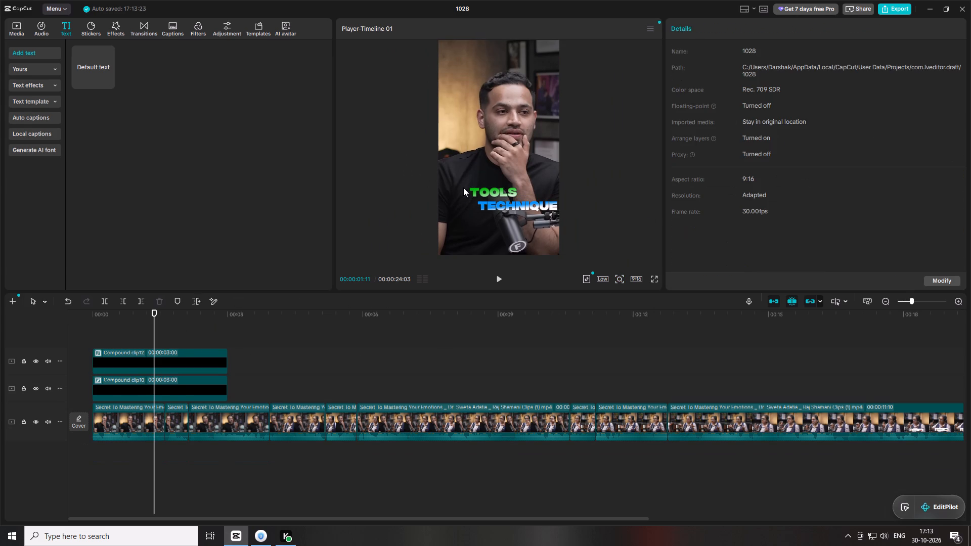
key("ctrl+z")
left_click_drag(518, 204, 513, 198)
left_click(516, 203)
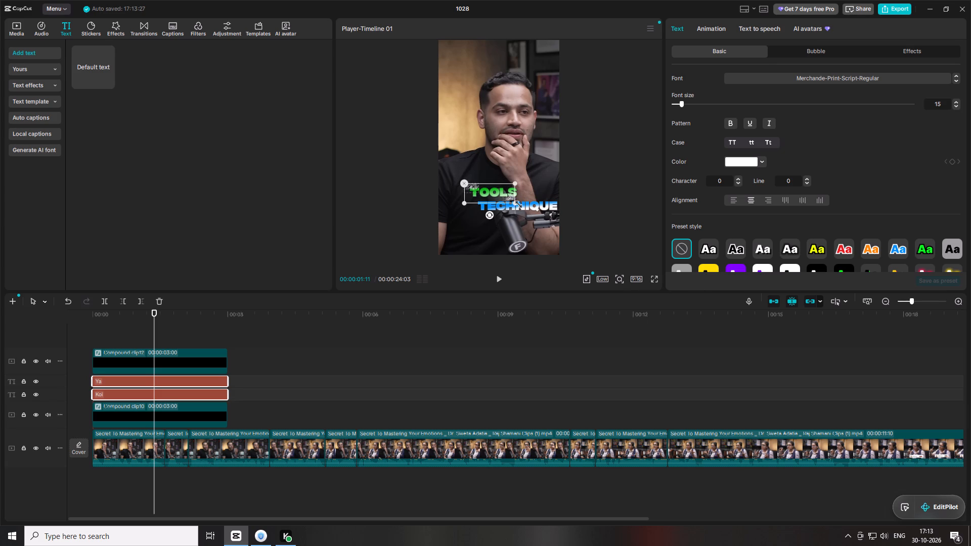
Shrink the Tools and Technique compound clips together and lower them slightly to line up with Koi and Ya.
left_click(615, 279)
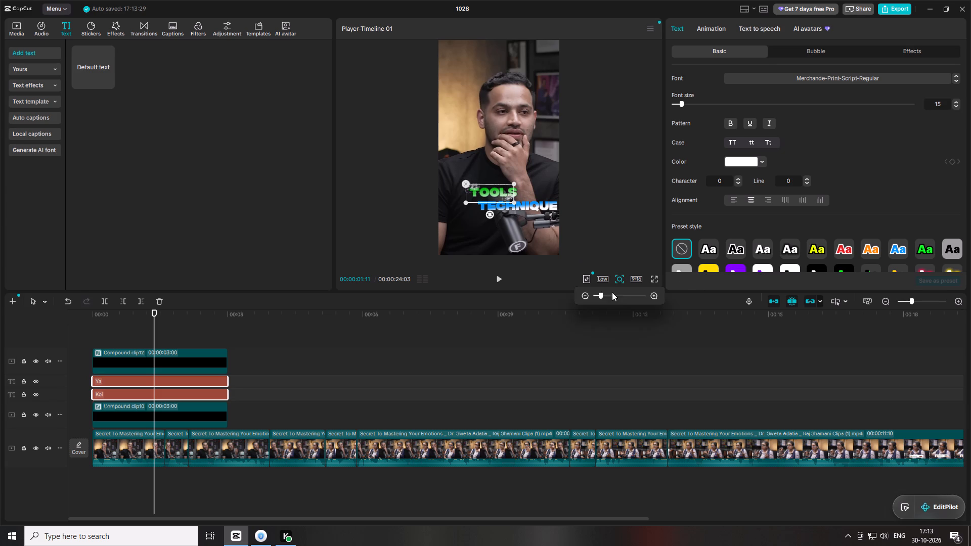
left_click(614, 294)
scroll(600, 227, "down", 5)
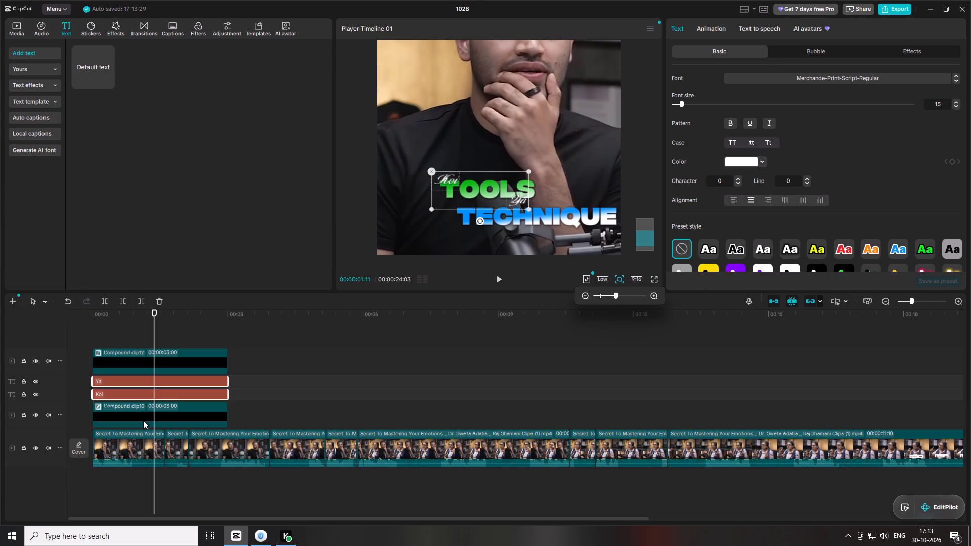
left_click(144, 420)
left_click(172, 356, "shift")
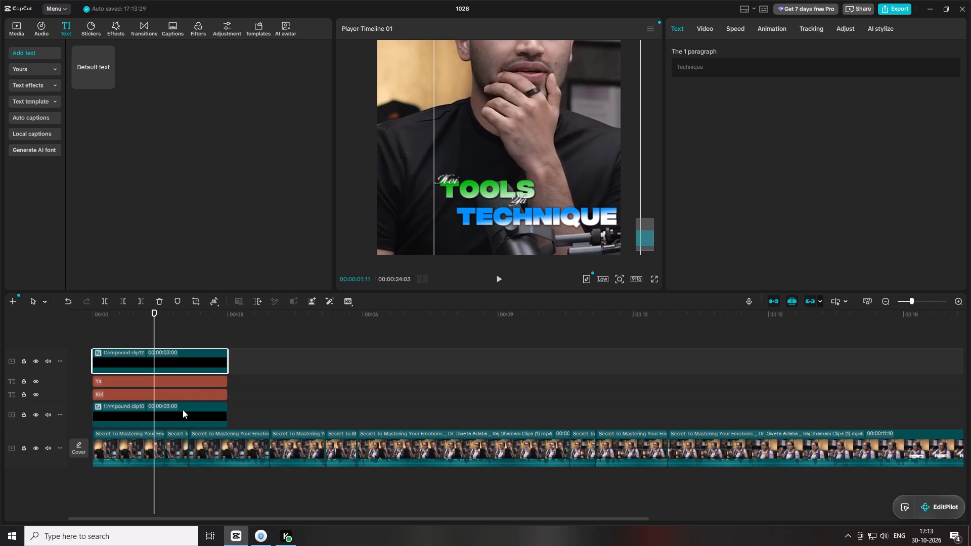
left_click(180, 409, "ctrl")
left_click(615, 282)
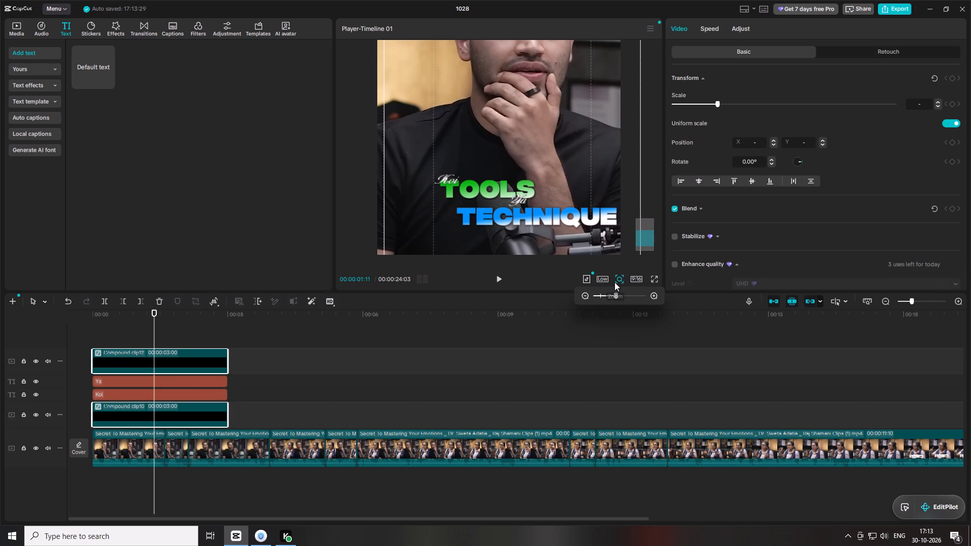
left_click_drag(608, 288, 601, 291)
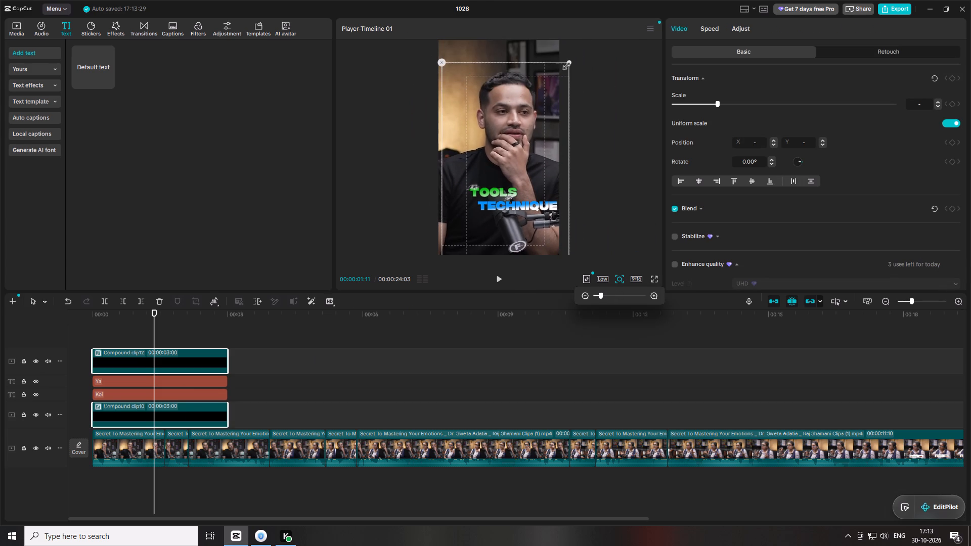
left_click_drag(567, 64, 548, 75)
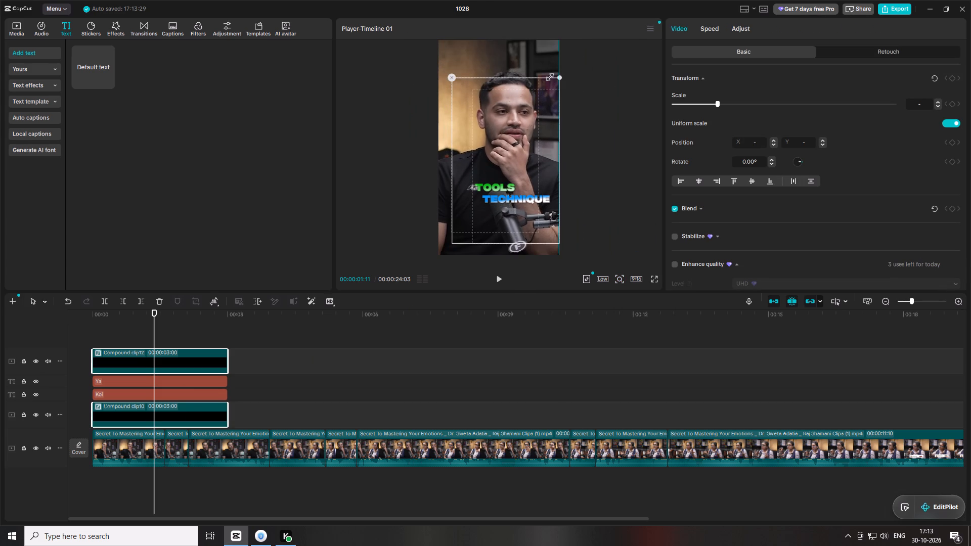
left_click_drag(548, 75, 545, 75)
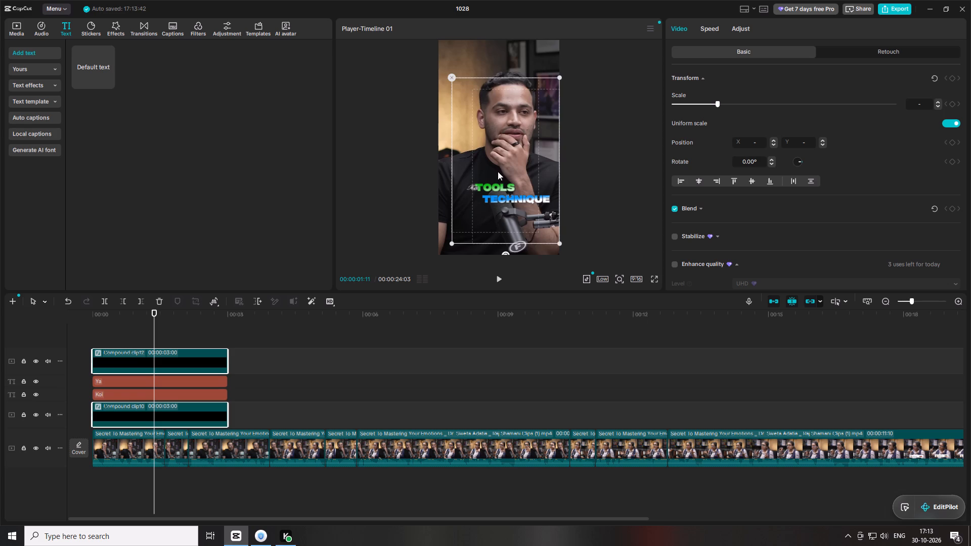
left_click_drag(502, 200, 501, 206)
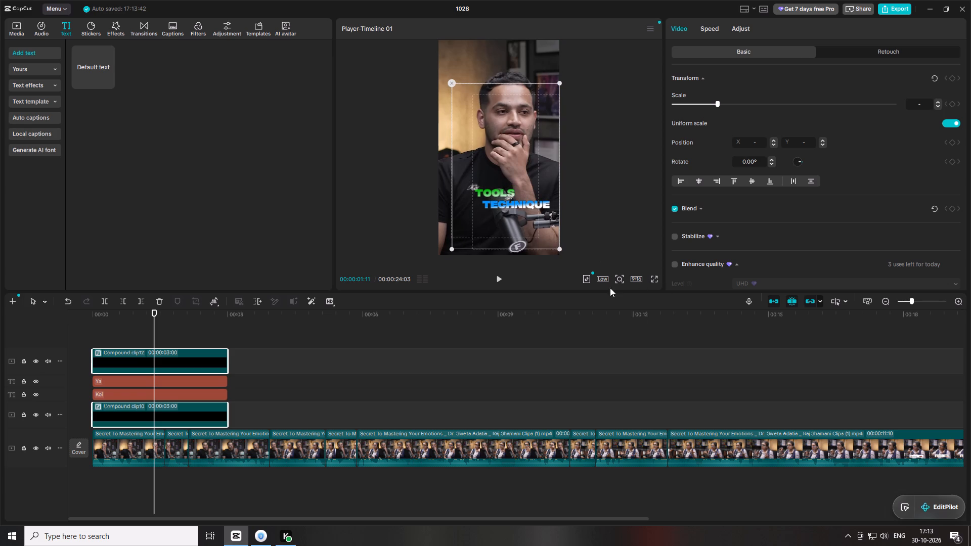
Check the caption layout in full screen, and move the Technique compound clip down and left, leaving a gap below Tools.
left_click(617, 280)
left_click_drag(606, 296, 599, 295)
left_click(639, 153)
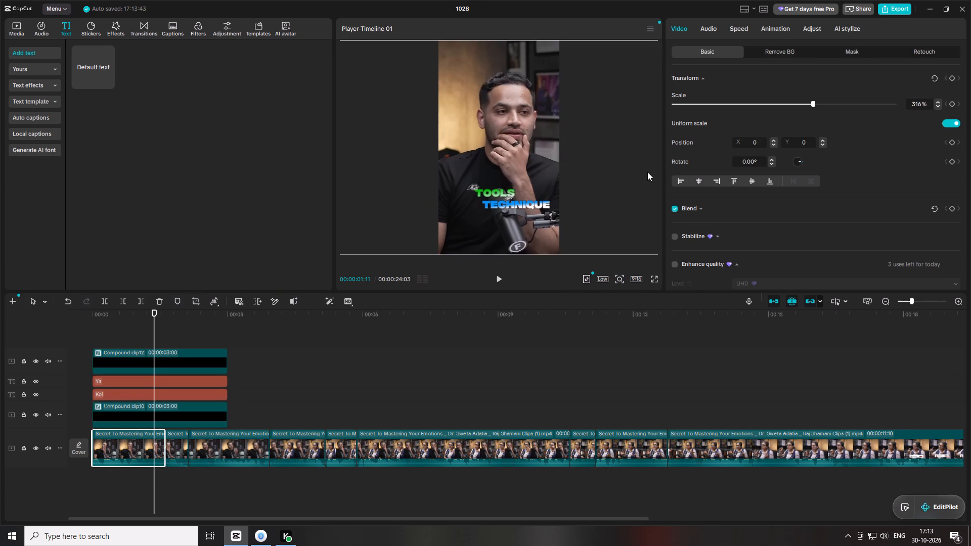
left_click(652, 280)
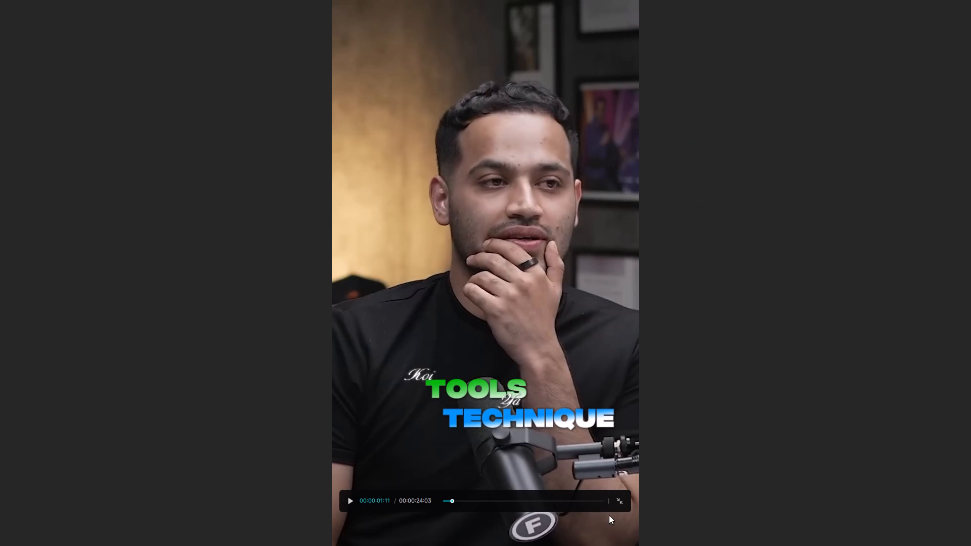
left_click(619, 507)
left_click(621, 277)
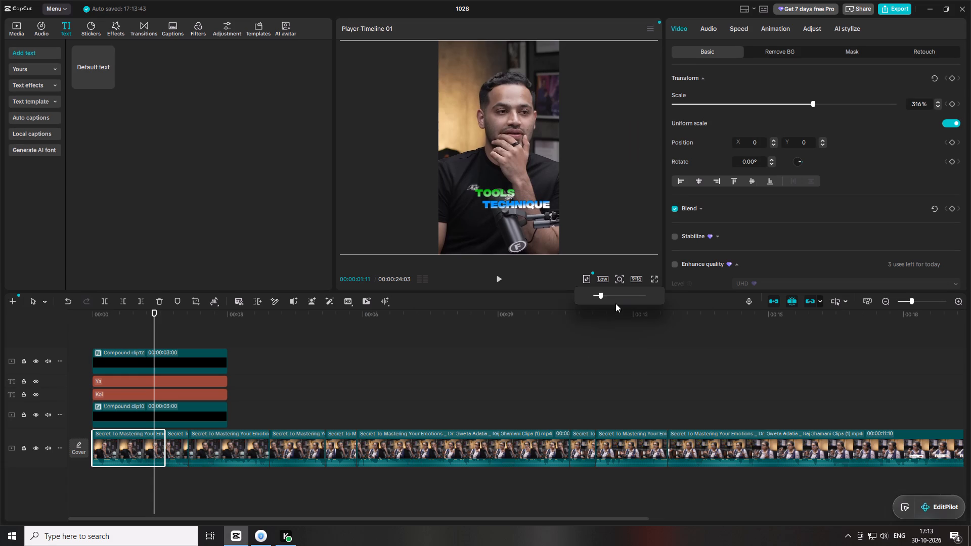
left_click(609, 295)
scroll(589, 233, "down", 4)
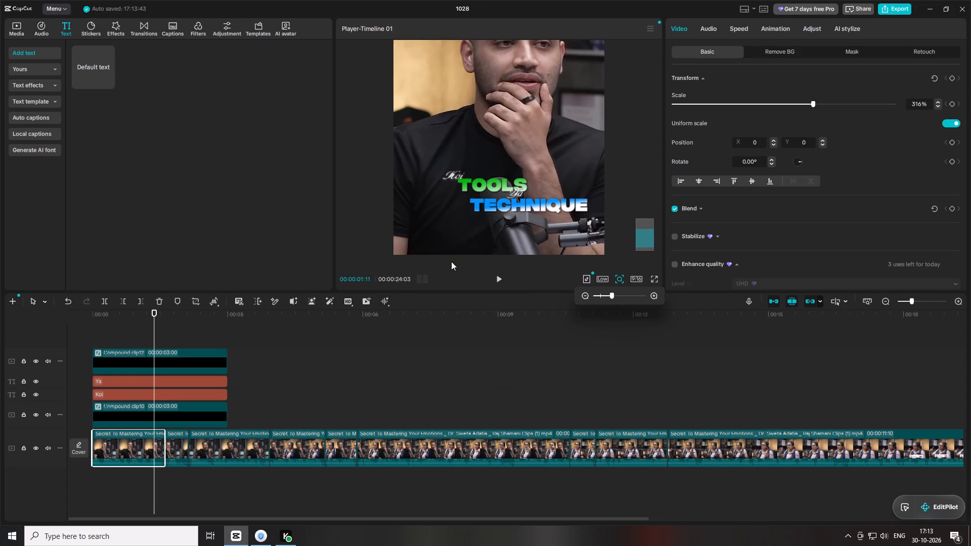
left_click(166, 358)
left_click_drag(528, 213, 546, 216)
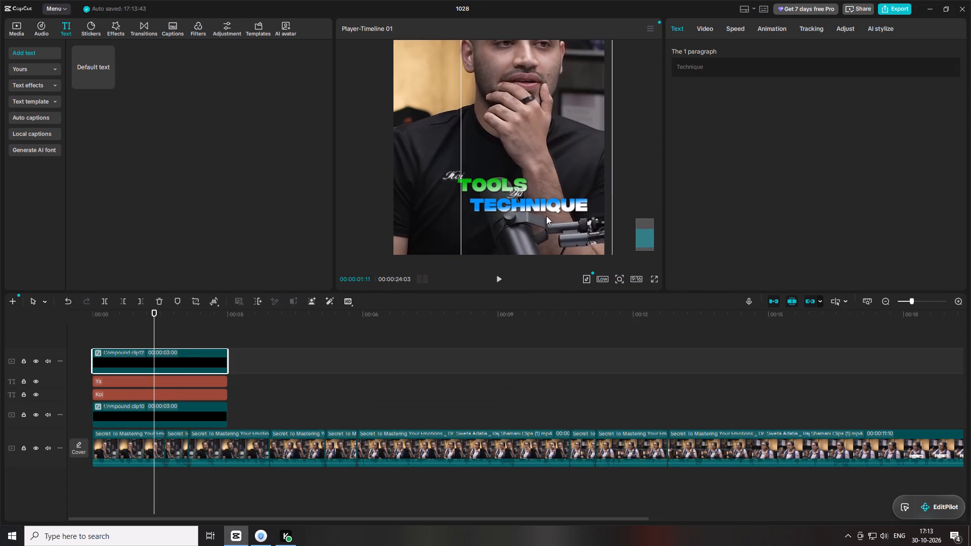
left_click_drag(546, 216, 540, 216)
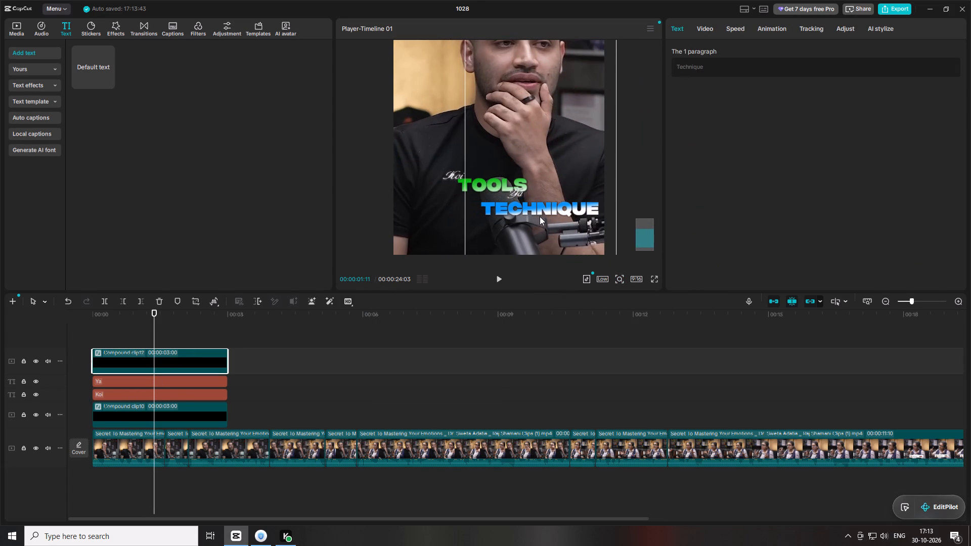
left_click_drag(540, 216, 475, 230)
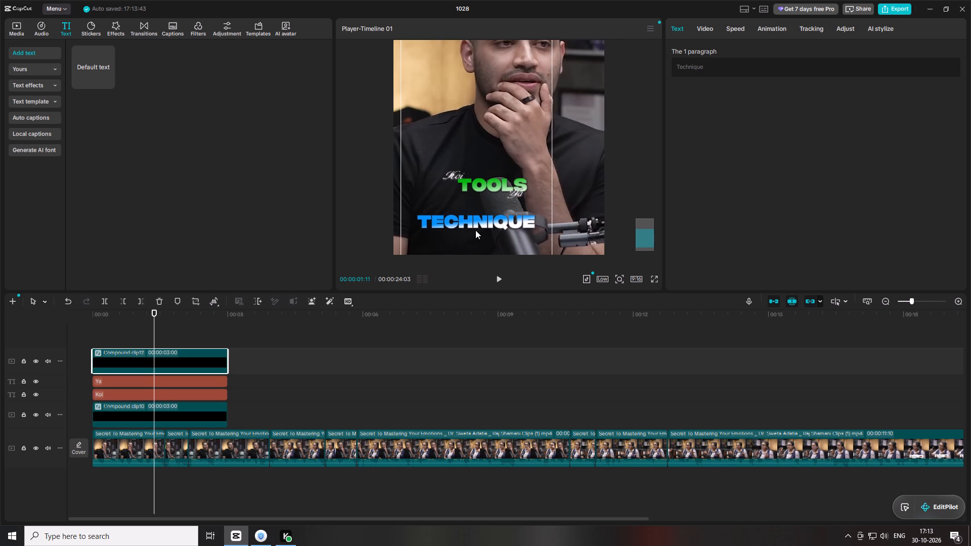
Nudge the Ya script text slightly right, under the last letter of Tools.
left_click(161, 382)
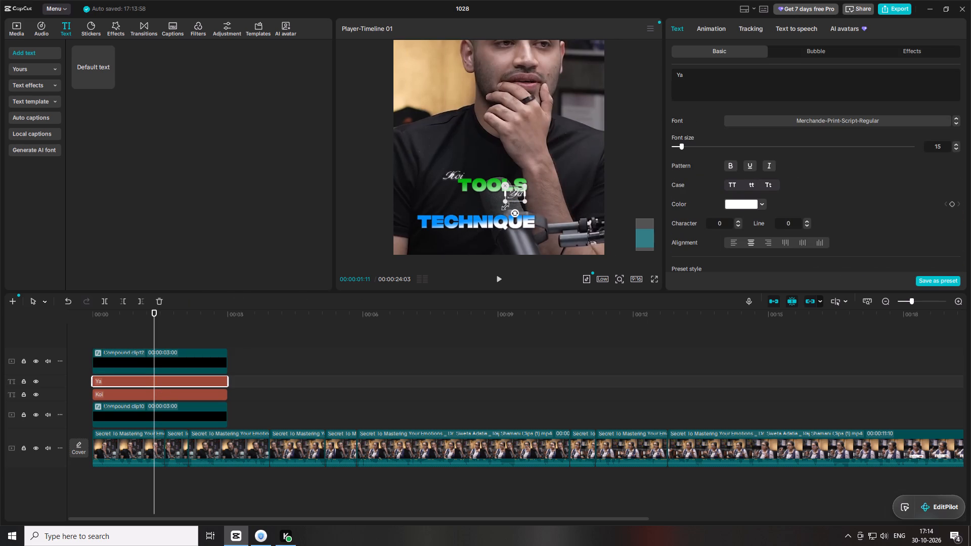
left_click_drag(516, 192, 523, 193)
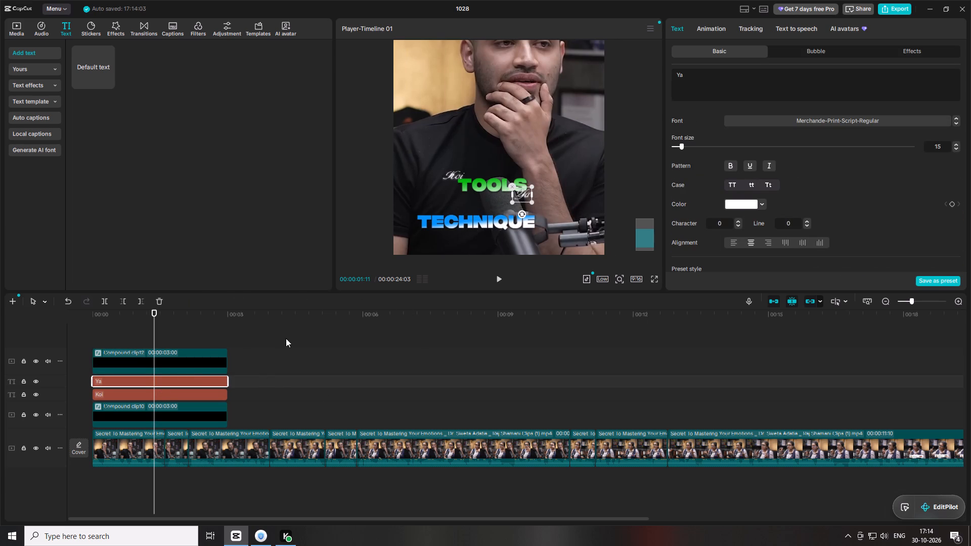
Play the opening second from the start to check the captions against the speech.
left_click(498, 276)
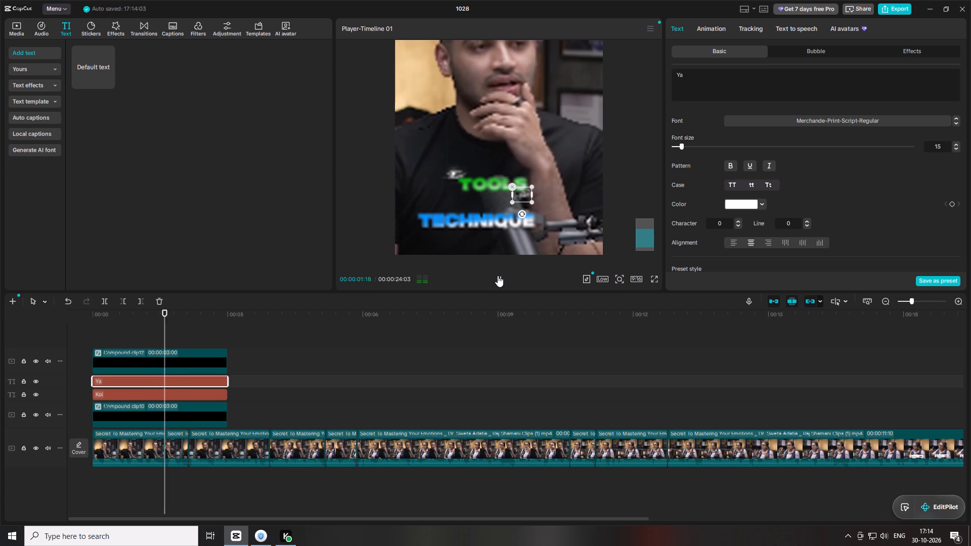
left_click(498, 276)
key("space")
left_click_drag(133, 318, 0, 322)
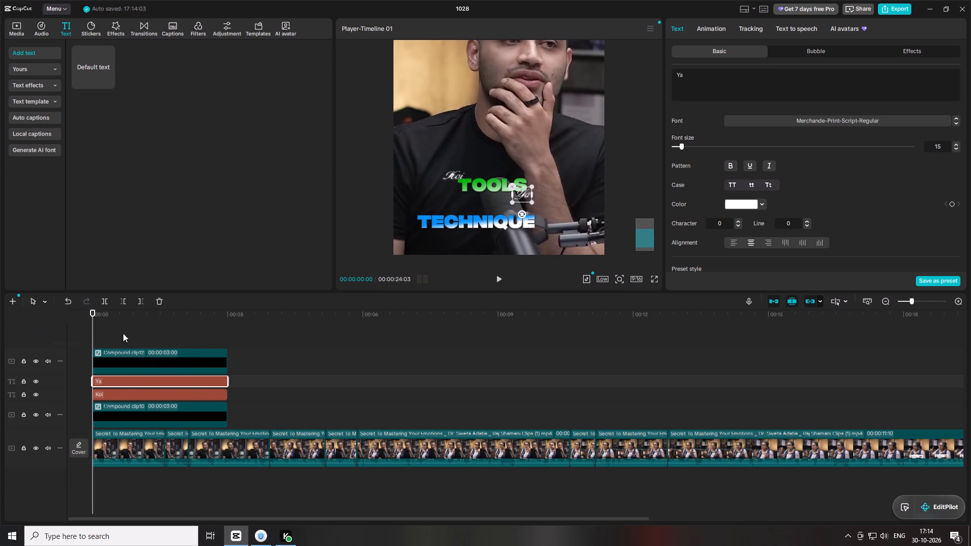
left_click(123, 333)
left_click_drag(103, 314, 27, 322)
key("space")
key("space")
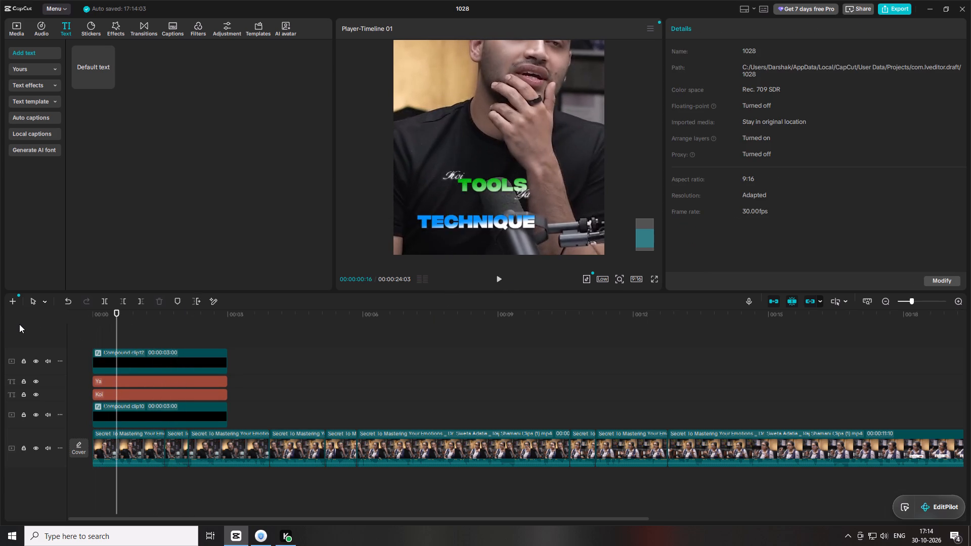
key("space")
key("space")
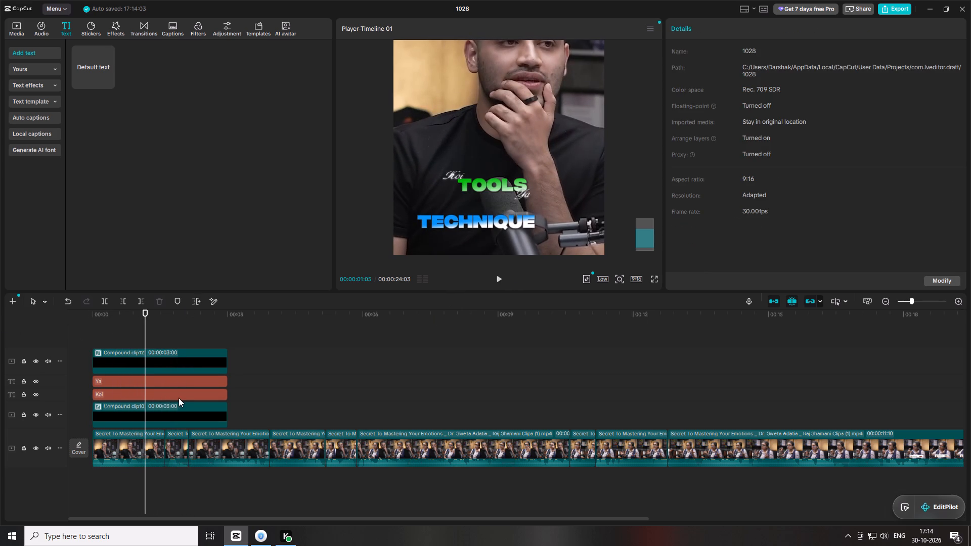
Change the blue text inside Compound clip11 to Techniques and return to Compound clip12.
double_click(158, 354)
double_click(129, 378)
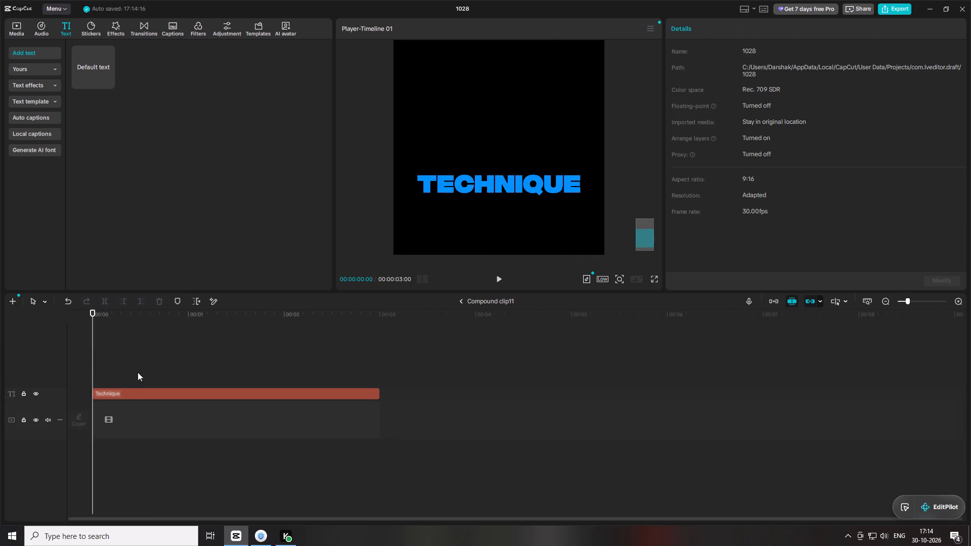
left_click(133, 390)
left_click(729, 75)
key("s")
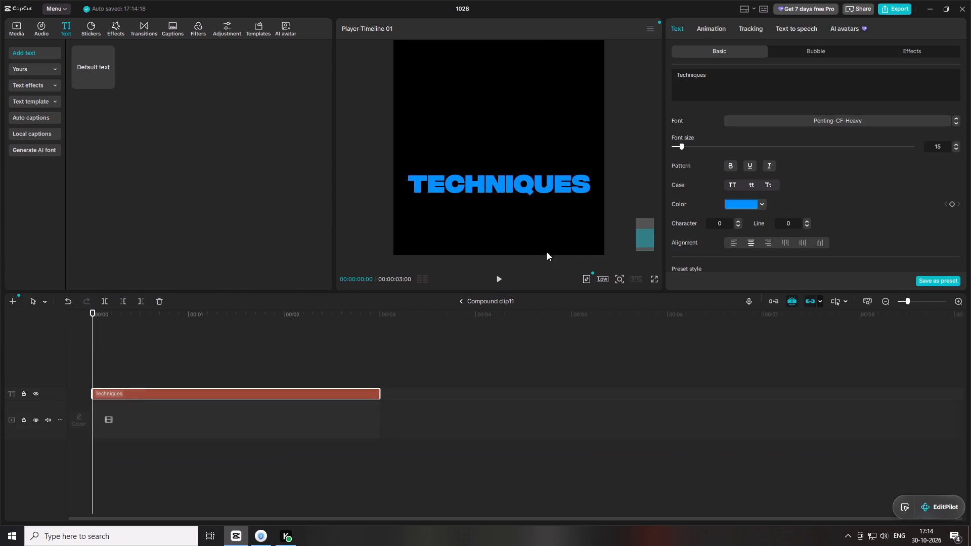
left_click(460, 303)
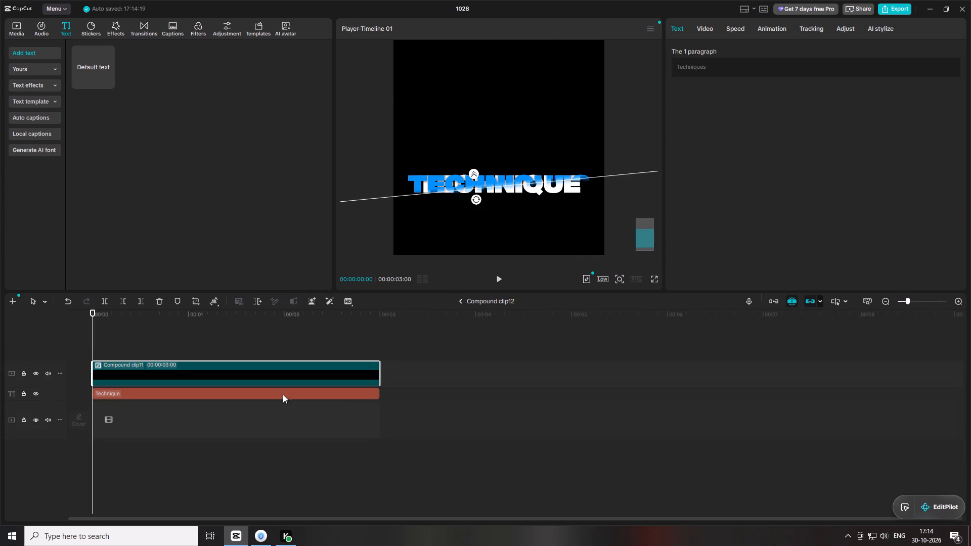
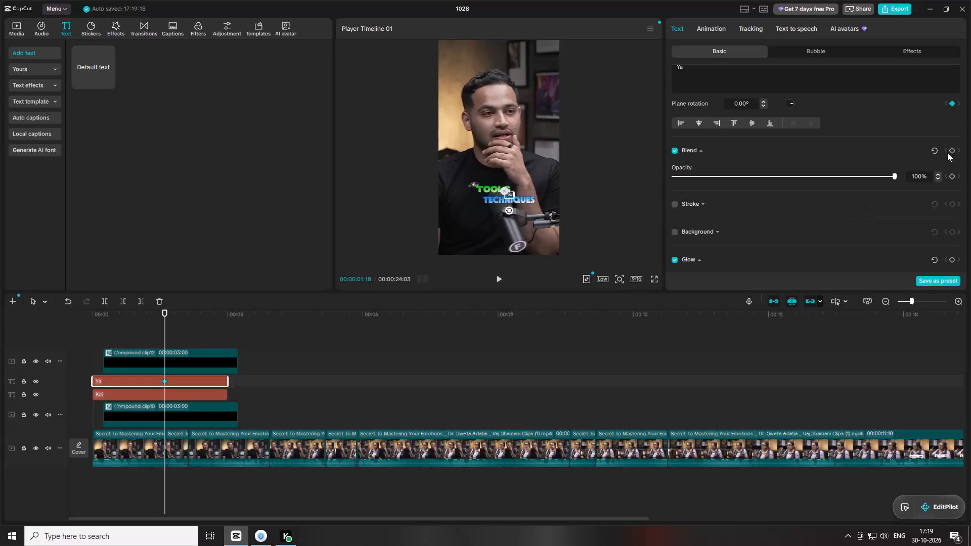
Keyframe the Ya text's blend at 00:00:01:18, and its blend and transform at 00:00:00:00.
left_click(949, 153)
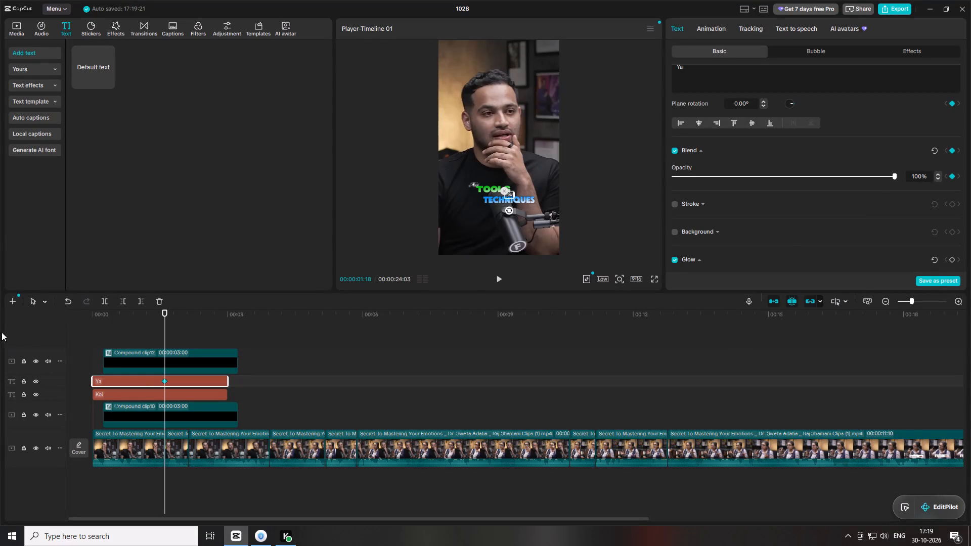
left_click_drag(121, 309, 27, 314)
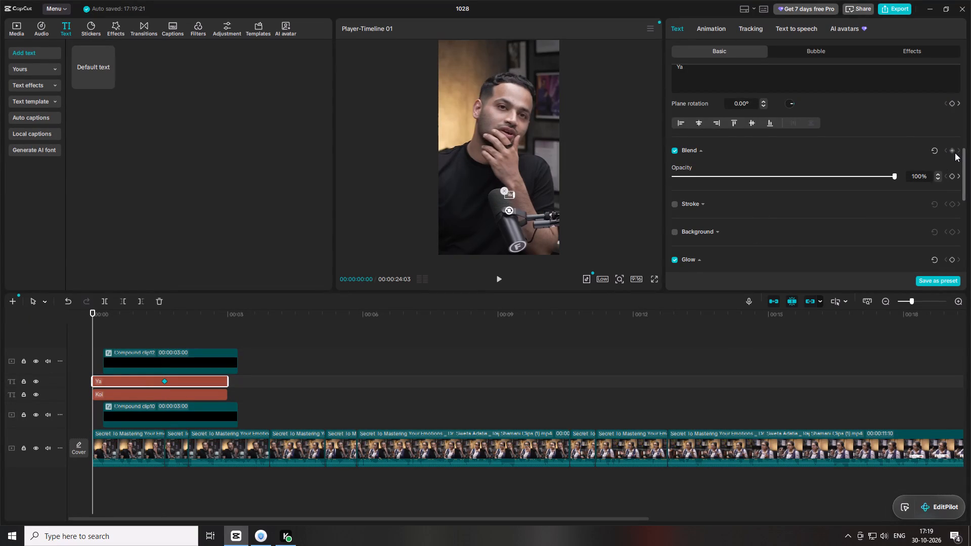
left_click(955, 150)
left_click_drag(889, 125, 883, 250)
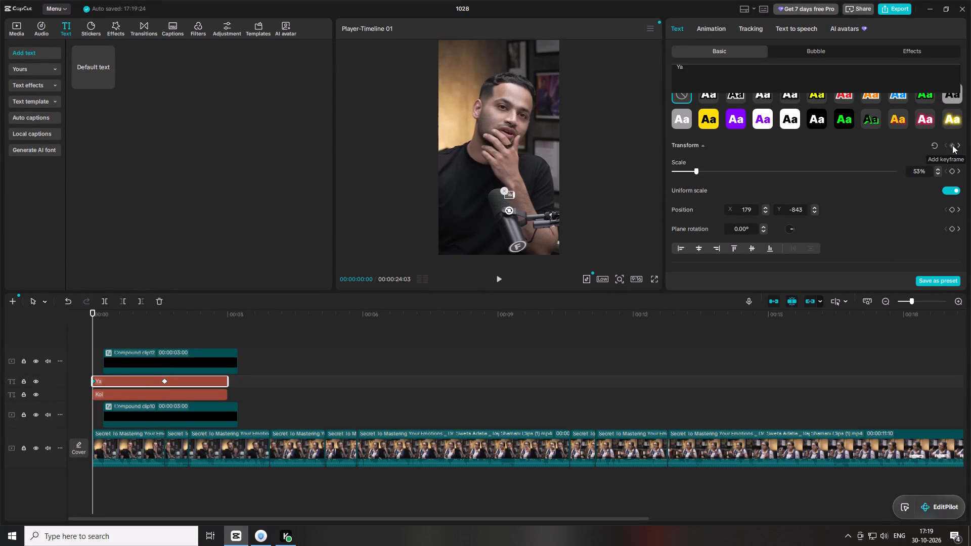
left_click(952, 145)
At the Ya text's opening keyframe, set position Y to -1100 and lower the opacity all the way down.
left_click_drag(787, 210, 857, 218)
type("-1100")
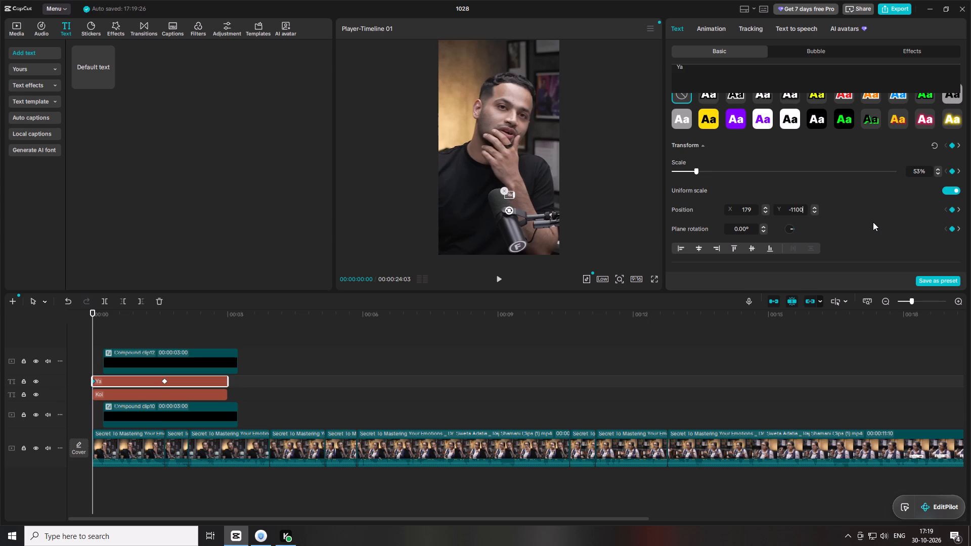
left_click(873, 222)
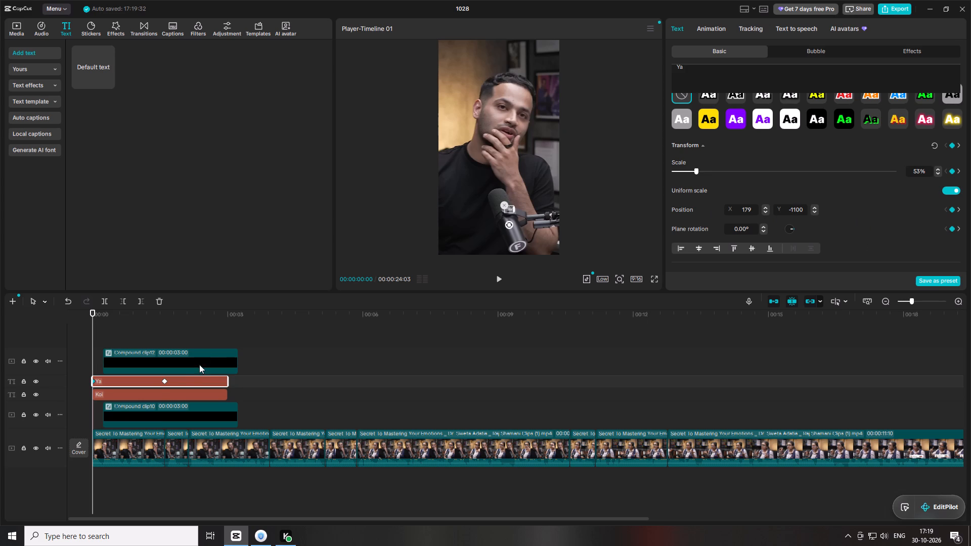
left_click_drag(855, 230, 875, 136)
left_click_drag(830, 196, 368, 216)
Preview the Ya text's rise and fade-in, and apply the Cubic Out preset curve to its keyframe animation.
key("space")
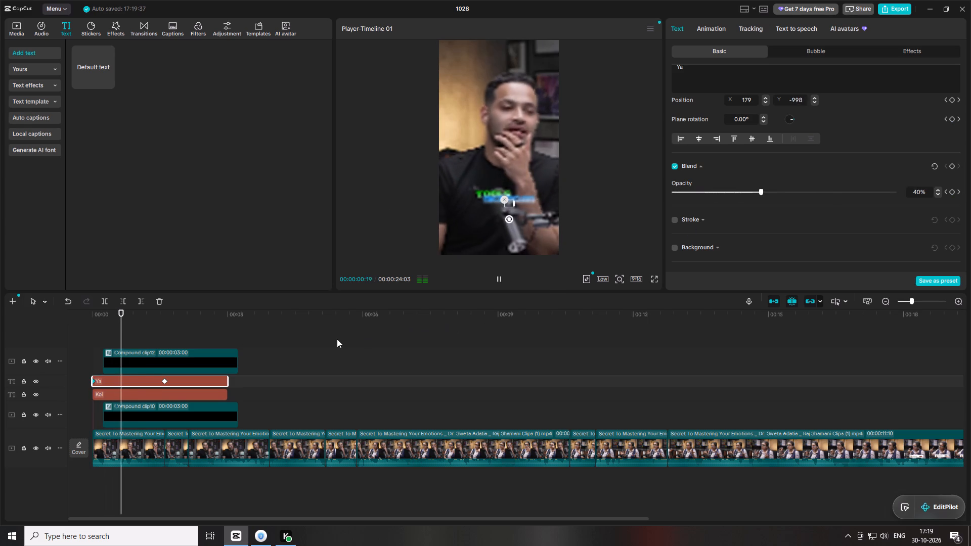
key("space")
right_click(162, 383)
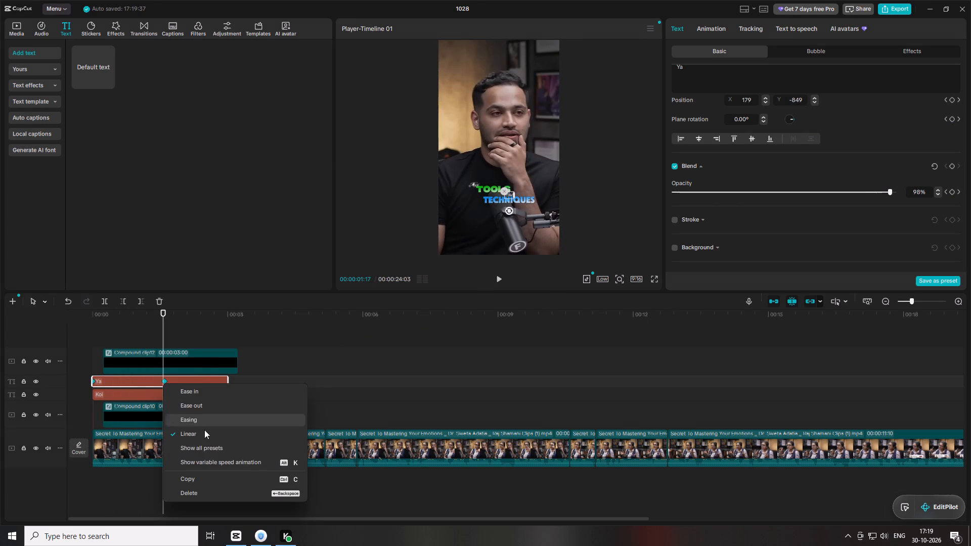
left_click(206, 452)
left_click(306, 443)
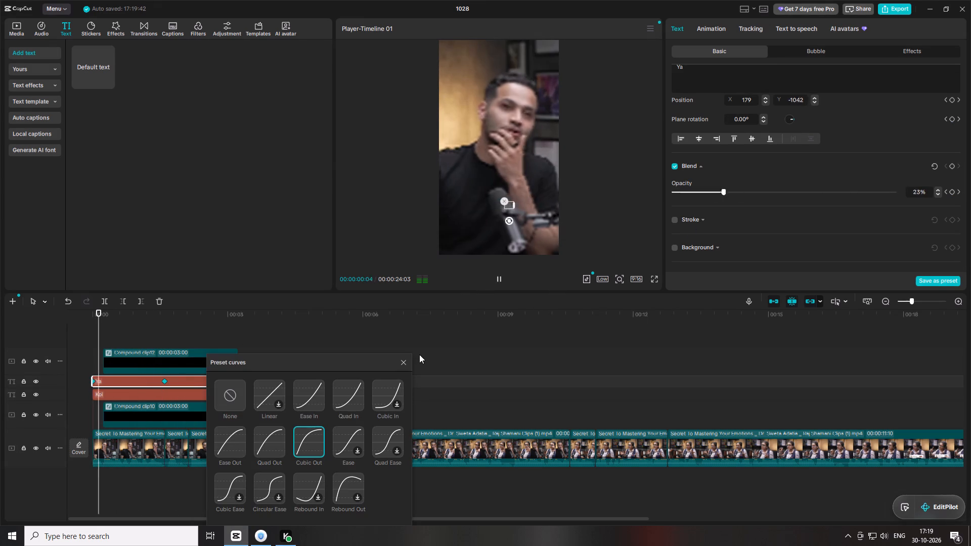
key("space")
left_click(403, 358)
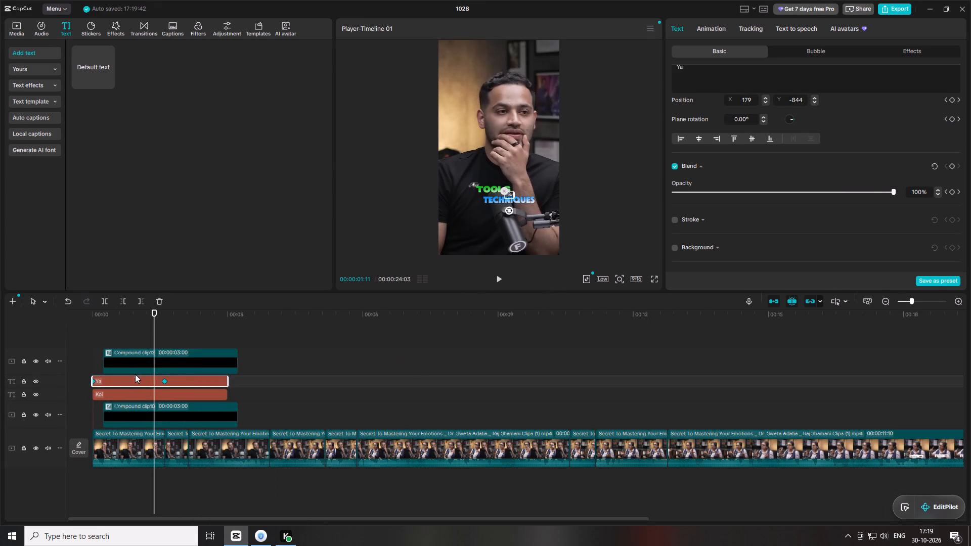
Keyframe the transform and blend of the Techniques clip, Compound clip12, at 00:00:01:18.
left_click(147, 361)
left_click_drag(113, 316, 105, 313)
left_click_drag(105, 313, 120, 316)
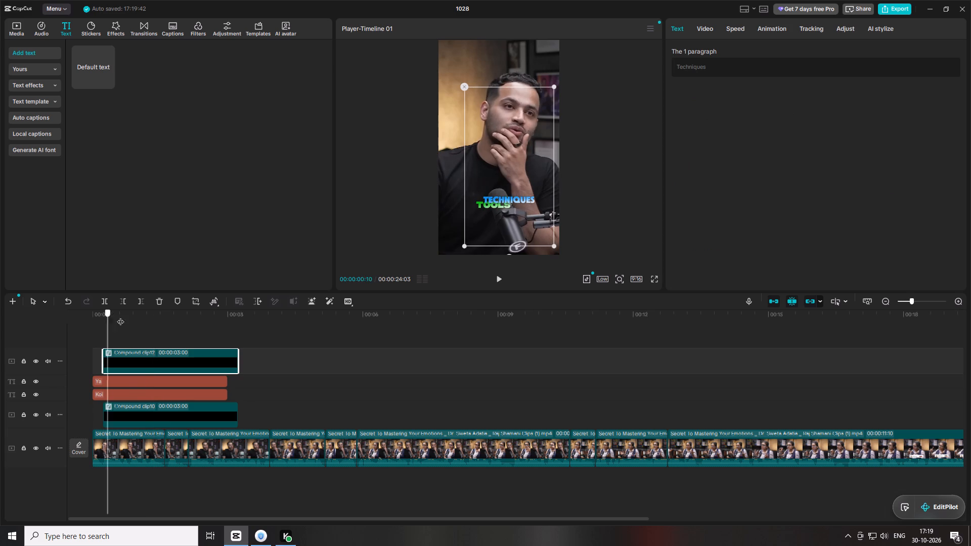
left_click_drag(120, 316, 160, 346)
left_click(170, 359)
left_click(167, 357)
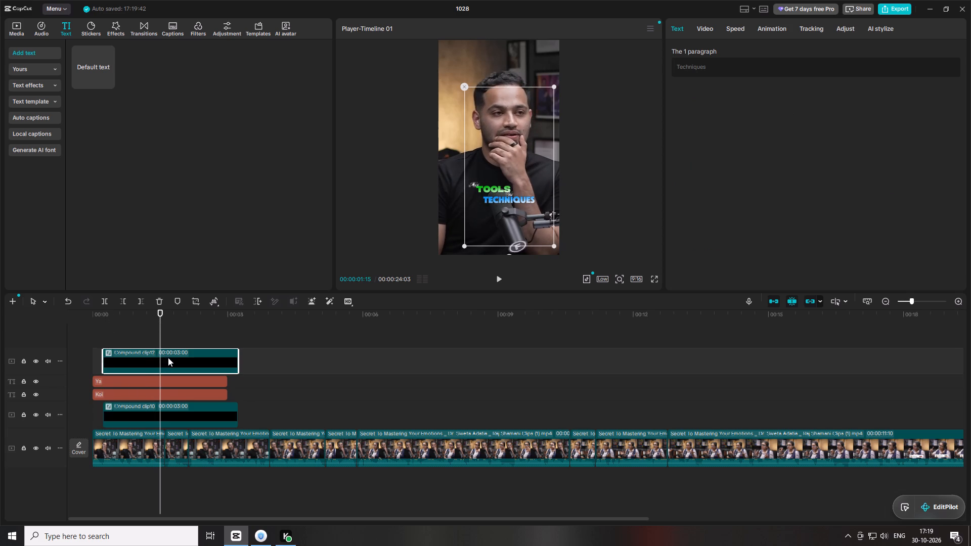
left_click(170, 386)
left_click(160, 310)
left_click(185, 372)
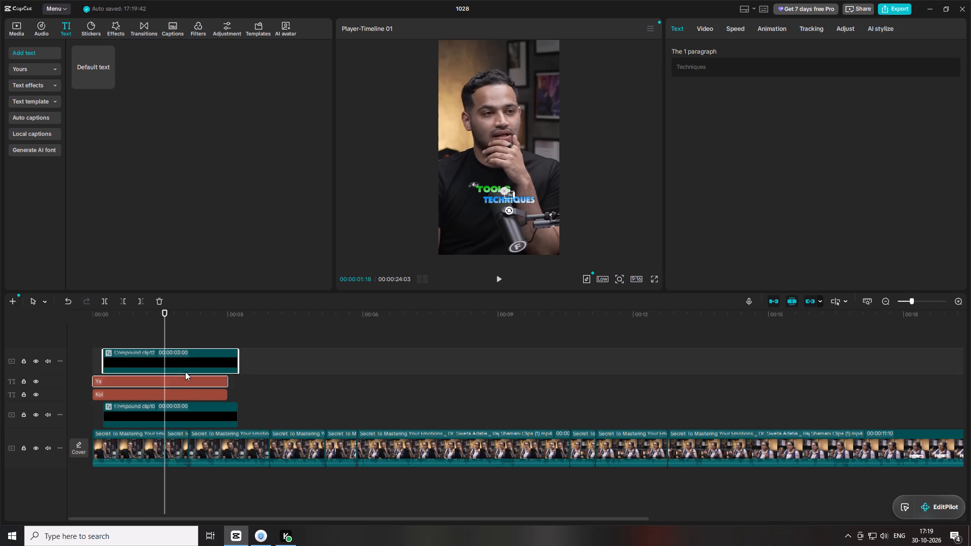
left_click(702, 30)
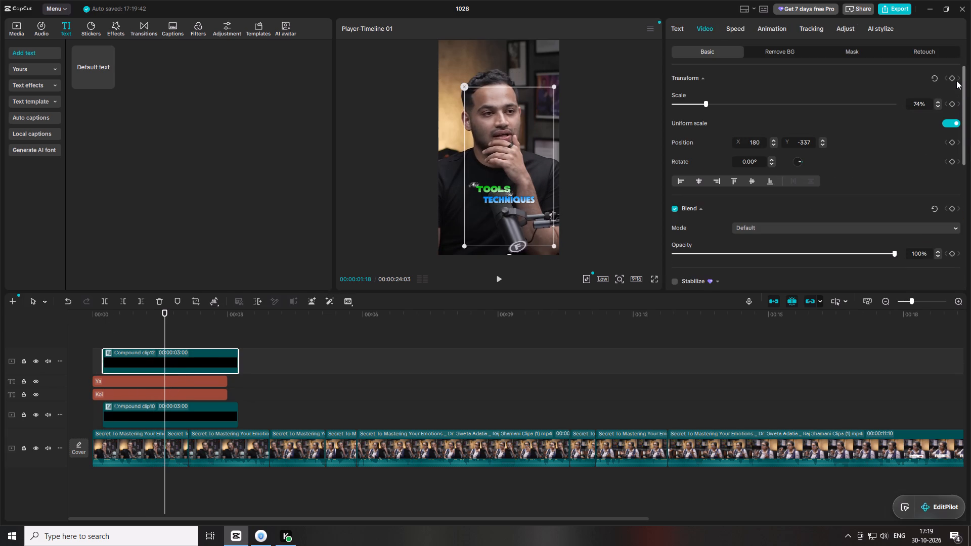
double_click(956, 80)
left_click_drag(908, 184, 912, 34)
left_click_drag(848, 142, 826, 193)
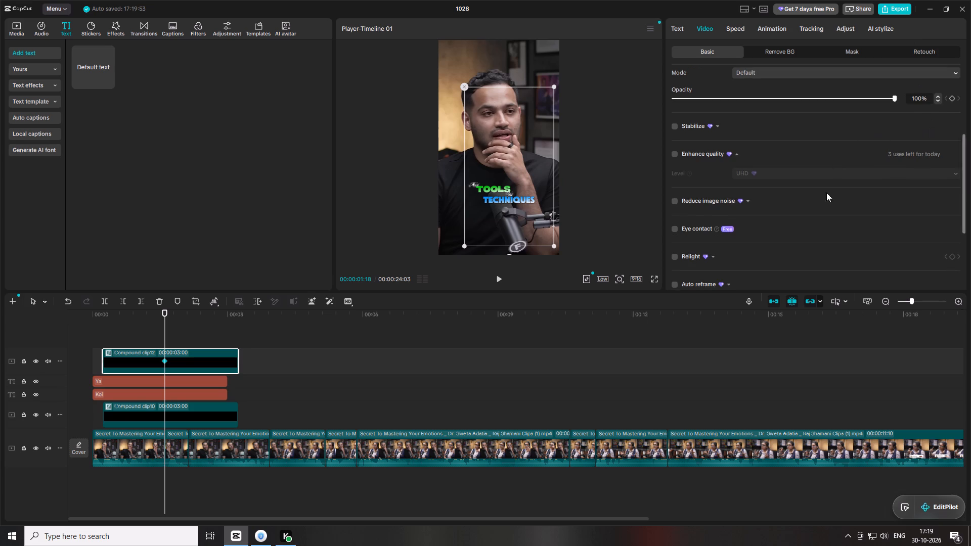
left_click_drag(826, 193, 826, 234)
left_click(952, 149)
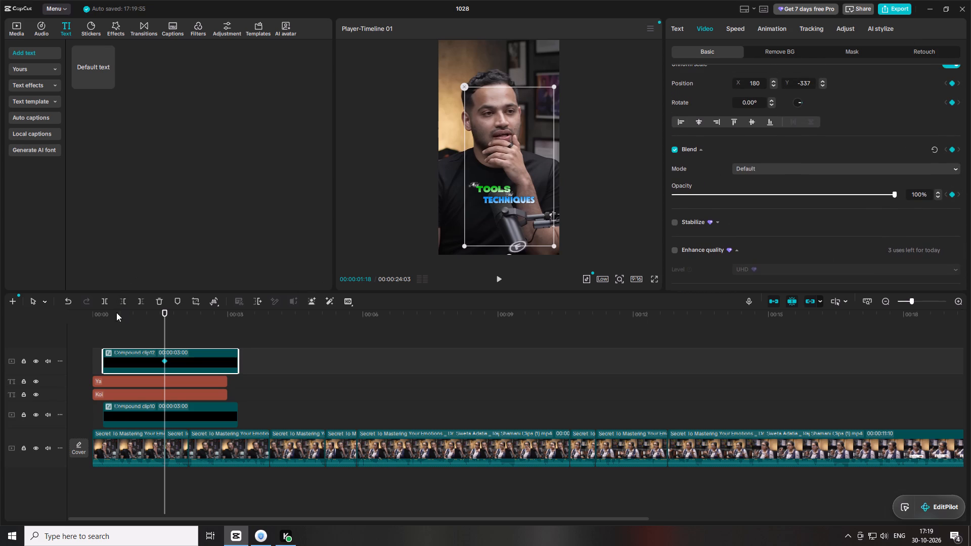
Keyframe Compound clip12's blend and transform at its first frame, 00:00:00:07.
left_click_drag(111, 319, 102, 320)
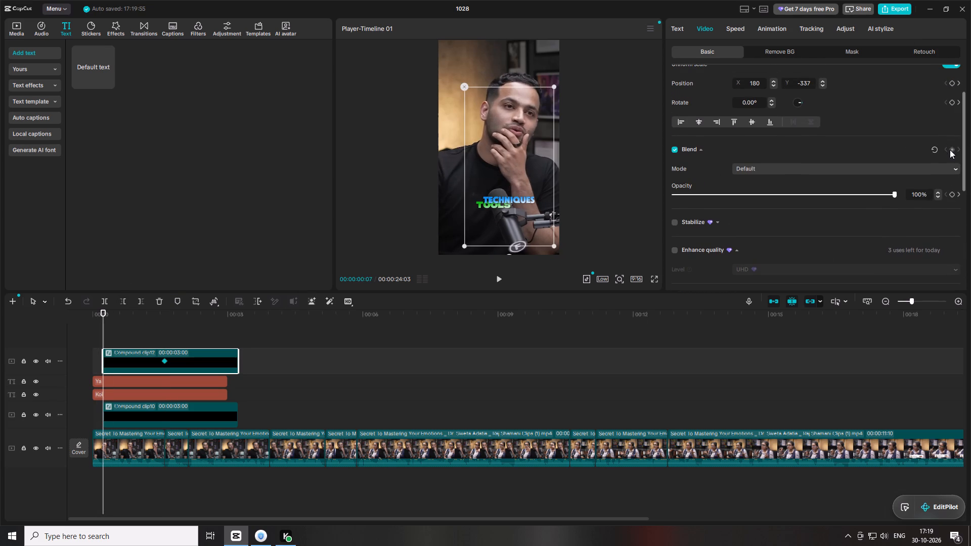
left_click(950, 150)
left_click_drag(856, 123, 855, 245)
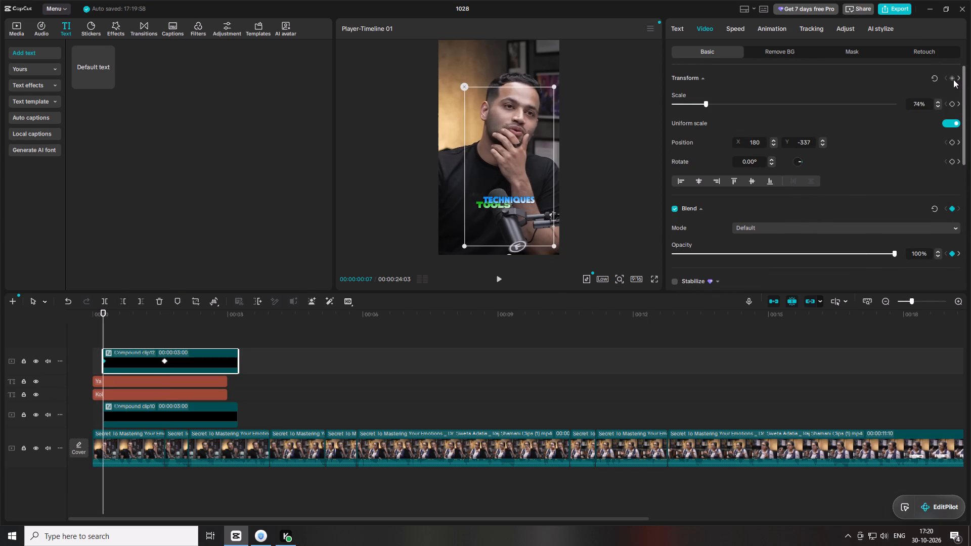
left_click(953, 79)
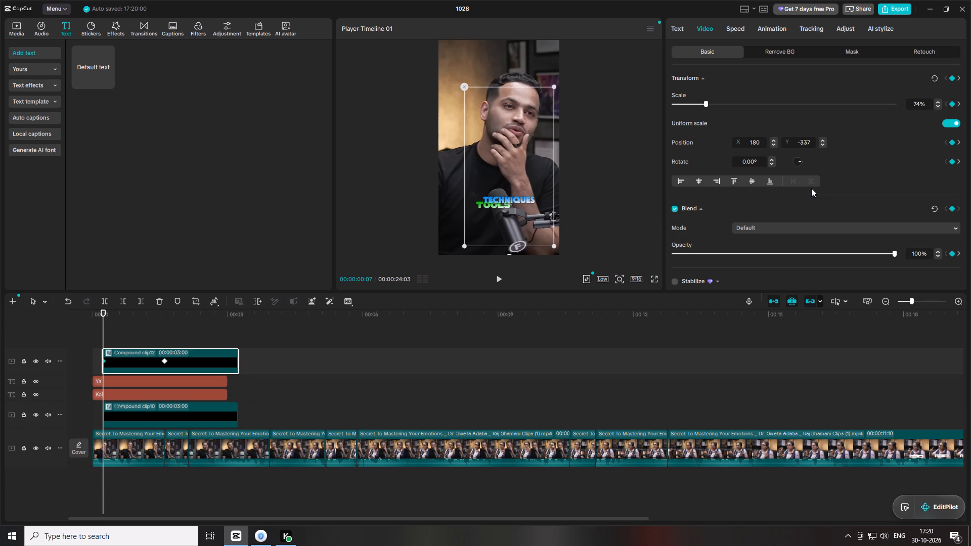
At Compound clip12's first keyframe, set position Y to -650 and opacity to 0%.
left_click_drag(124, 322, 134, 324)
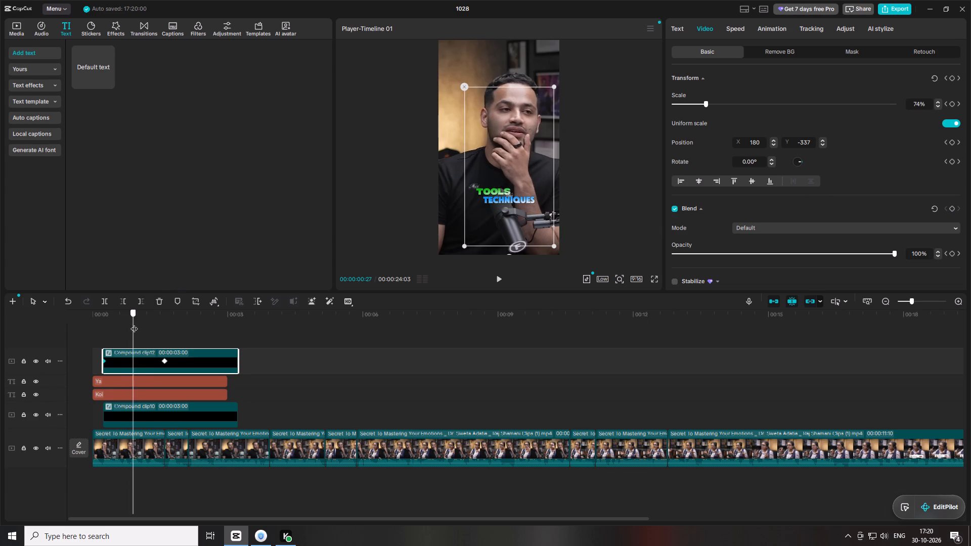
left_click_drag(134, 324, 100, 346)
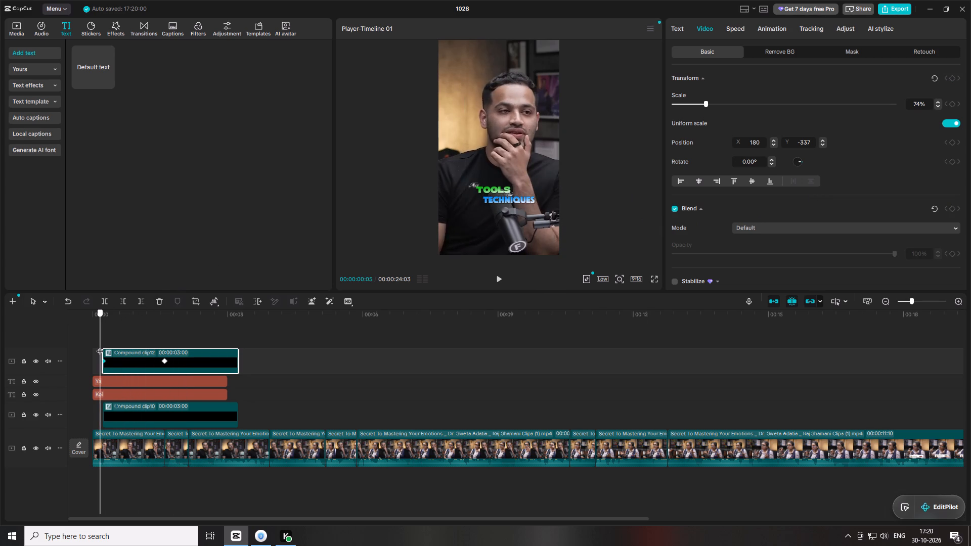
left_click_drag(100, 346, 102, 346)
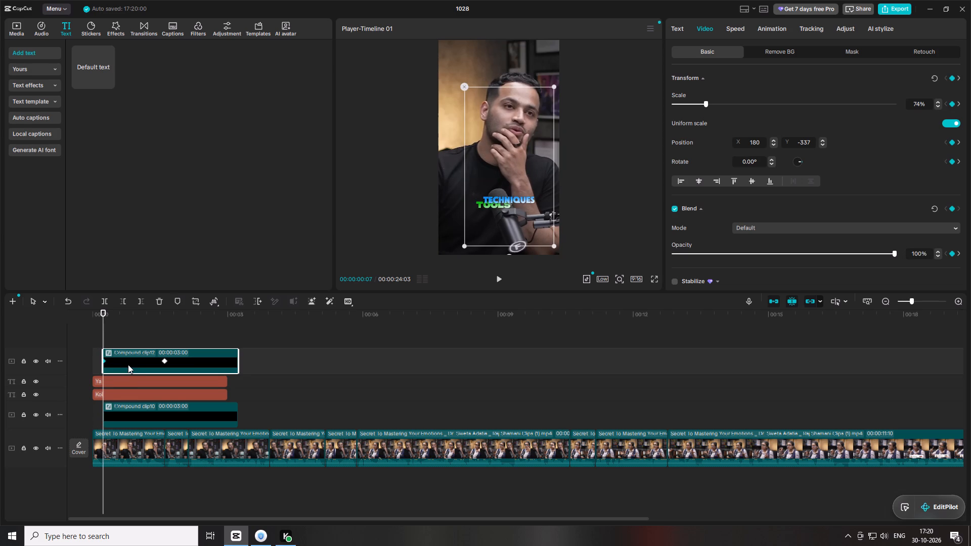
left_click(128, 365)
left_click(795, 142)
left_click_drag(798, 143, 894, 157)
key("minus")
type("650")
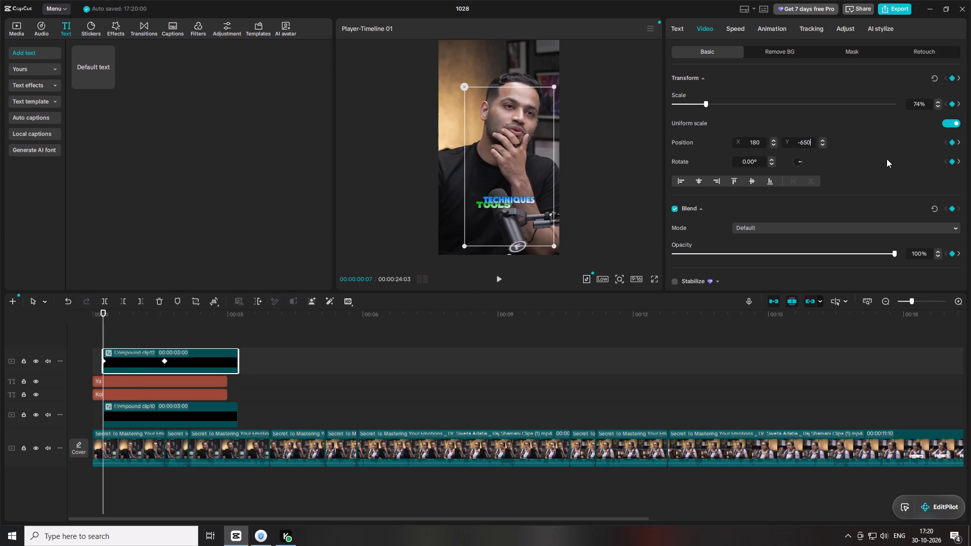
left_click(887, 159)
left_click_drag(888, 178, 887, 160)
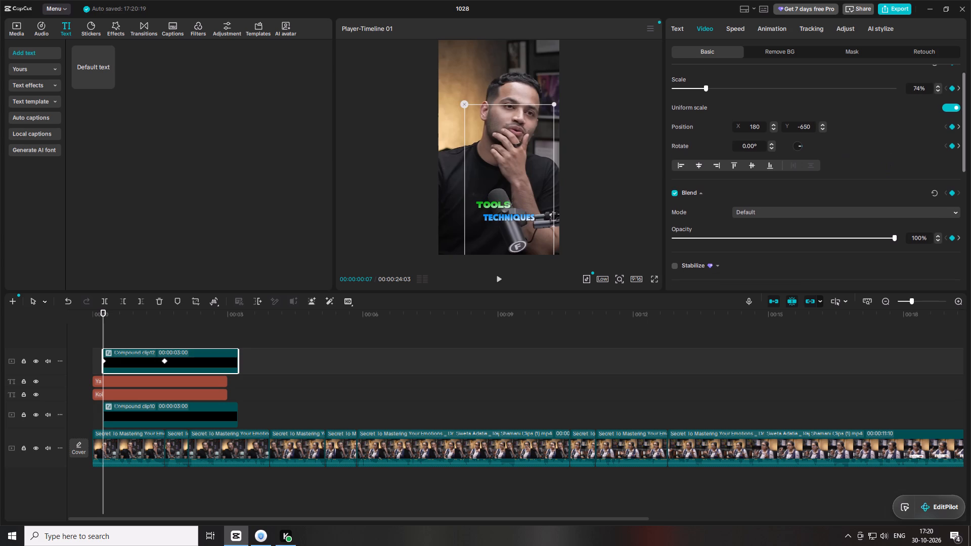
left_click_drag(858, 239, 829, 238)
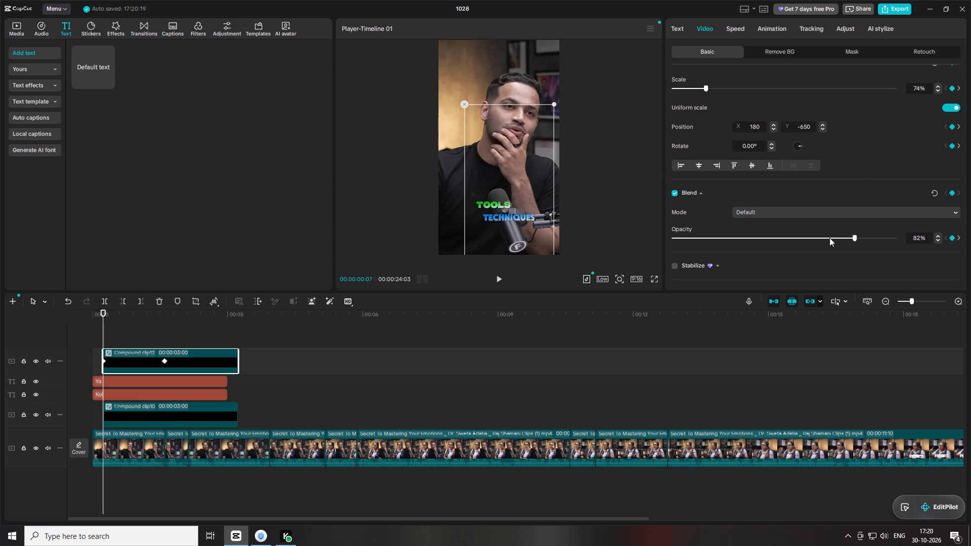
left_click_drag(829, 238, 611, 245)
left_click(917, 179)
Preview the Techniques animation, and apply the Cubic Out preset curve to Compound clip12's keyframes.
key("space")
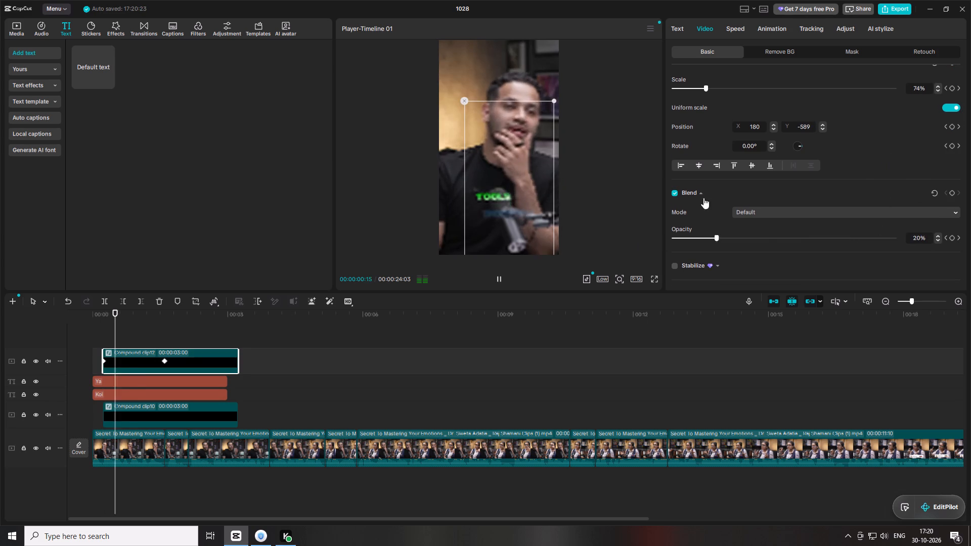
key("space")
right_click(164, 359)
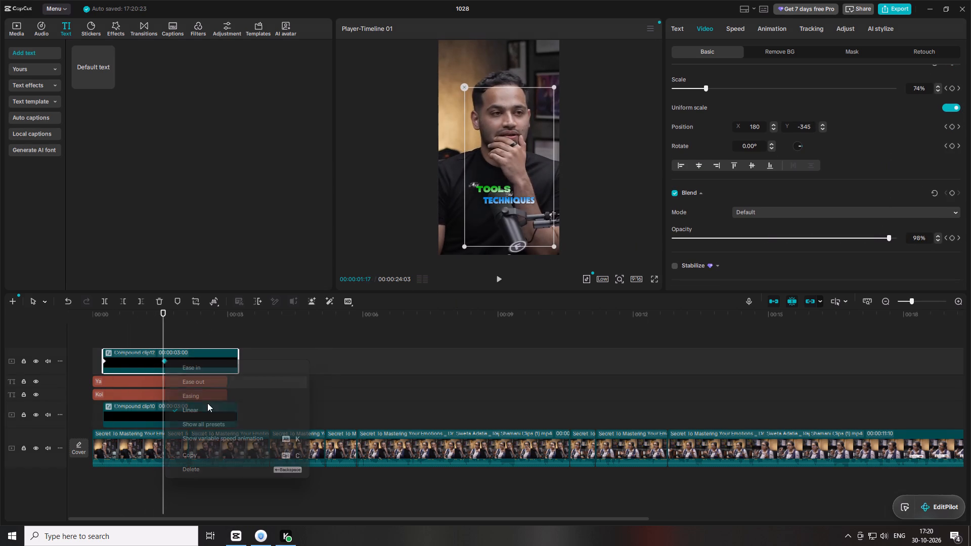
left_click(205, 424)
left_click(307, 441)
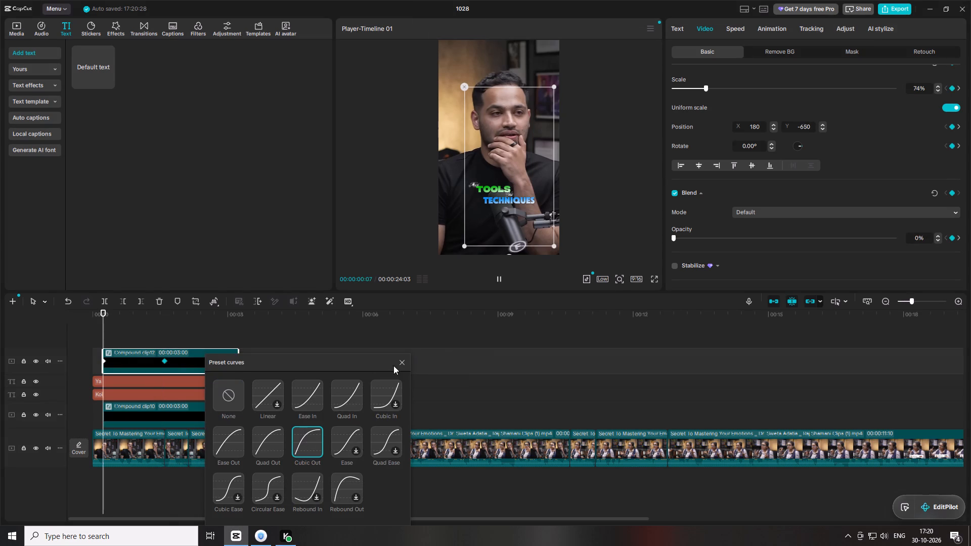
left_click(404, 361)
key("space")
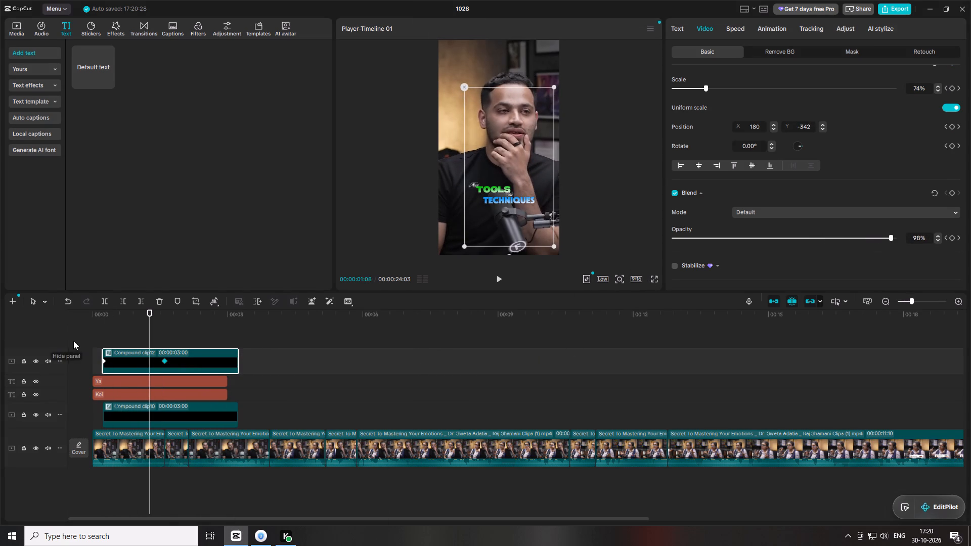
Enlarge the timeline scale and play the captions from the start to check their entrance timing.
left_click(117, 400)
left_click(914, 299)
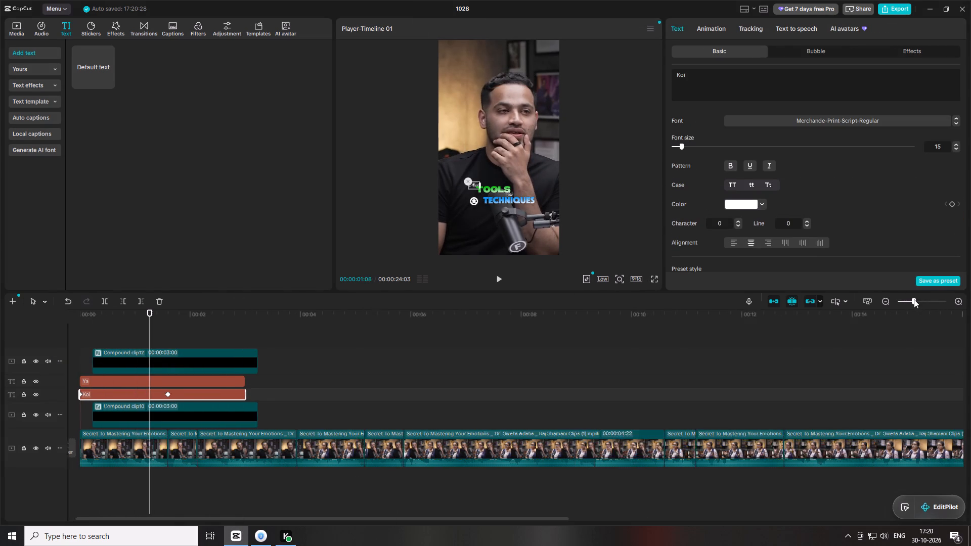
left_click_drag(142, 314, 0, 326)
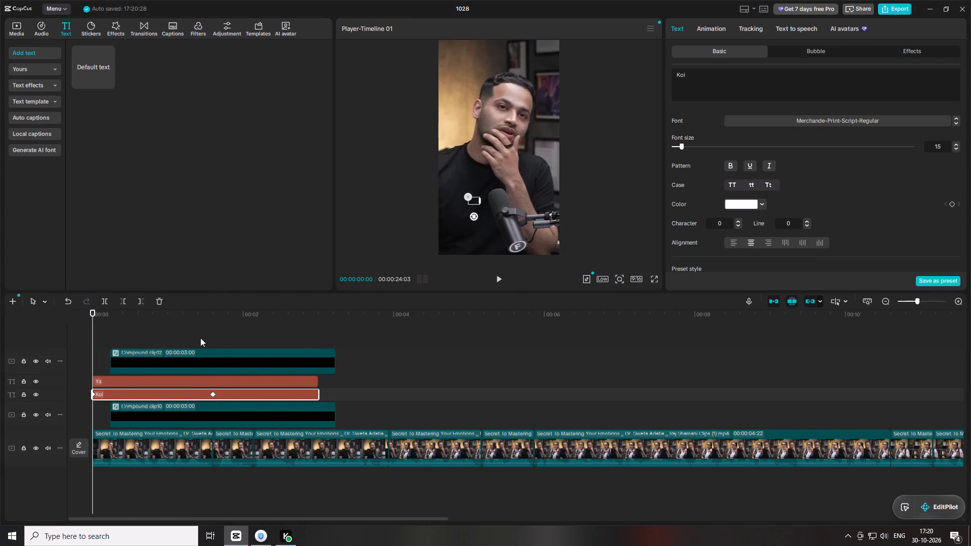
key("space")
key("space")
Move the Tools clip, Compound clip10, earlier on its track to start at about 00:00:00:03.
left_click_drag(105, 318, 100, 317)
left_click(126, 422)
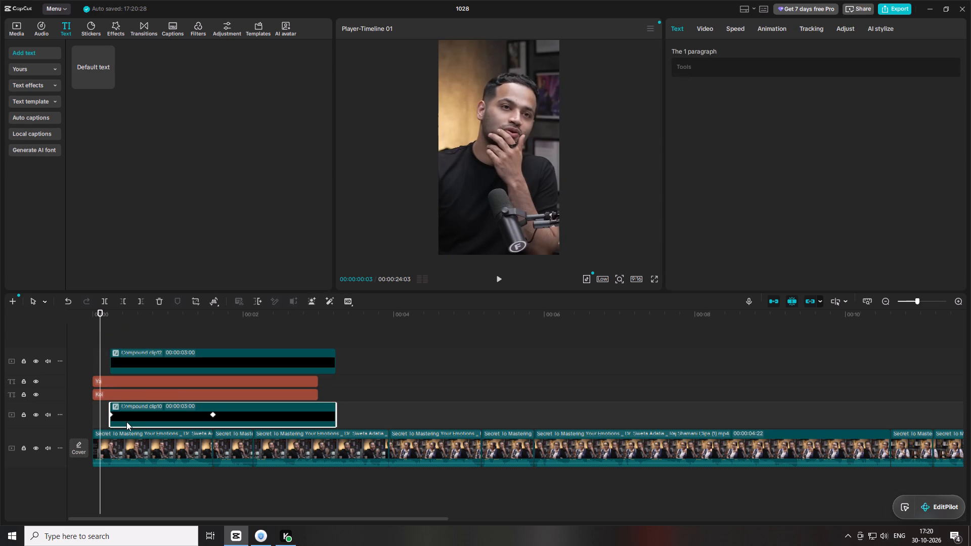
left_click_drag(127, 422, 114, 424)
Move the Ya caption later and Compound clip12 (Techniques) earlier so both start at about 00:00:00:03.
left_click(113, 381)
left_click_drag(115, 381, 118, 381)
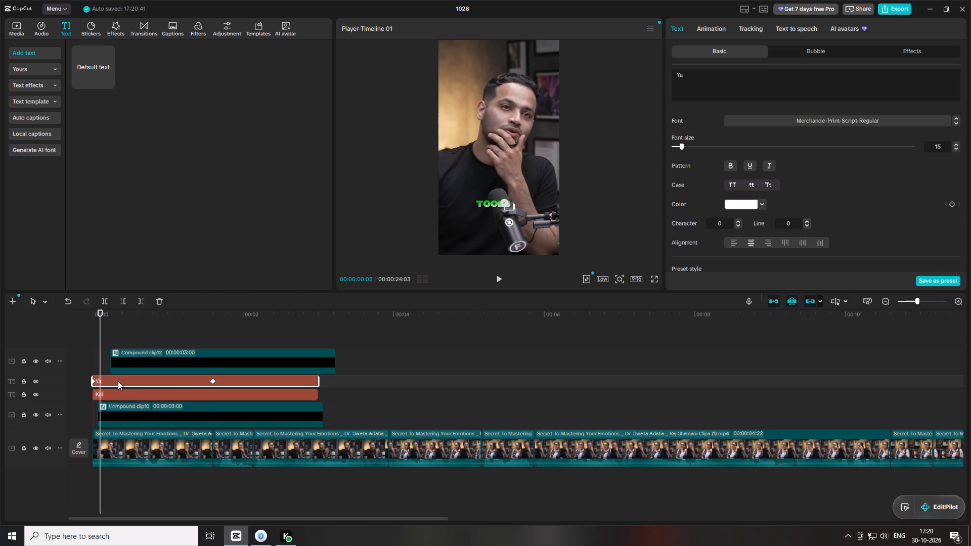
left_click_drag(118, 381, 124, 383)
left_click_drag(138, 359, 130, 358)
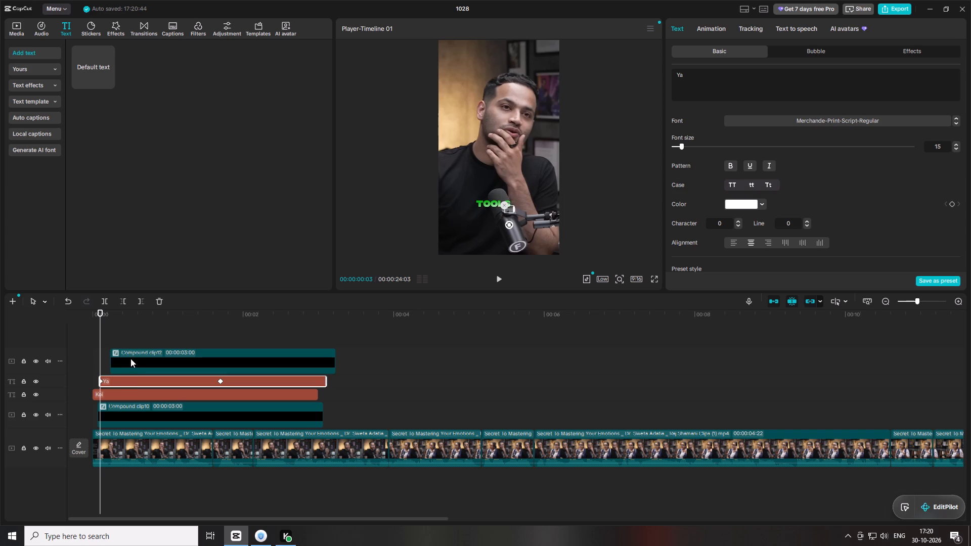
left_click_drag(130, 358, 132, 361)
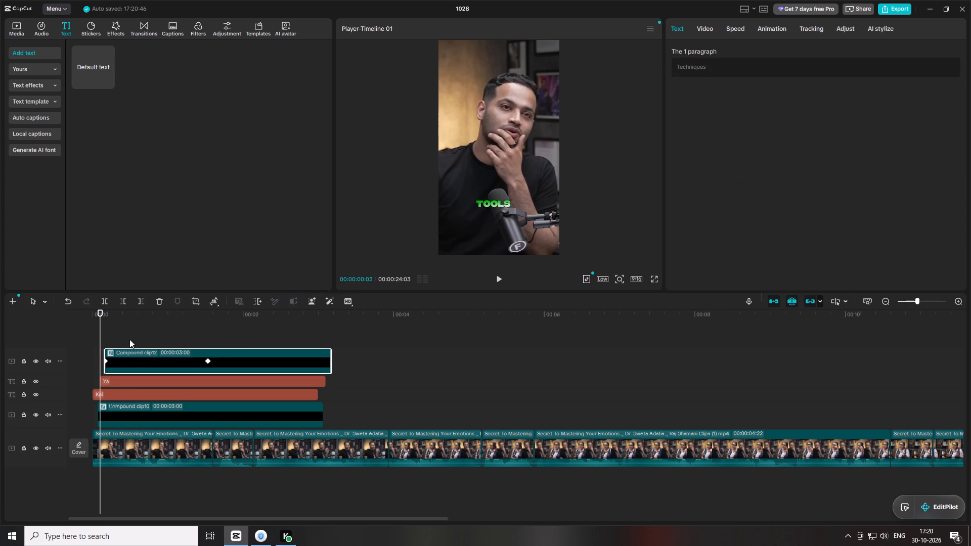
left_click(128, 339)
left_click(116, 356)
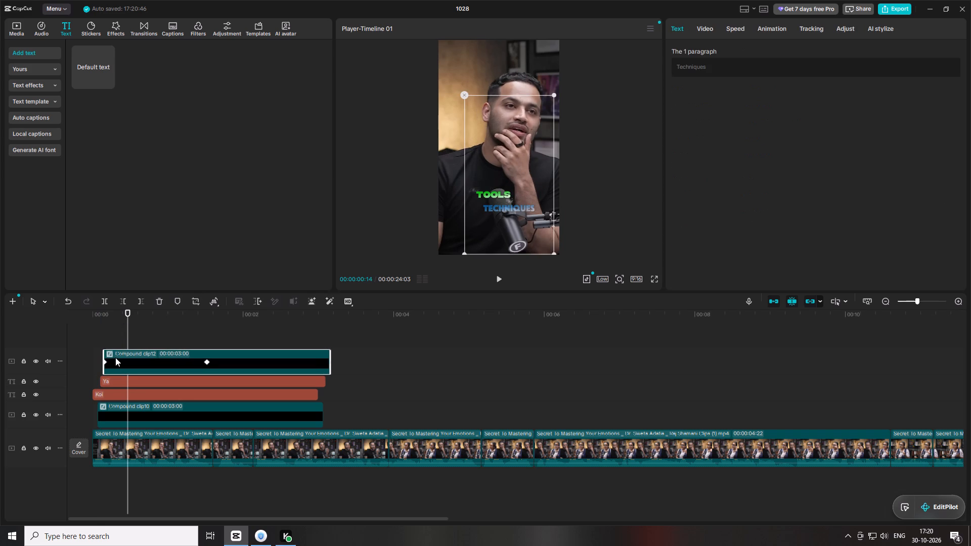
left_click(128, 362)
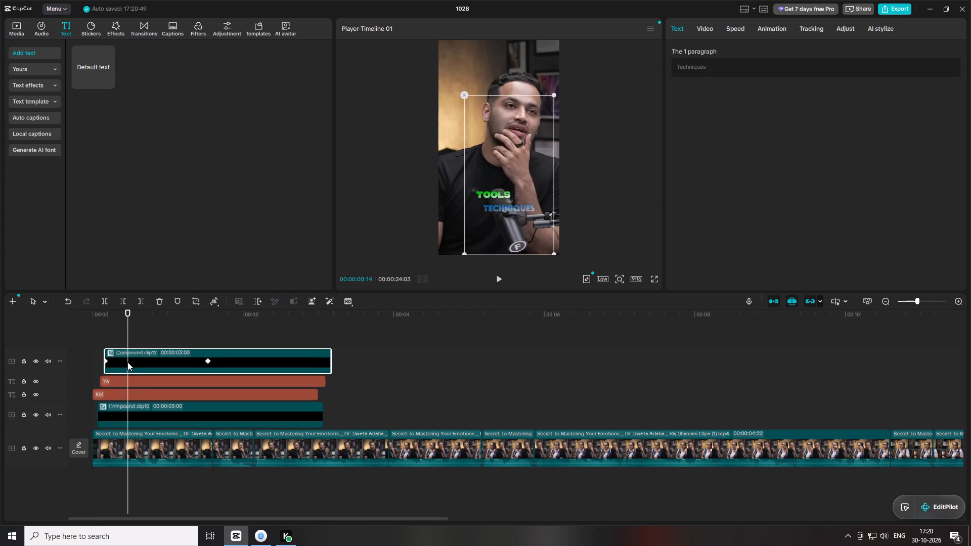
Enlarge the timeline scale and play the captions full screen from the start to check their entrance timing.
left_click_drag(917, 302, 920, 303)
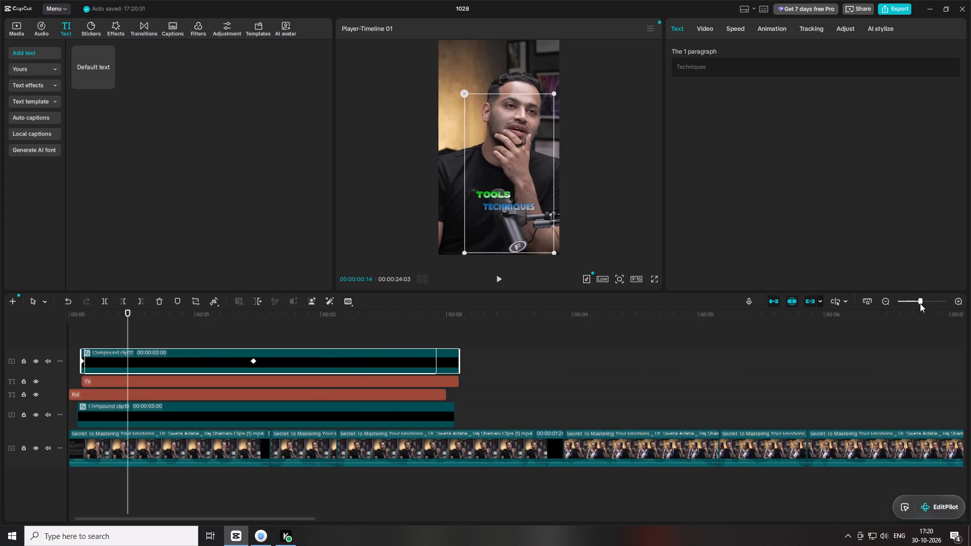
left_click_drag(920, 303, 922, 303)
left_click_drag(132, 315, 0, 315)
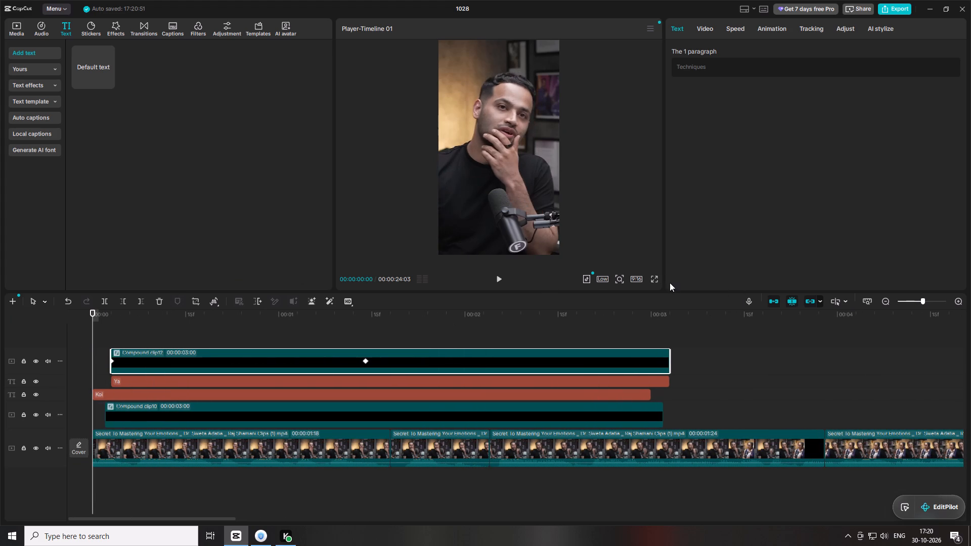
left_click(658, 280)
left_click(655, 279)
key("space")
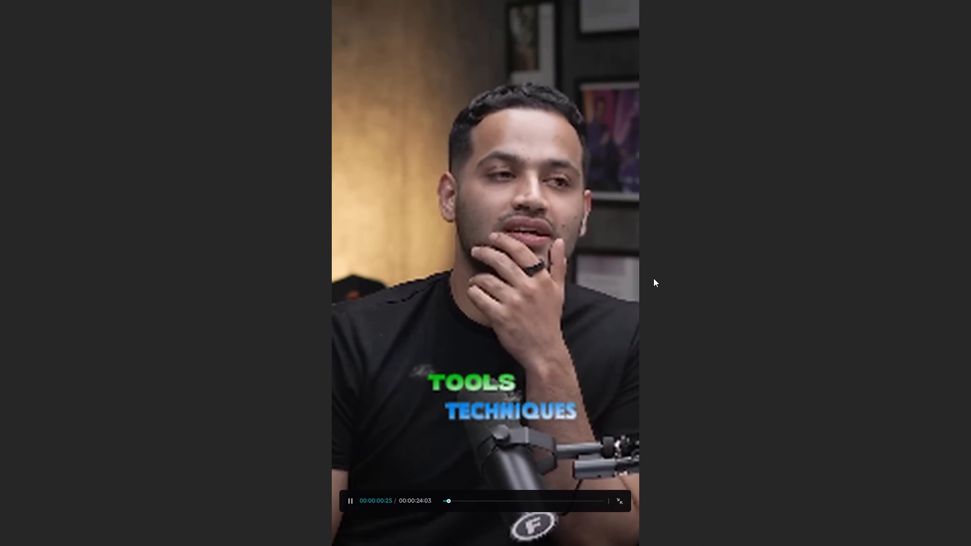
key("space")
left_click(620, 497)
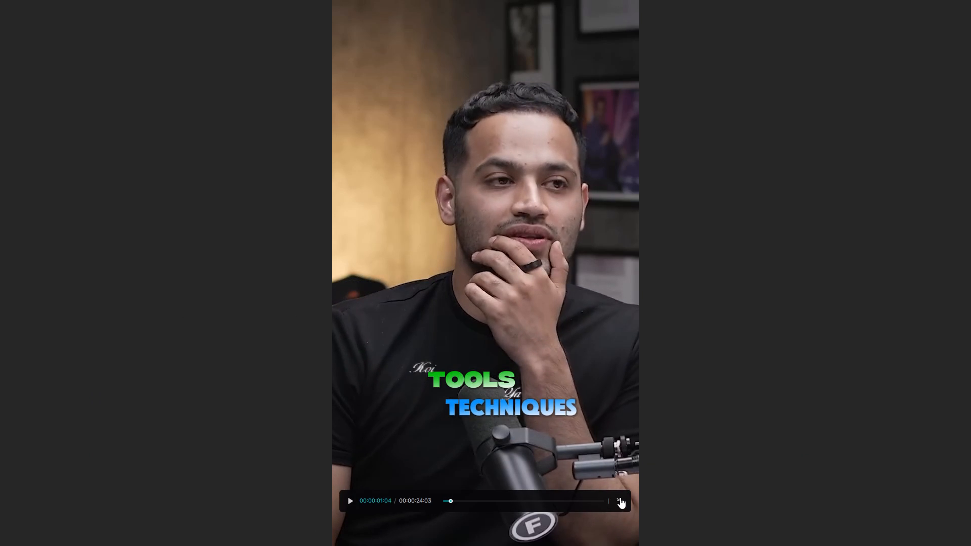
key("space")
key("space")
left_click_drag(165, 317, 0, 344)
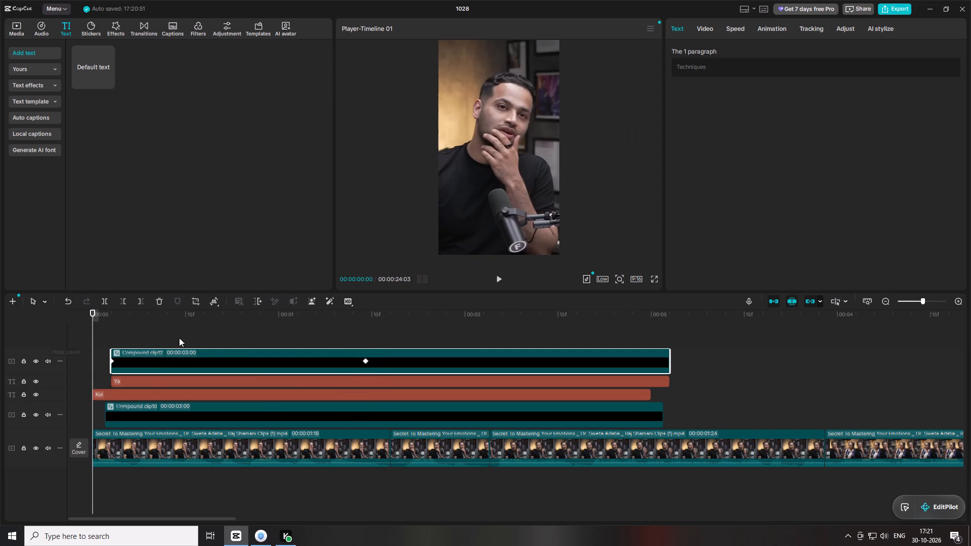
Shift Compound clip10, the Ya caption and Compound clip12 together about one frame earlier, with Compound clip10 starting at about 00:00:00:01.
left_click(117, 384)
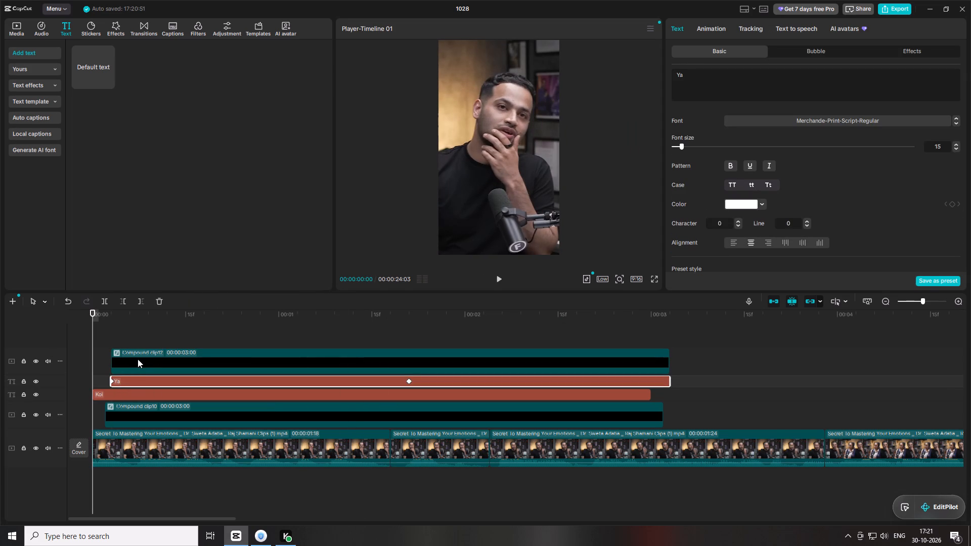
left_click(138, 359)
left_click(133, 382)
left_click(131, 382)
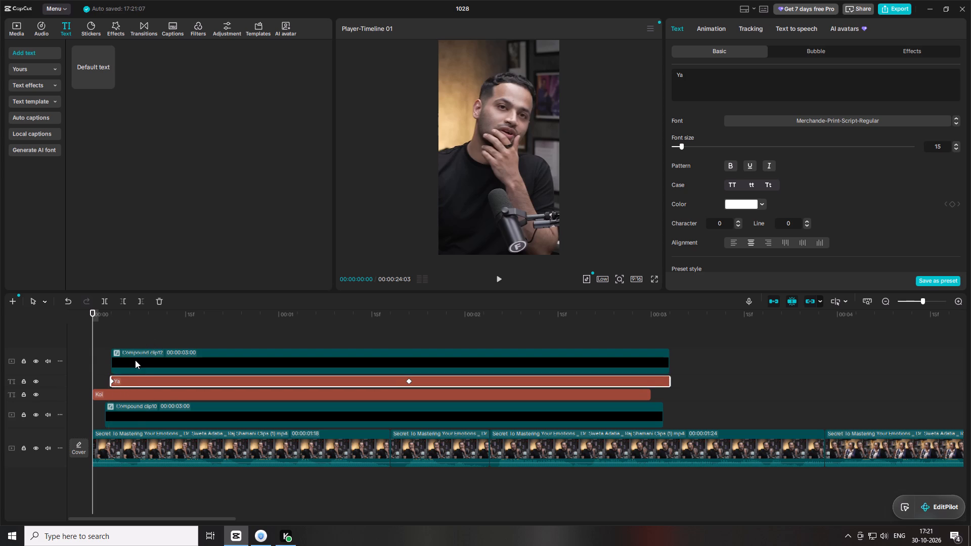
left_click(135, 360, "shift")
left_click(135, 416, "shift")
left_click(145, 383, "ctrl")
left_click(154, 363, "ctrl")
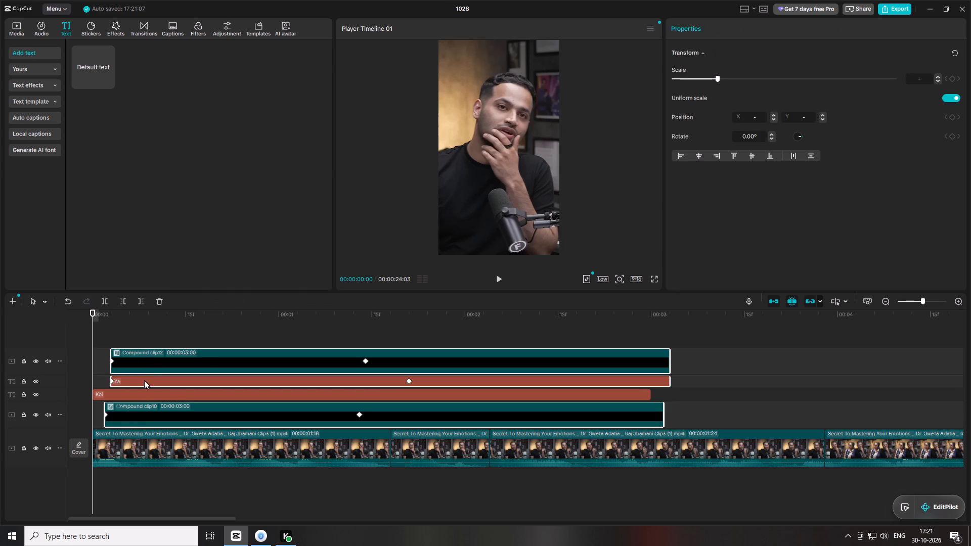
left_click_drag(129, 418, 124, 417)
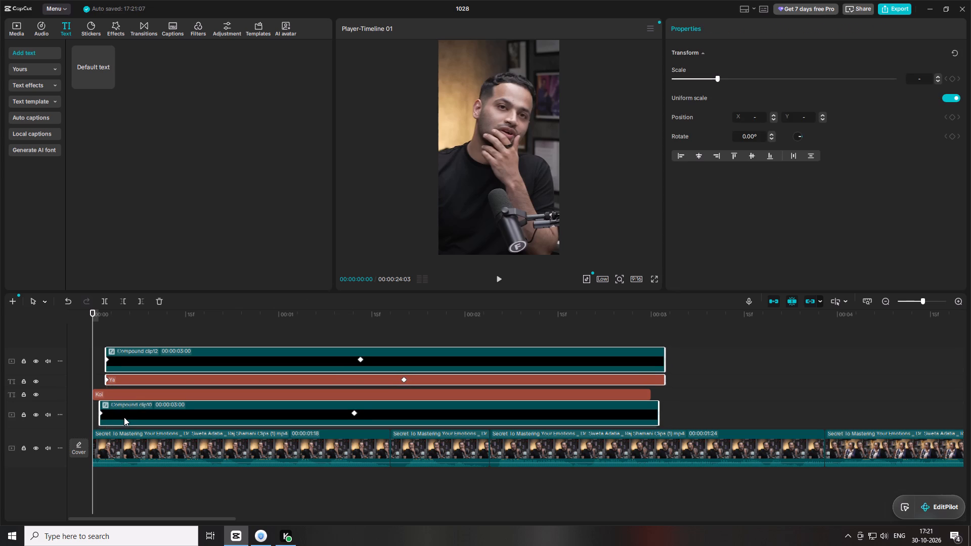
left_click_drag(124, 417, 123, 417)
Play the captions full screen from the start to check the shifted entrance timing.
left_click(168, 332)
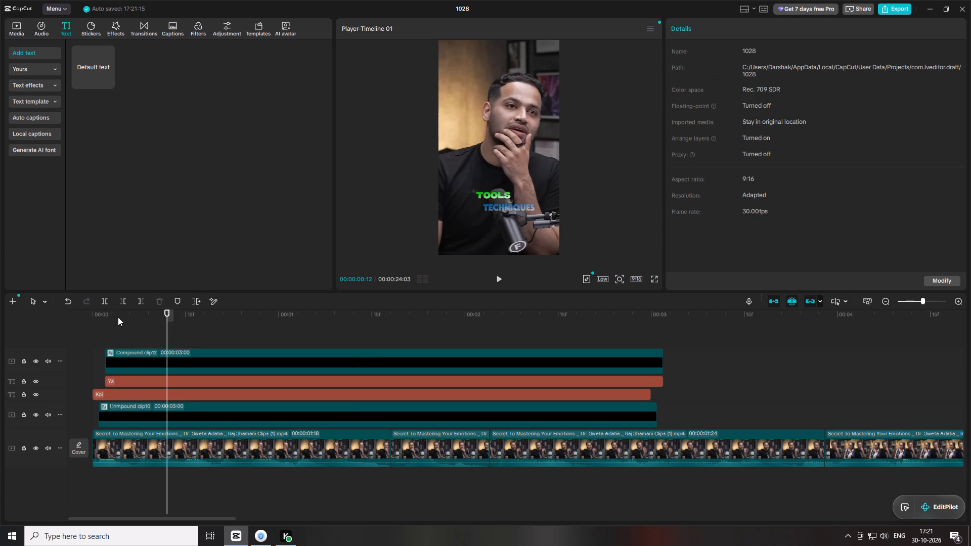
left_click_drag(117, 317, 45, 322)
left_click(655, 278)
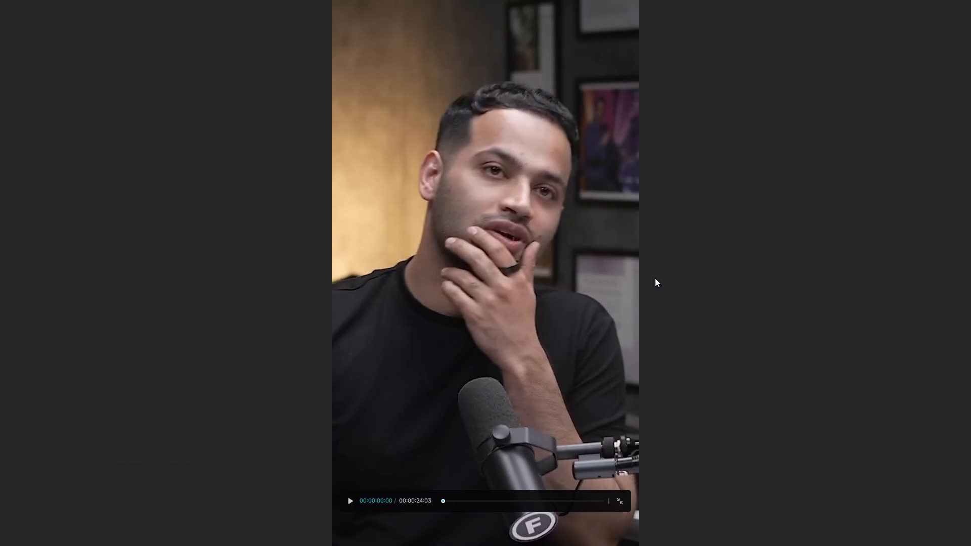
key("space")
key("space")
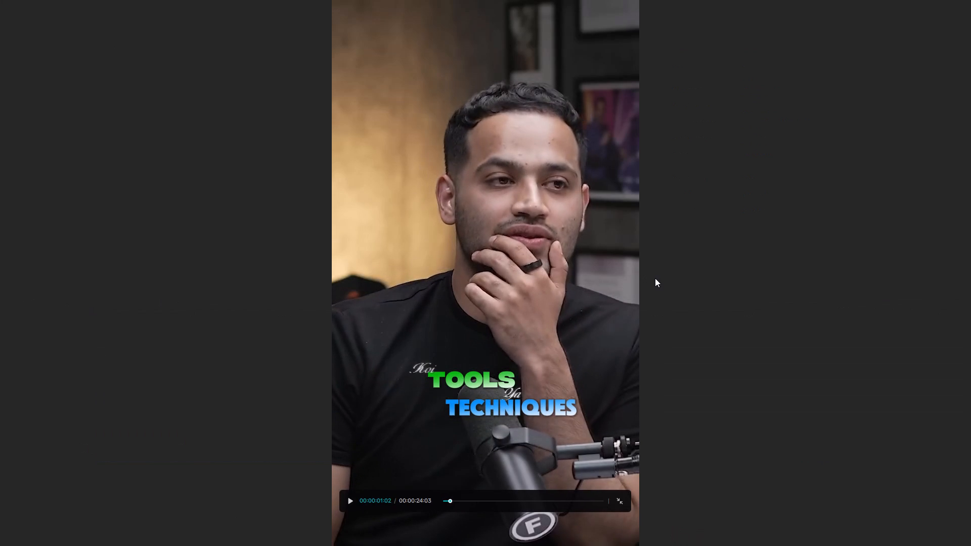
left_click_drag(462, 503, 320, 503)
key("space")
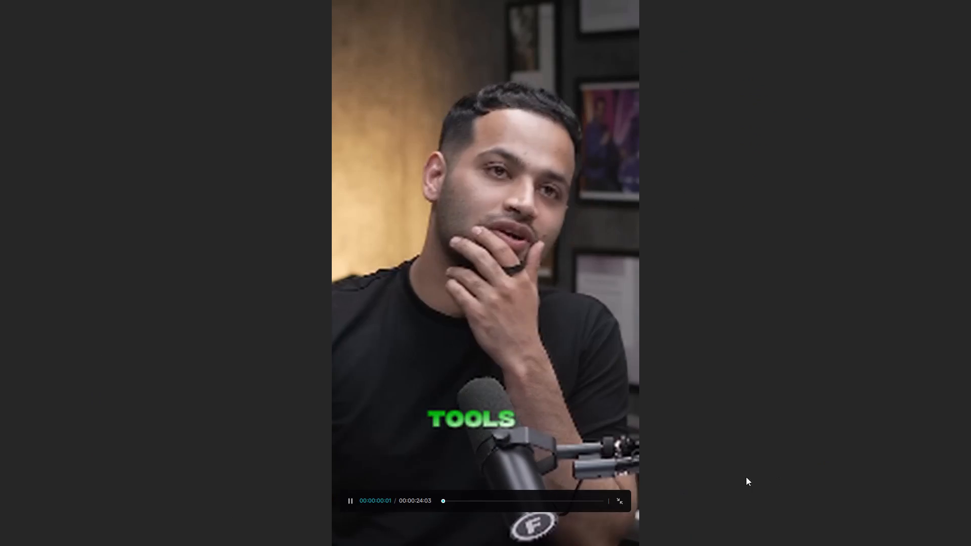
key("space")
left_click(620, 500)
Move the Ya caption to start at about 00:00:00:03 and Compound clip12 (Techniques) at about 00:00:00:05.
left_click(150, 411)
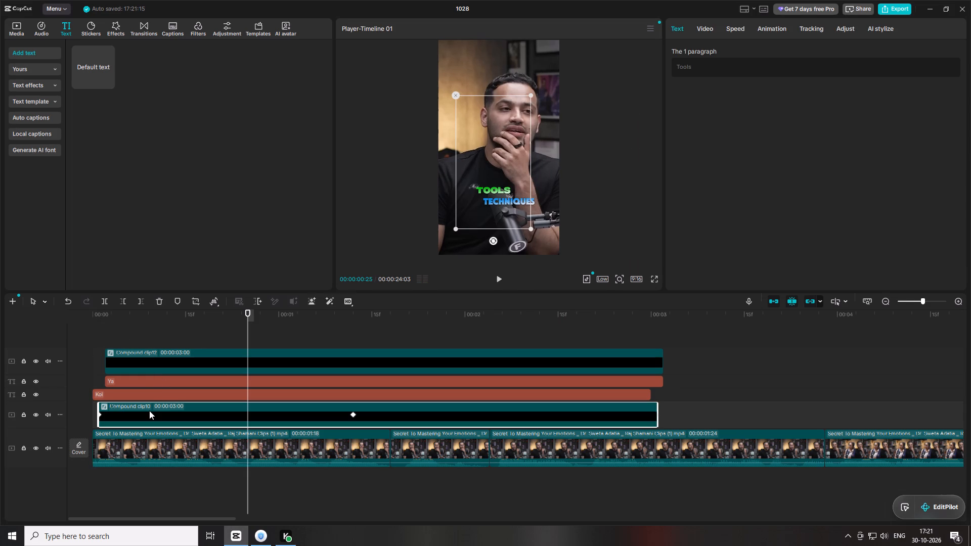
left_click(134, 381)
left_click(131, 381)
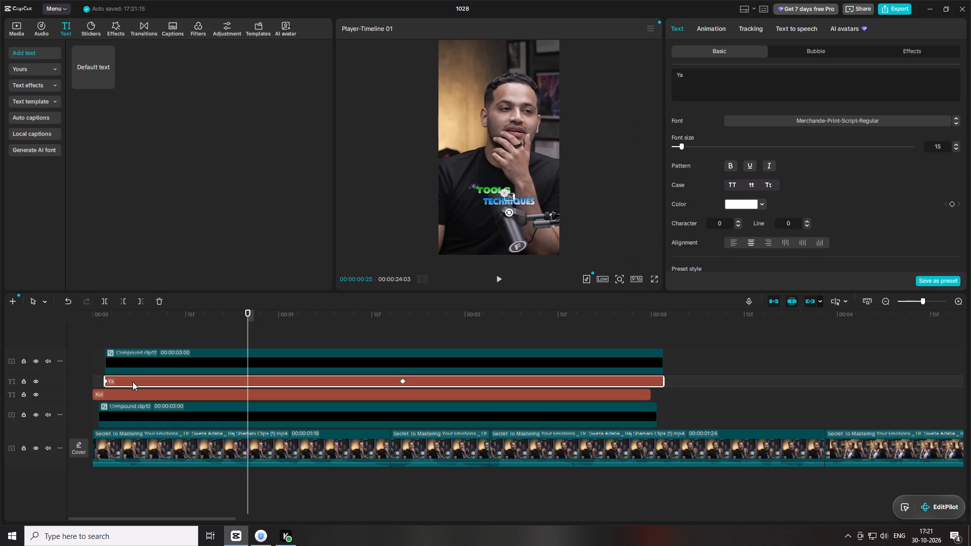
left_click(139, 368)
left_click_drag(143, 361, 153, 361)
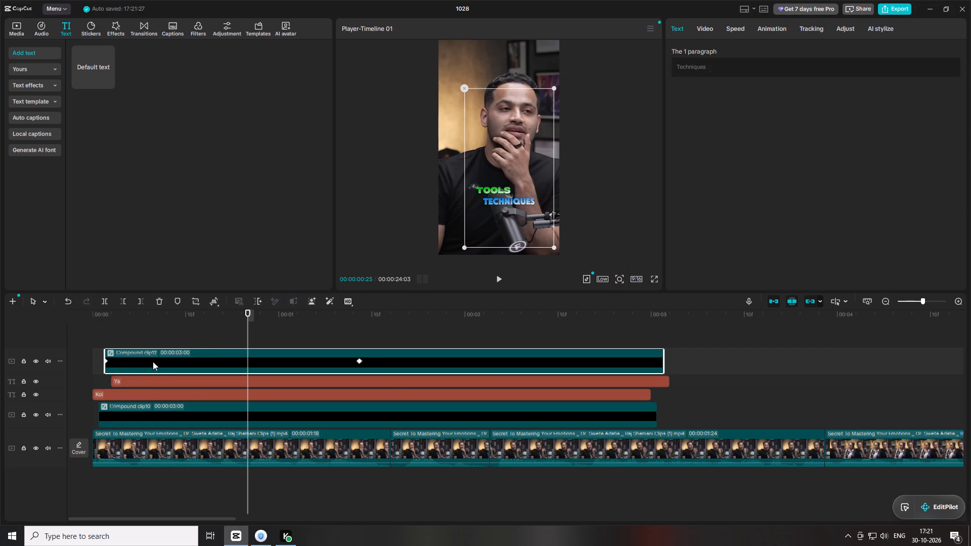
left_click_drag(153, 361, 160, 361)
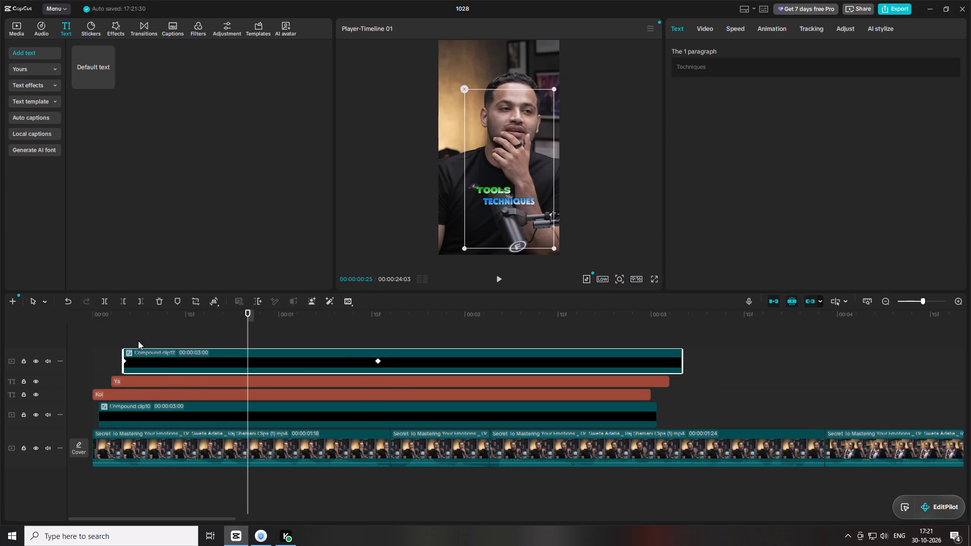
Play the opening second of the timeline to check how the Ya and Techniques captions enter.
left_click_drag(154, 316, 0, 288)
left_click(656, 276)
key("space")
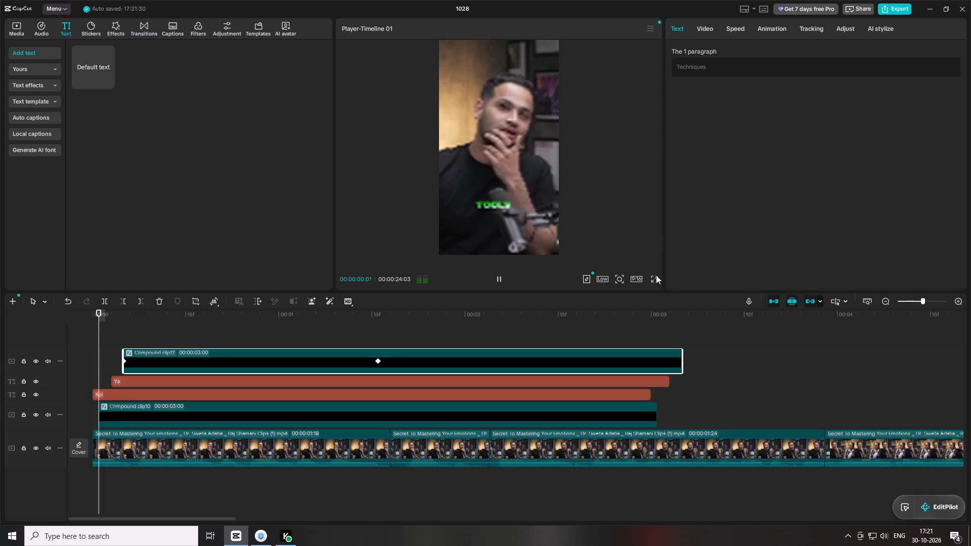
left_click(655, 275)
key("space")
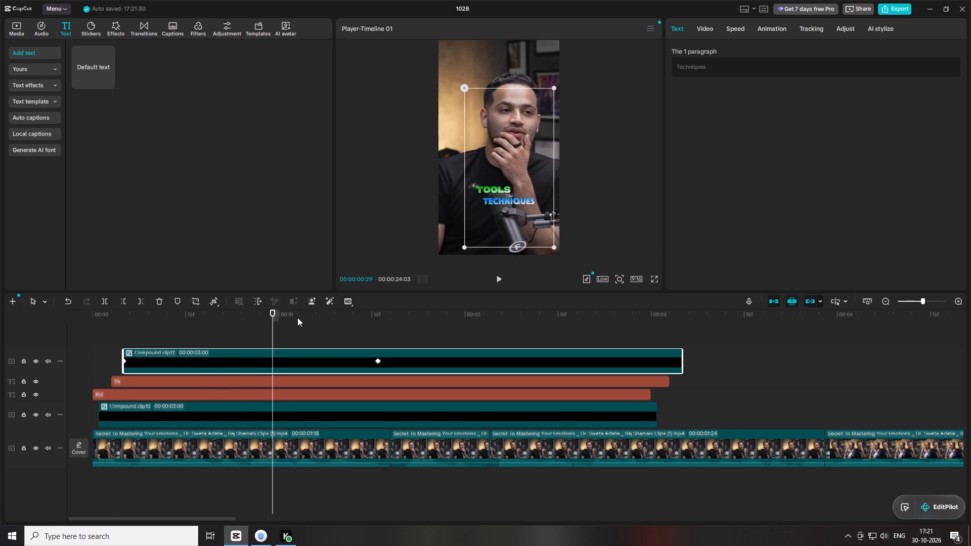
Move Compound clip12 (Techniques) to start at about 00:00:00:07 and the Ya caption at about 00:00:00:04.
left_click_drag(256, 316, 210, 320)
left_click_drag(158, 355, 170, 354)
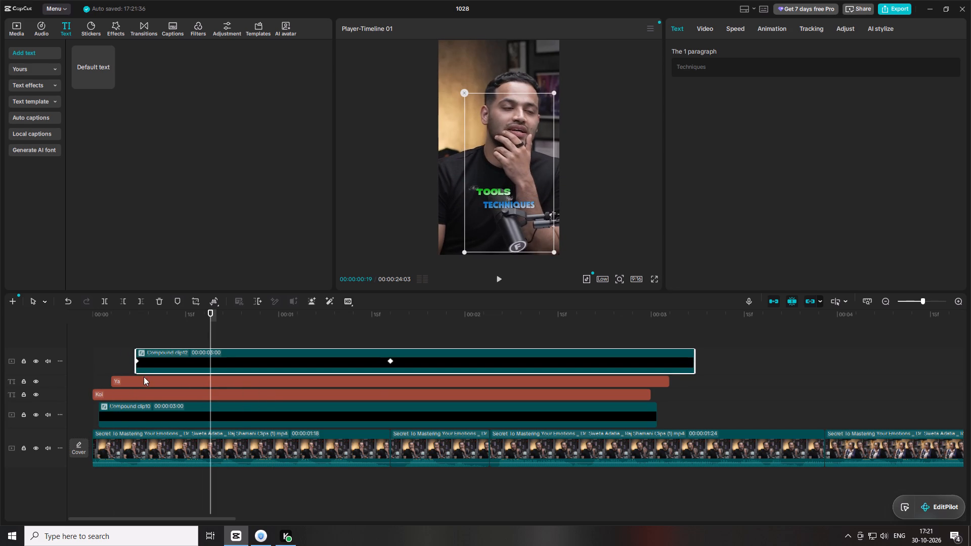
left_click_drag(144, 377, 151, 379)
Play the captions from the start and replay around the one-second mark to check their timing against the speech.
left_click_drag(155, 320, 0, 312)
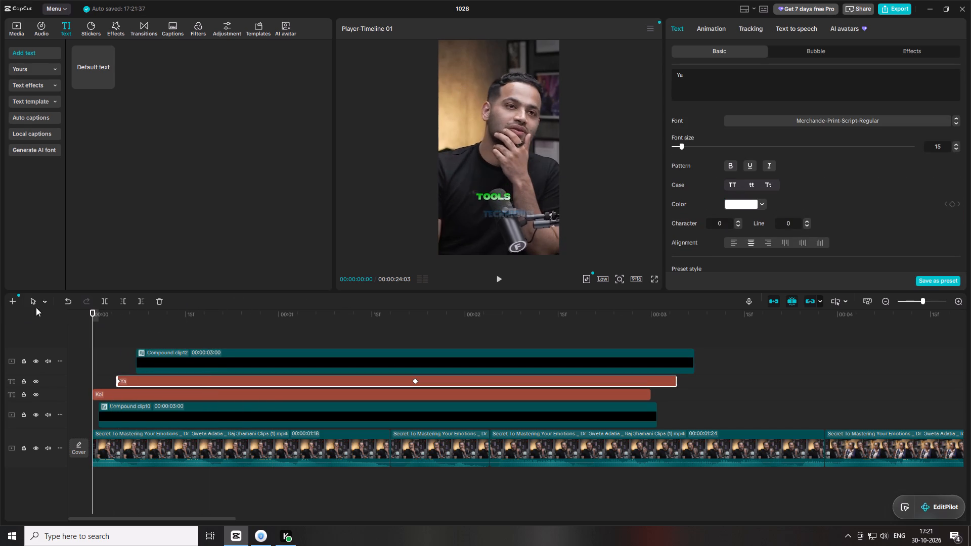
key("space")
key("space")
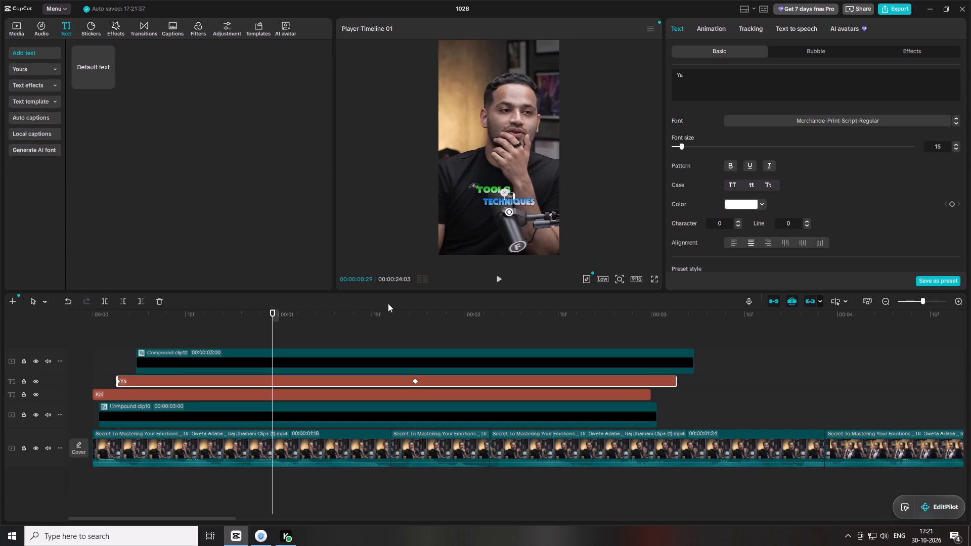
key("space")
key("space")
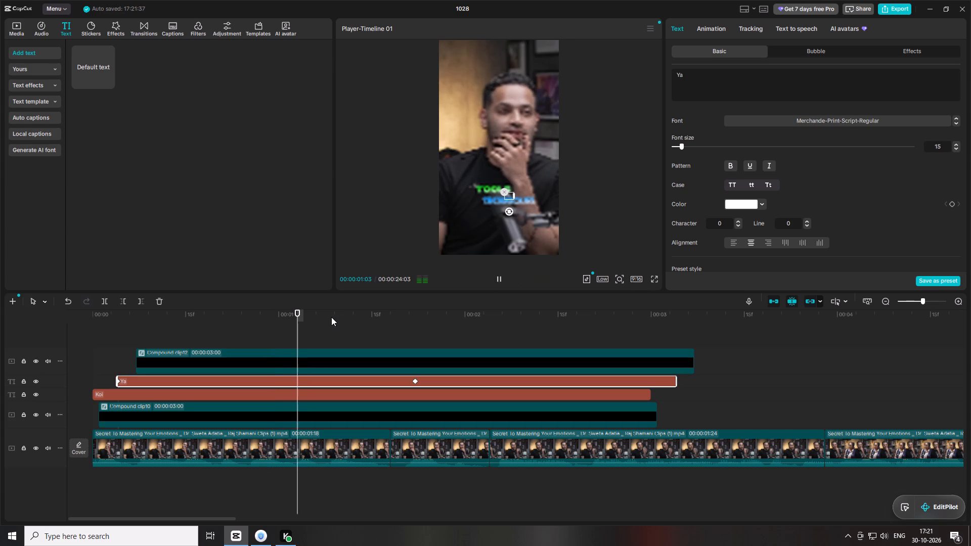
left_click(285, 315)
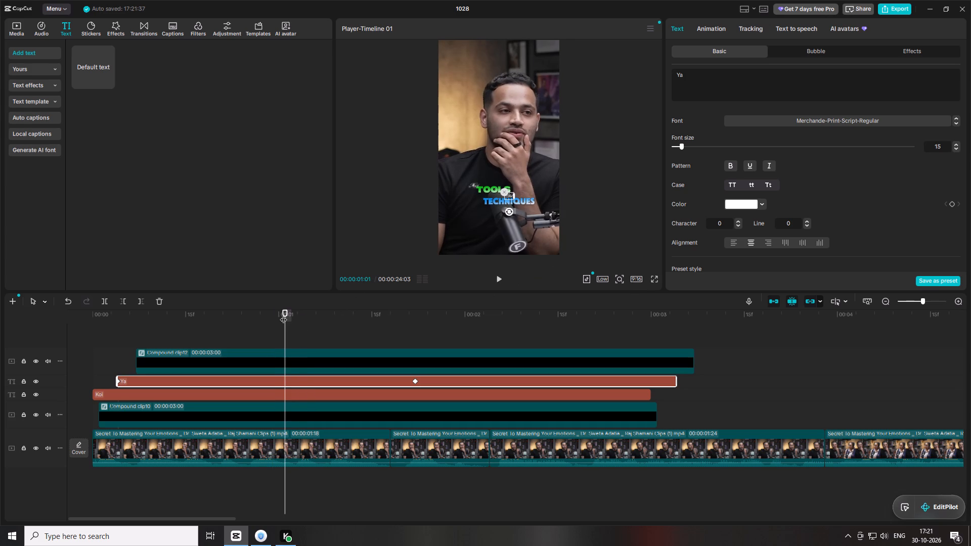
left_click(286, 314)
left_click(291, 316)
key("space")
left_click(292, 316)
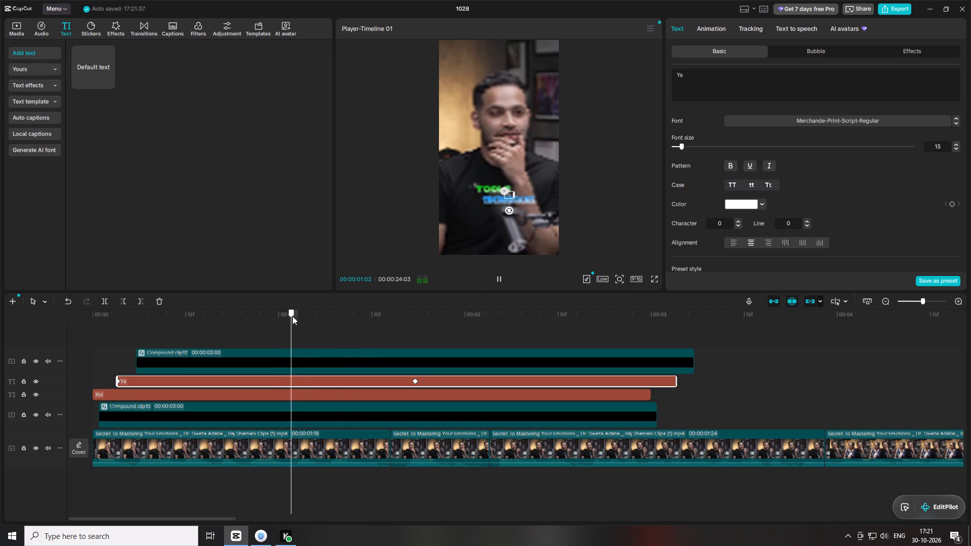
Combine the Koi, Tools, Ya and Techniques caption clips into one compound clip.
left_click_drag(346, 345, 345, 361)
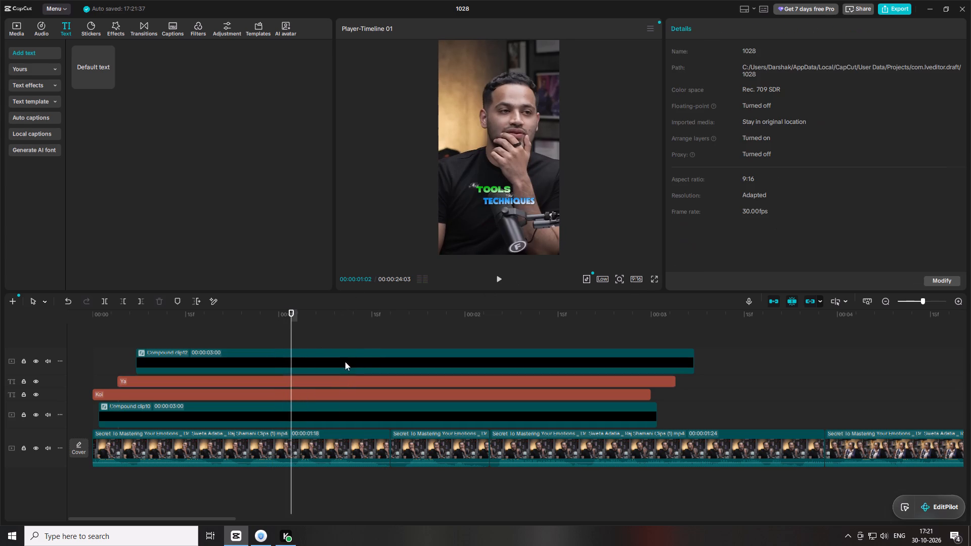
left_click_drag(345, 361, 325, 412)
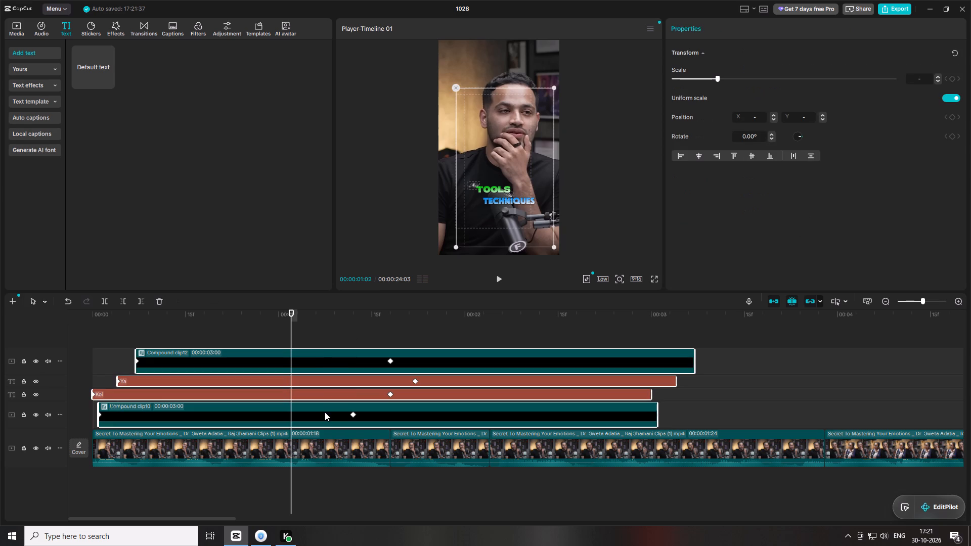
key("alt+g")
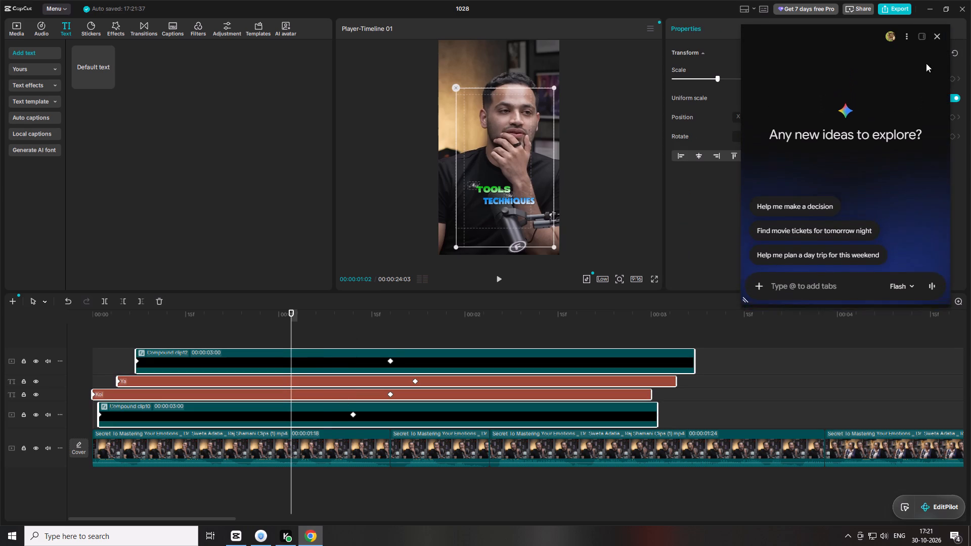
left_click(938, 39)
right_click(286, 358)
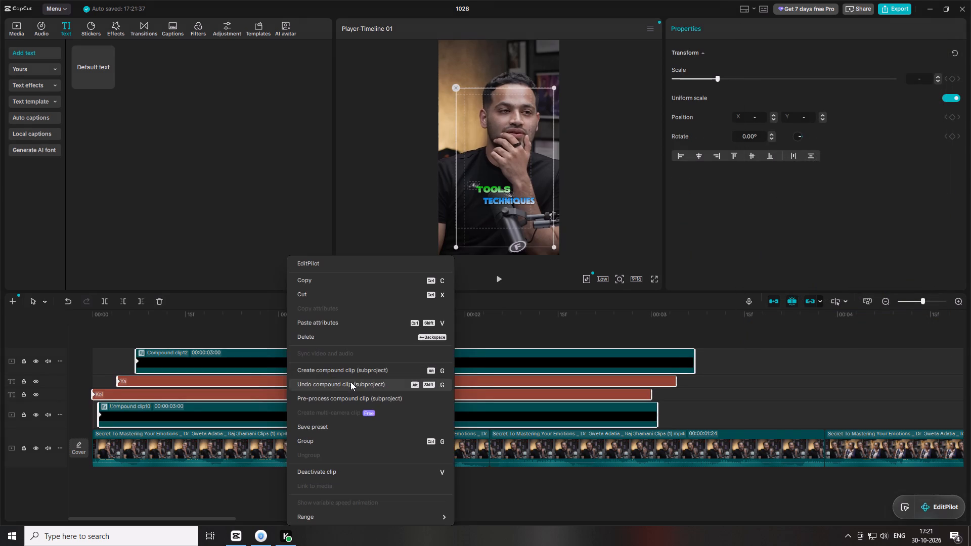
left_click(358, 375)
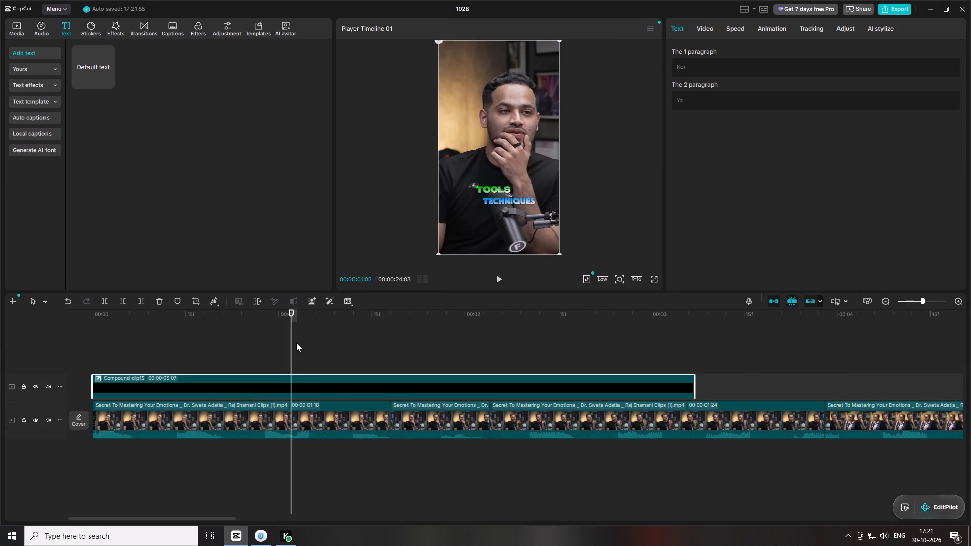
Trim the end of the combined caption compound clip to 00:00:01:02.
key("w")
Play the opening second full screen from the start to check the trimmed caption compound clip.
left_click_drag(273, 318, 0, 288)
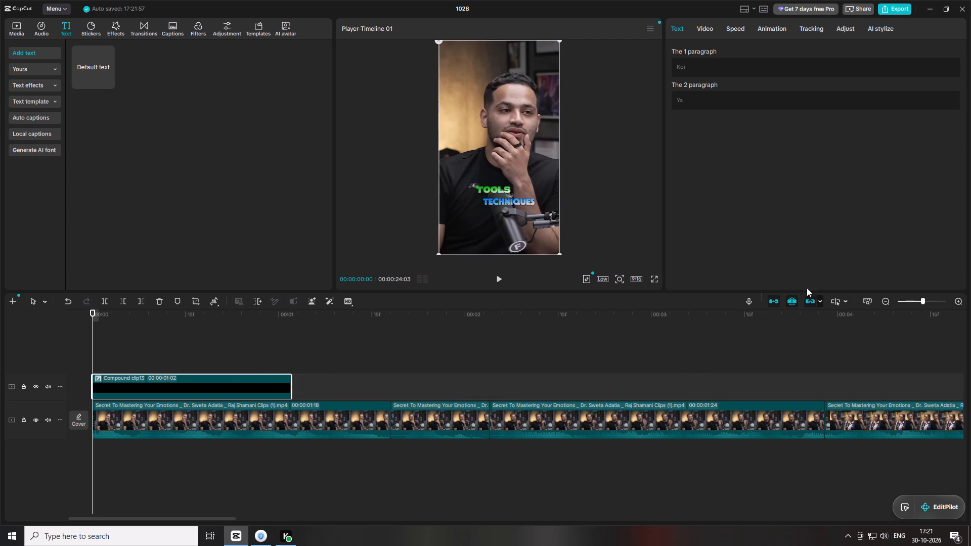
left_click(658, 277)
left_click(655, 277)
key("space")
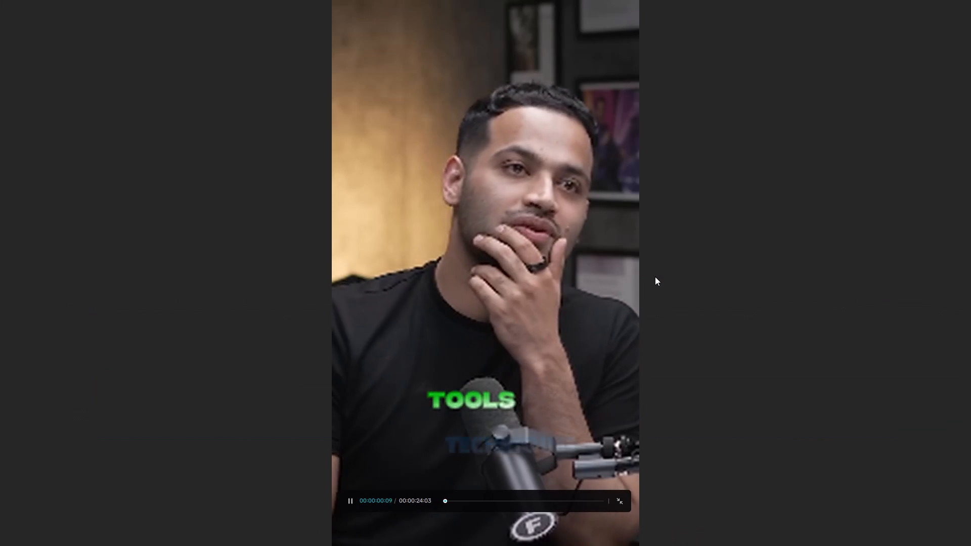
key("space")
left_click(617, 505)
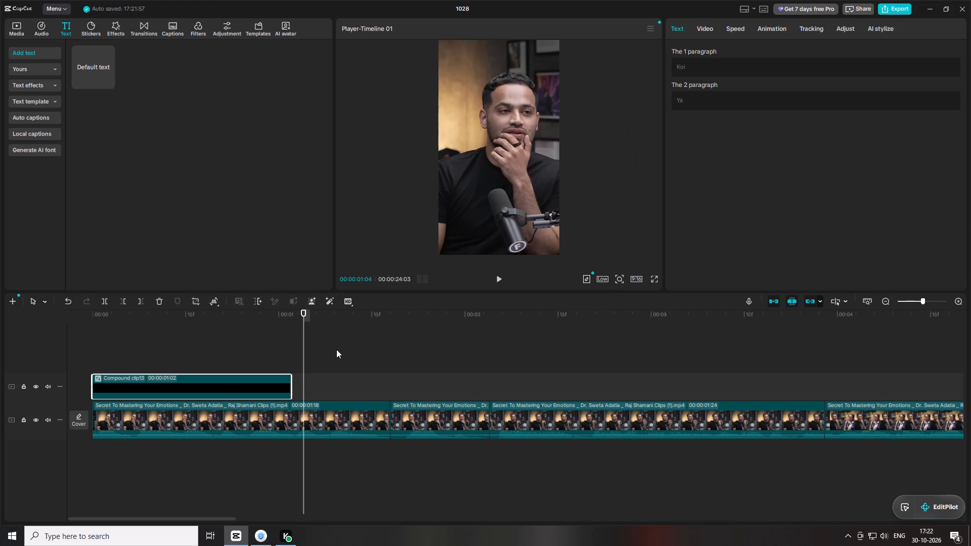
left_click_drag(298, 315, 290, 313)
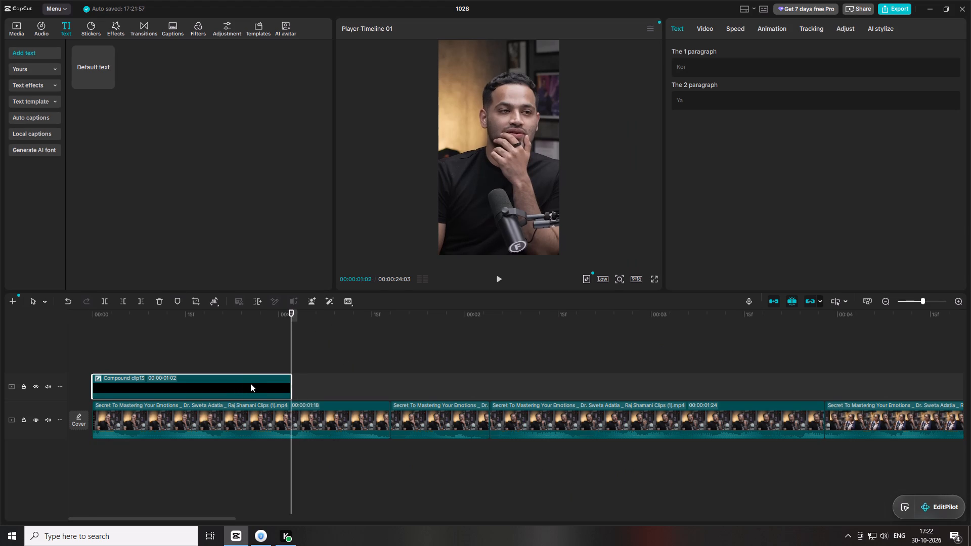
Inspect the caption layers inside Compound clip13 and replay the opening second full screen on the main timeline.
double_click(250, 383)
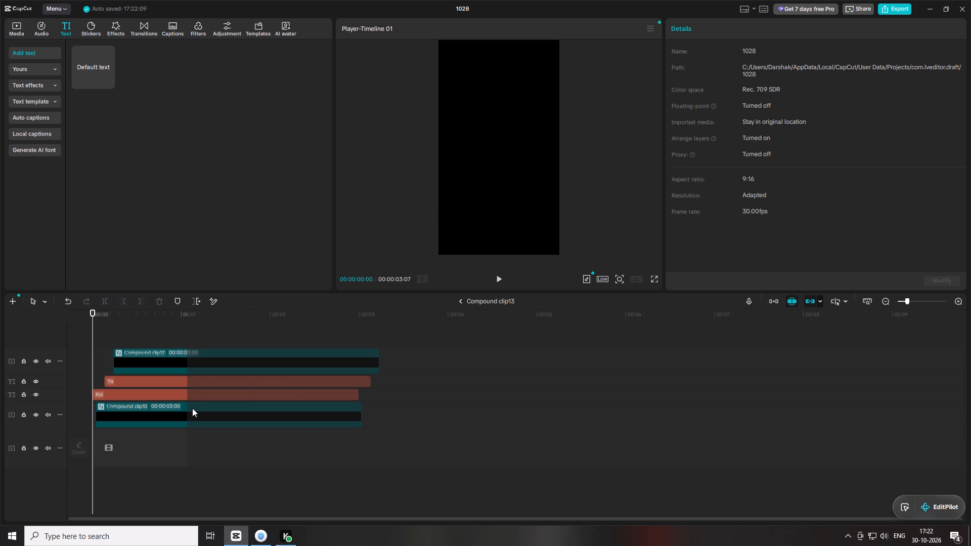
left_click(464, 301)
left_click_drag(196, 307, 138, 312)
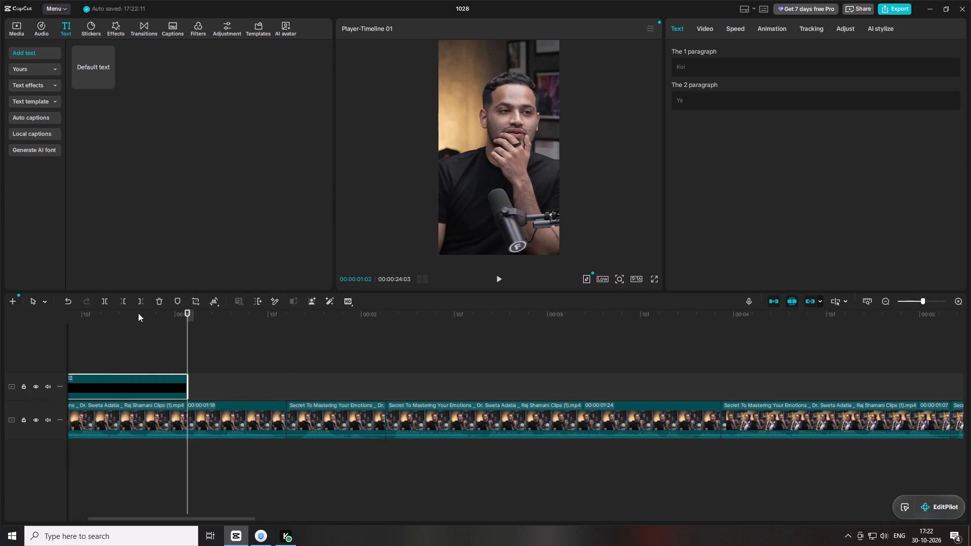
left_click_drag(145, 317, 0, 298)
left_click(655, 281)
key("space")
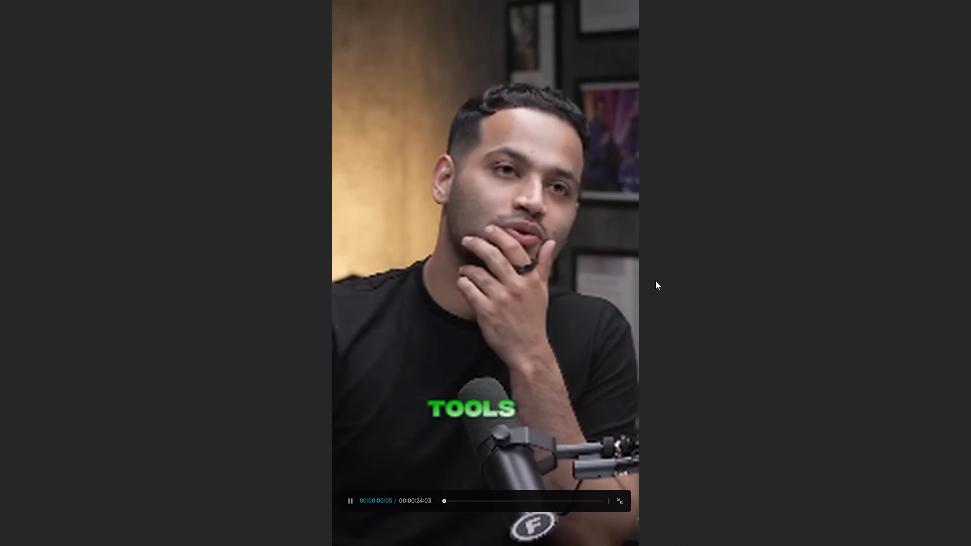
key("space")
left_click(620, 506)
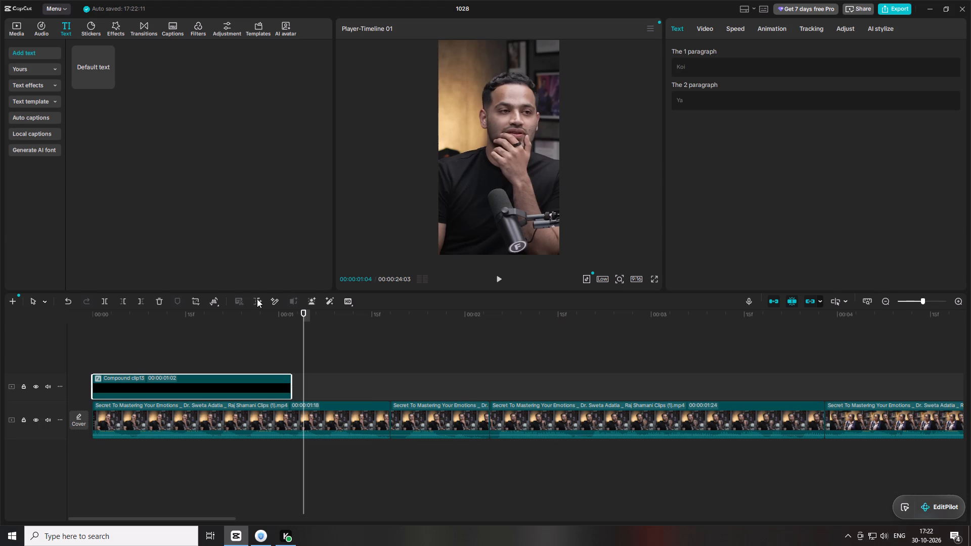
Play the speech from 00:00:01:02 onward in short bursts to hear the words for the next captions.
left_click_drag(294, 315, 290, 315)
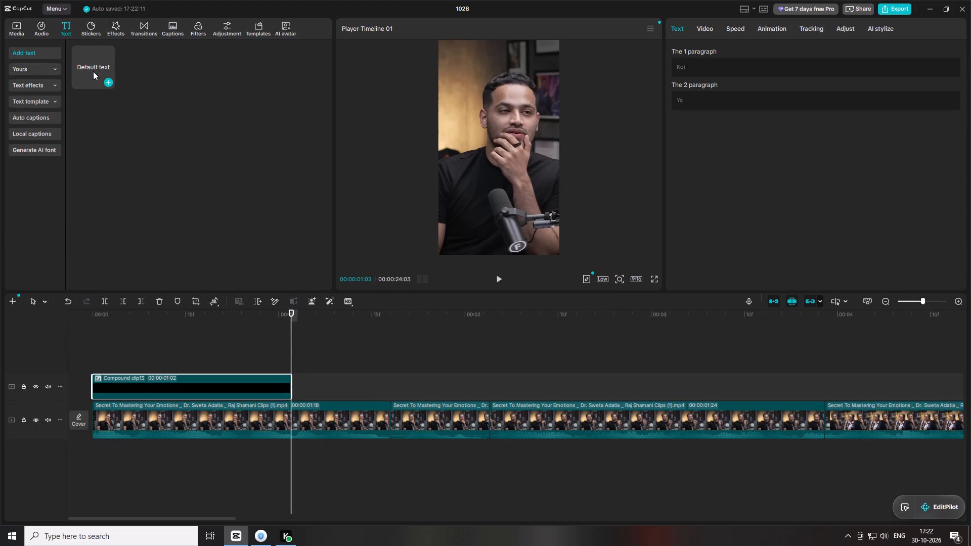
key("space")
key("space")
key("space")
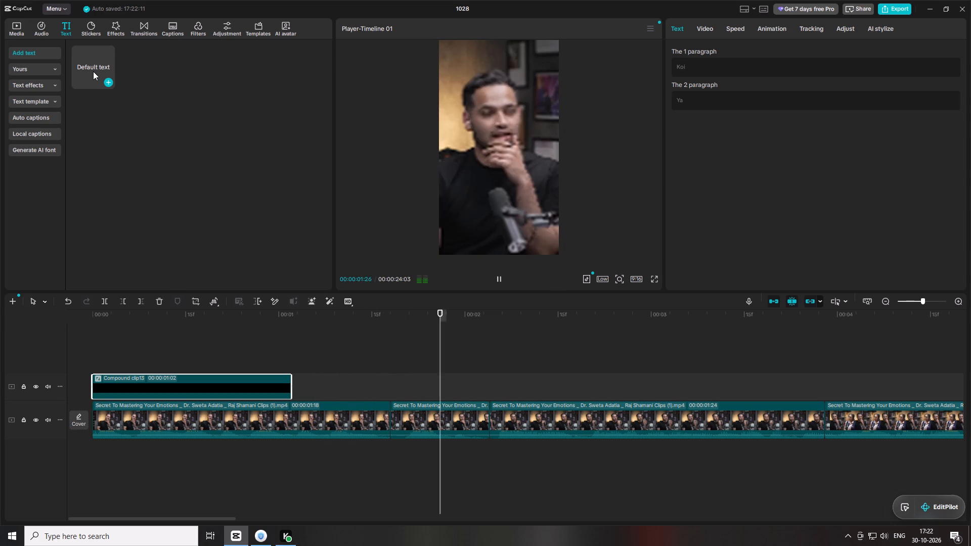
key("space")
key("space")
key("space")
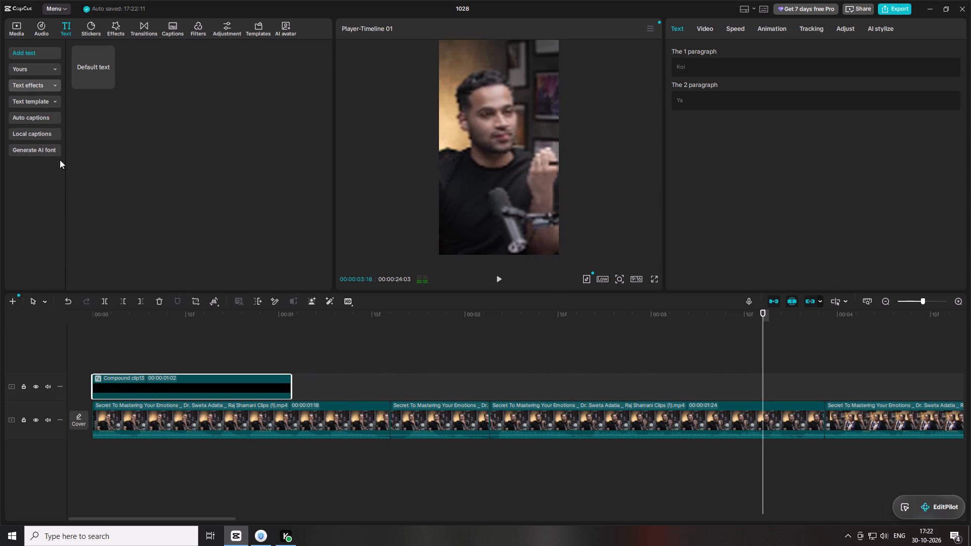
left_click_drag(297, 311, 290, 311)
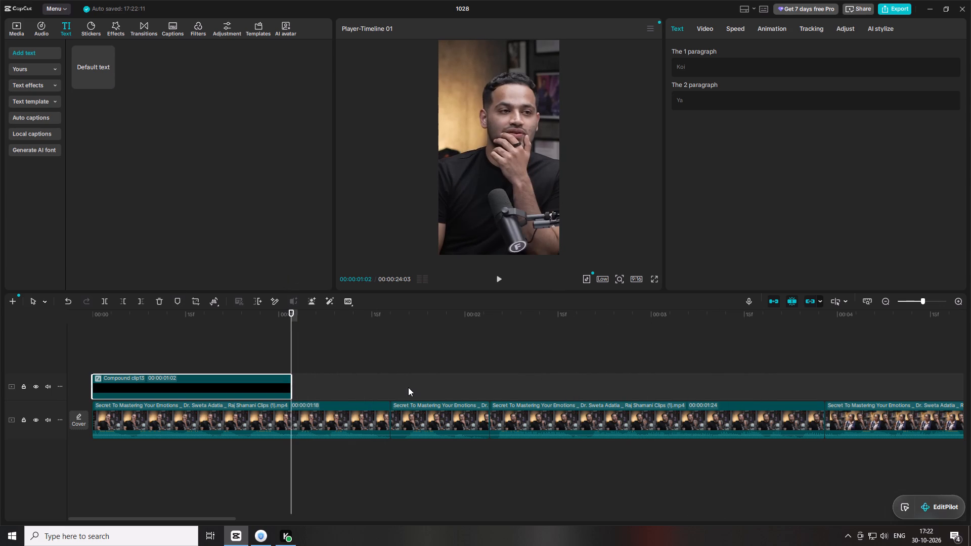
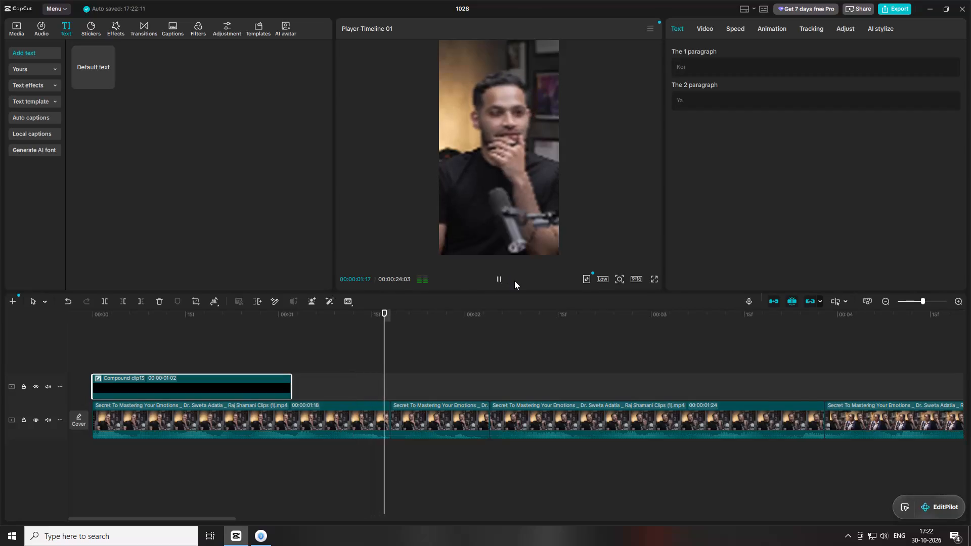
Copy the Koi script text from inside Compound clip13, paste it on the main timeline at 00:00:01:02 and reword it as "hoti".
key("space")
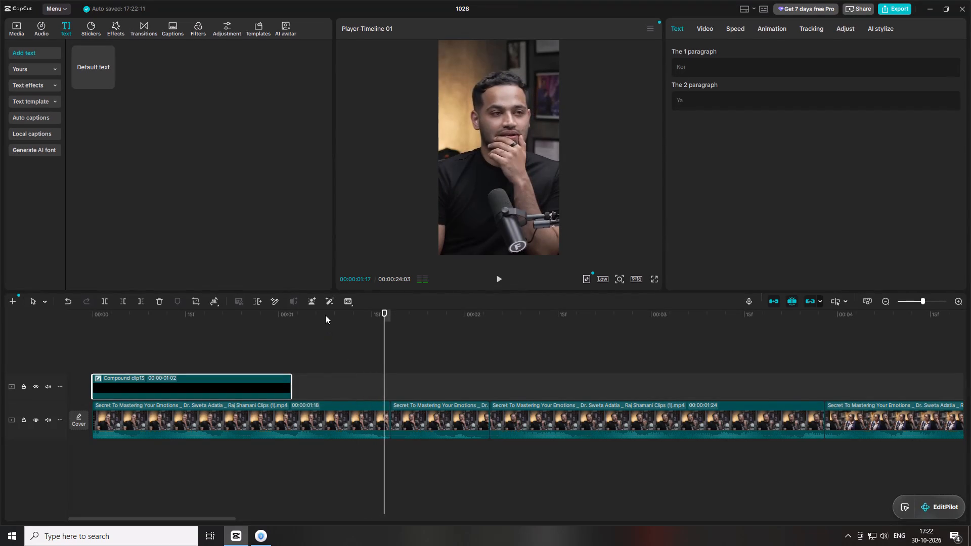
left_click_drag(325, 314, 290, 315)
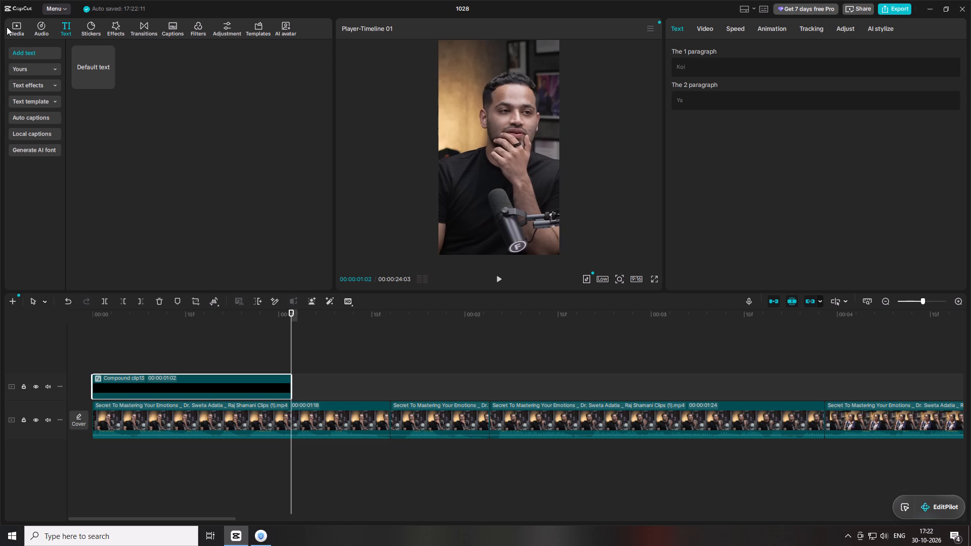
double_click(246, 388)
left_click(132, 394)
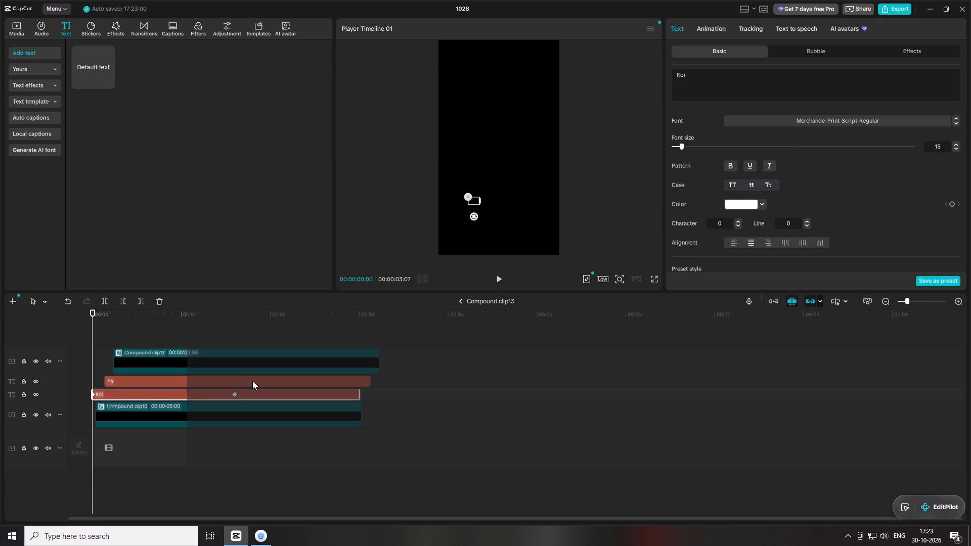
key("ctrl+c")
left_click(459, 299)
key("ctrl+v")
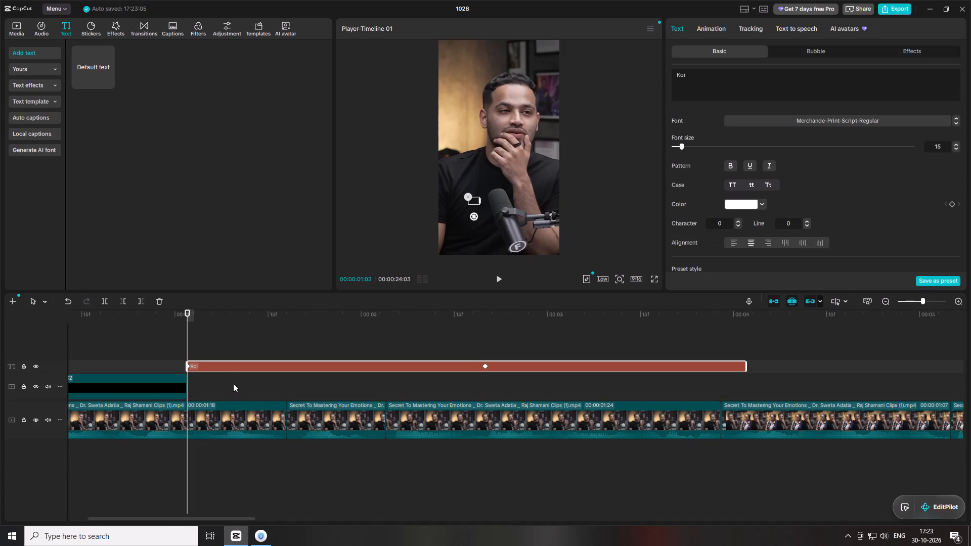
left_click_drag(246, 362, 247, 382)
left_click_drag(795, 92, 426, 75)
type("hoti")
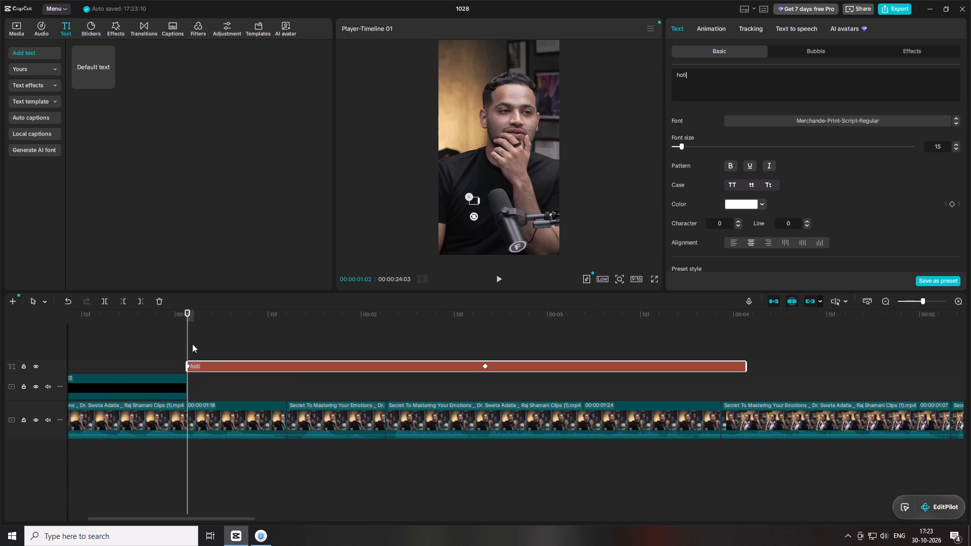
Paste another copy of the script text at 00:00:01:04 and reword it as "hai".
left_click_drag(185, 315, 198, 320)
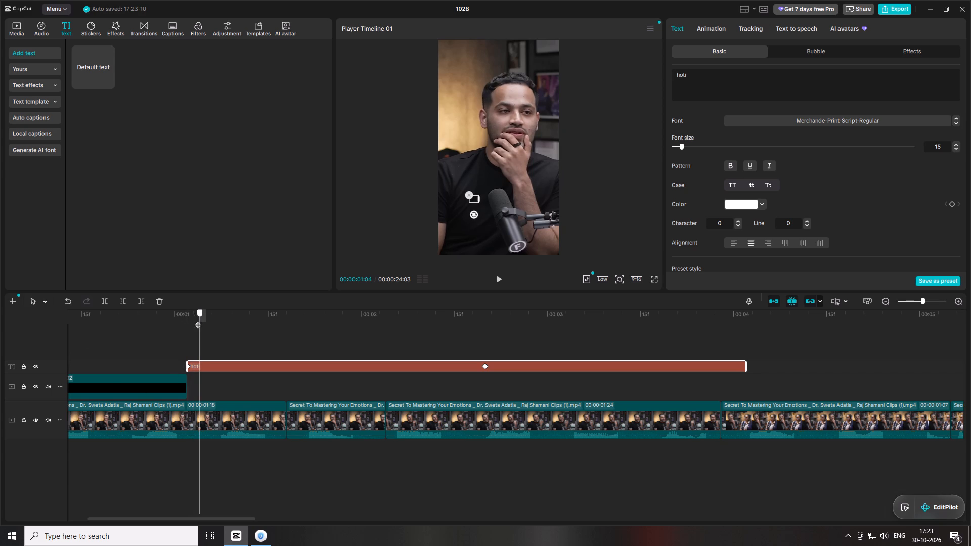
left_click_drag(198, 320, 197, 319)
key("ctrl+v")
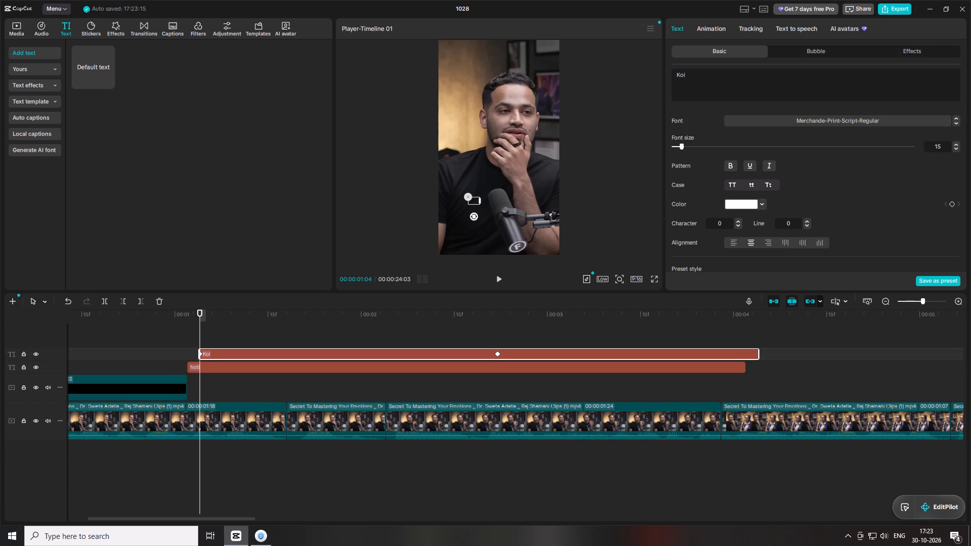
left_click_drag(715, 89, 485, 55)
type("hai")
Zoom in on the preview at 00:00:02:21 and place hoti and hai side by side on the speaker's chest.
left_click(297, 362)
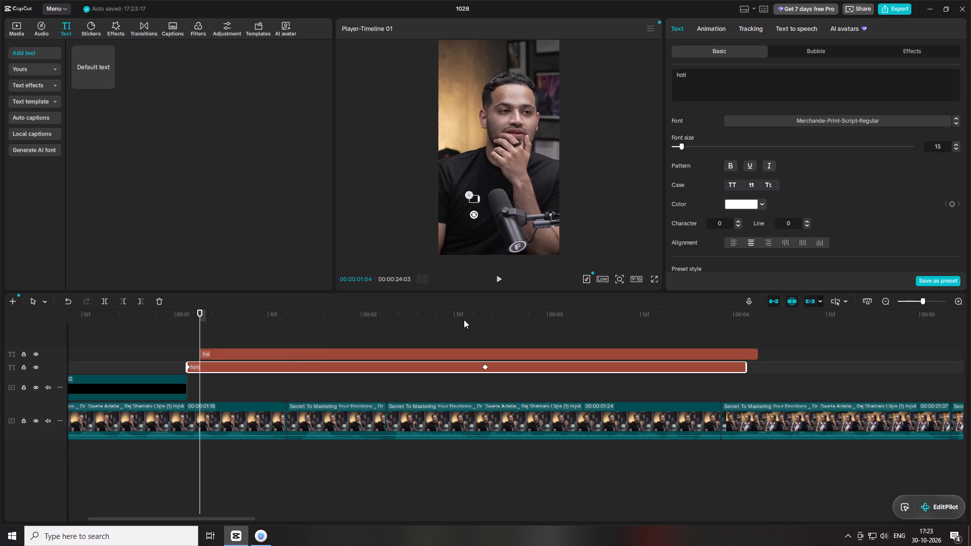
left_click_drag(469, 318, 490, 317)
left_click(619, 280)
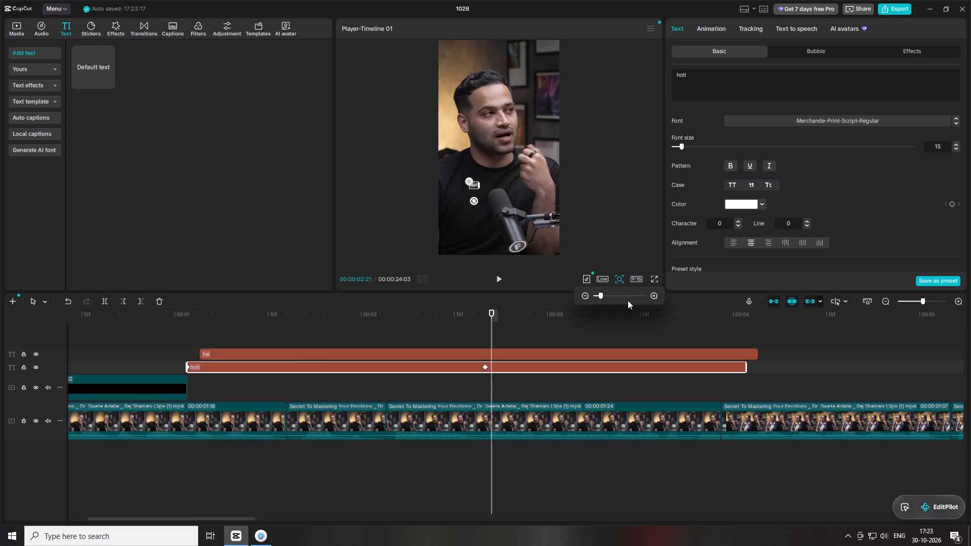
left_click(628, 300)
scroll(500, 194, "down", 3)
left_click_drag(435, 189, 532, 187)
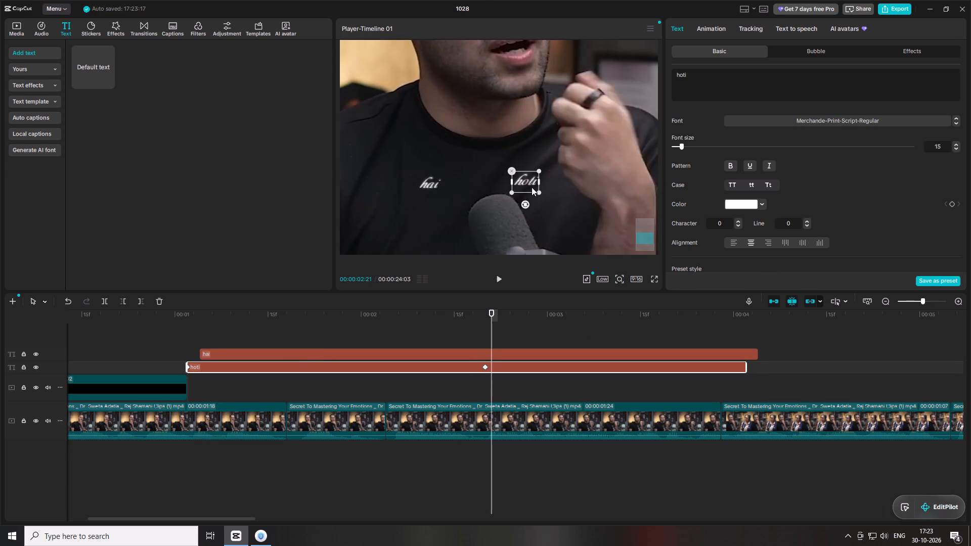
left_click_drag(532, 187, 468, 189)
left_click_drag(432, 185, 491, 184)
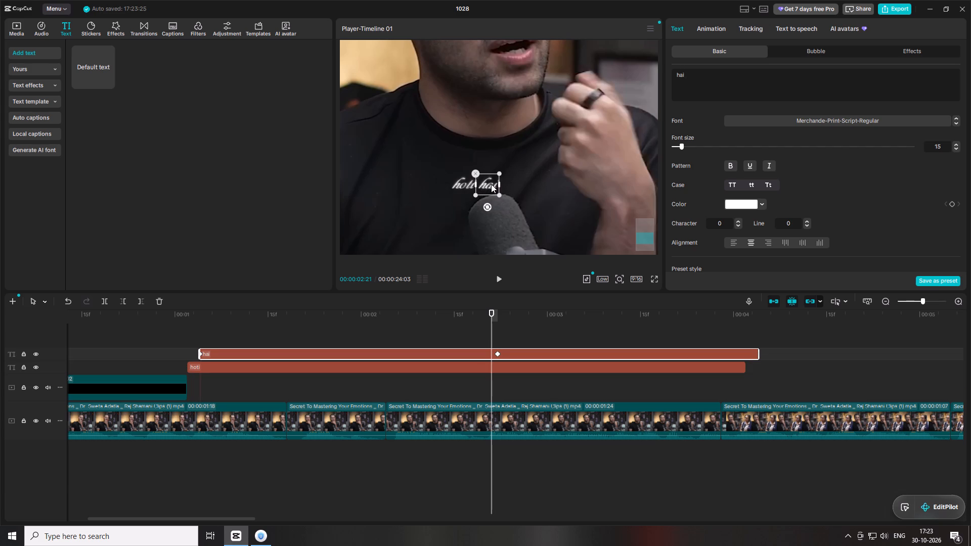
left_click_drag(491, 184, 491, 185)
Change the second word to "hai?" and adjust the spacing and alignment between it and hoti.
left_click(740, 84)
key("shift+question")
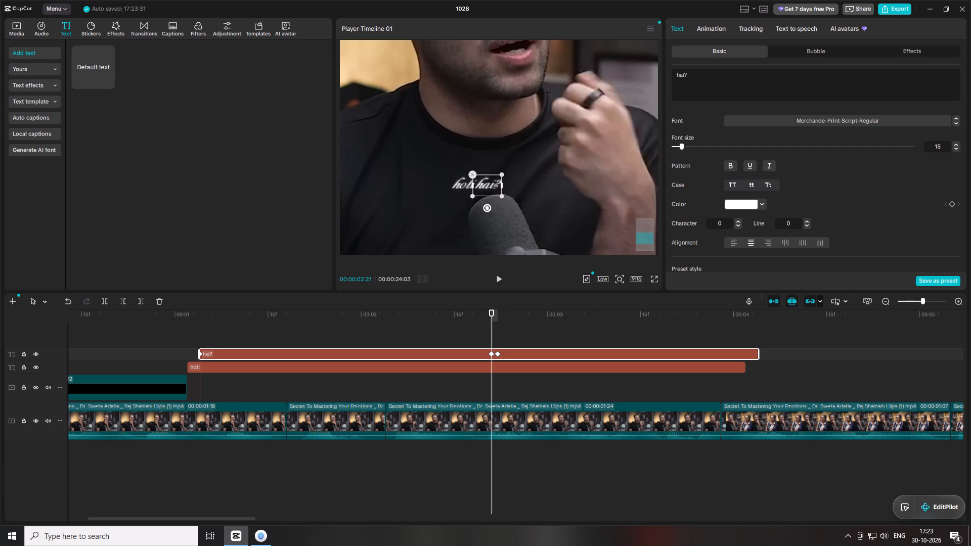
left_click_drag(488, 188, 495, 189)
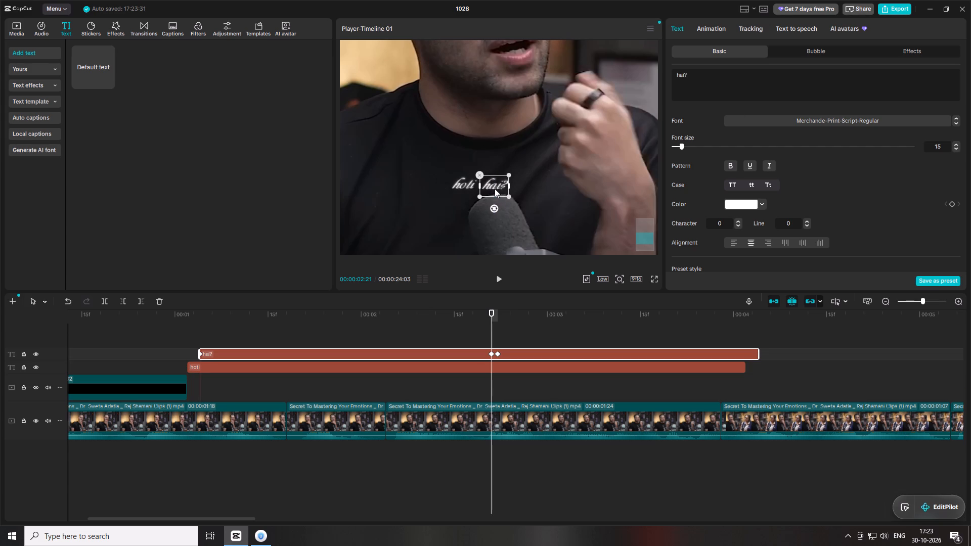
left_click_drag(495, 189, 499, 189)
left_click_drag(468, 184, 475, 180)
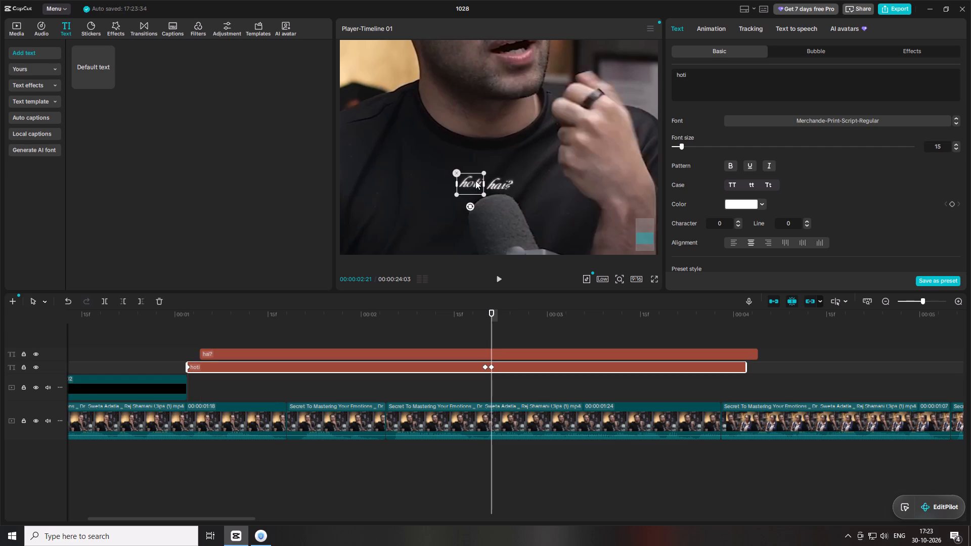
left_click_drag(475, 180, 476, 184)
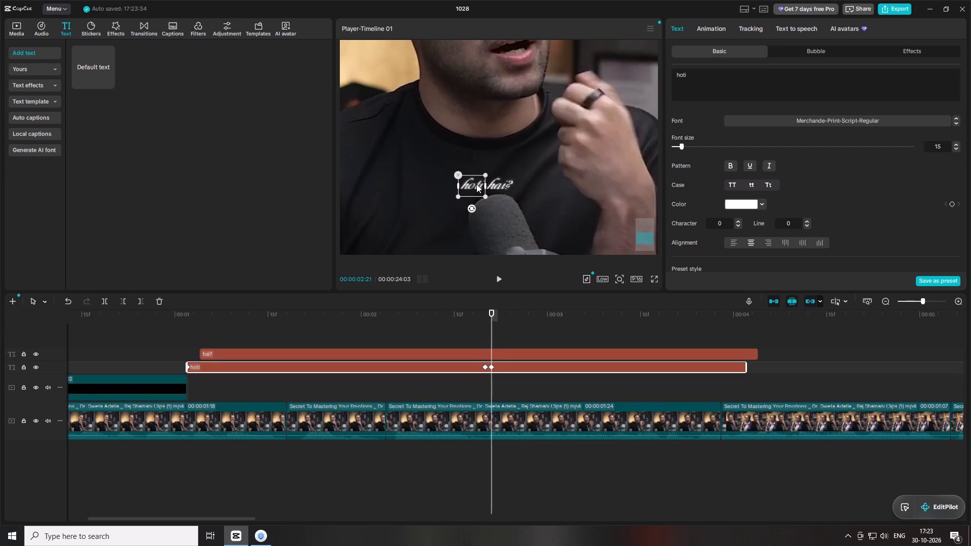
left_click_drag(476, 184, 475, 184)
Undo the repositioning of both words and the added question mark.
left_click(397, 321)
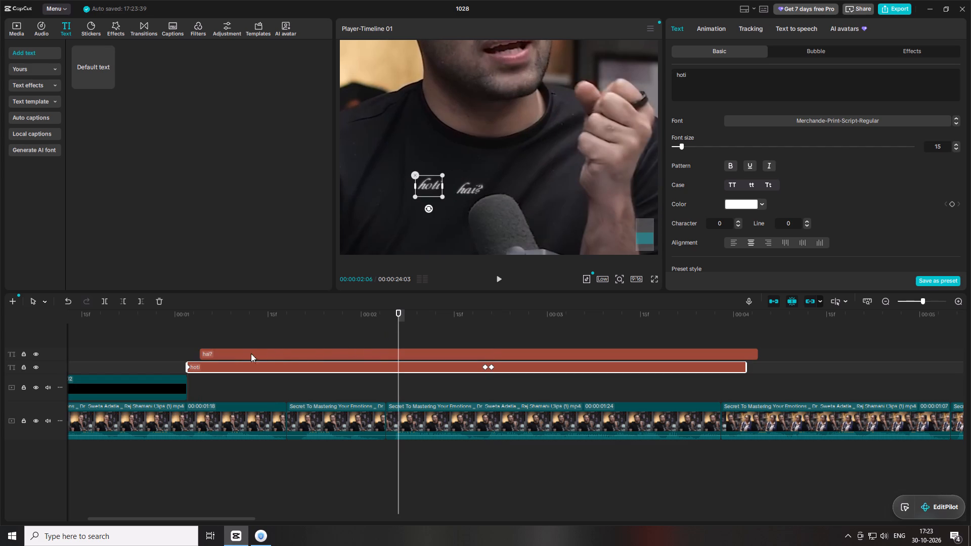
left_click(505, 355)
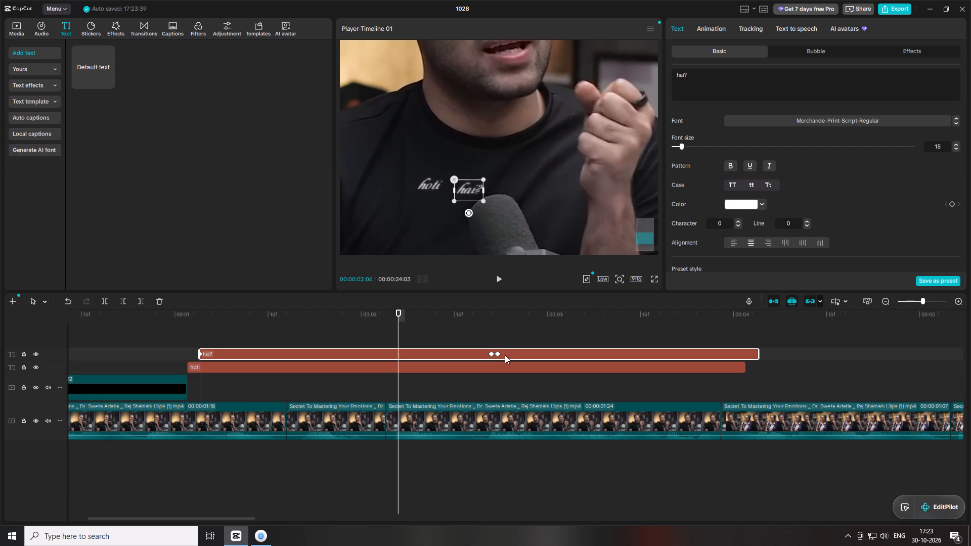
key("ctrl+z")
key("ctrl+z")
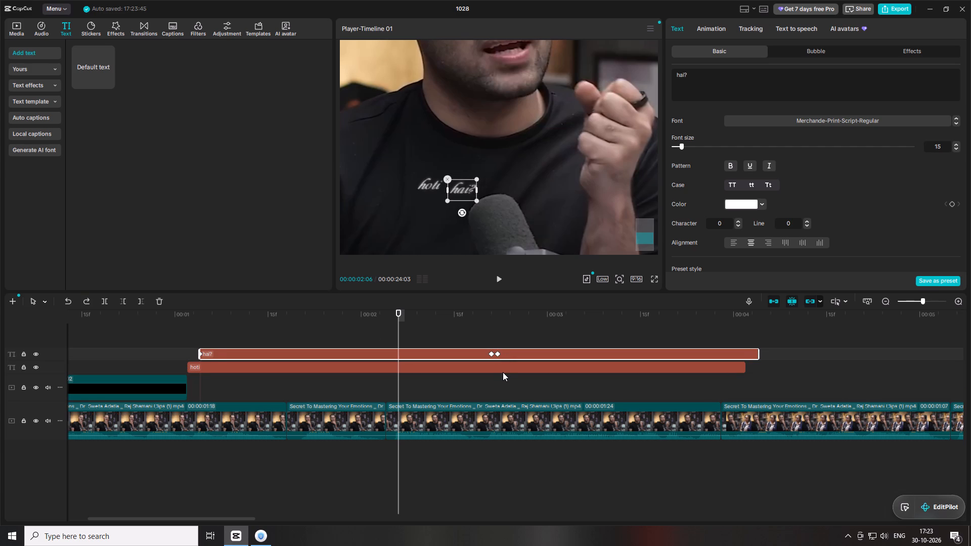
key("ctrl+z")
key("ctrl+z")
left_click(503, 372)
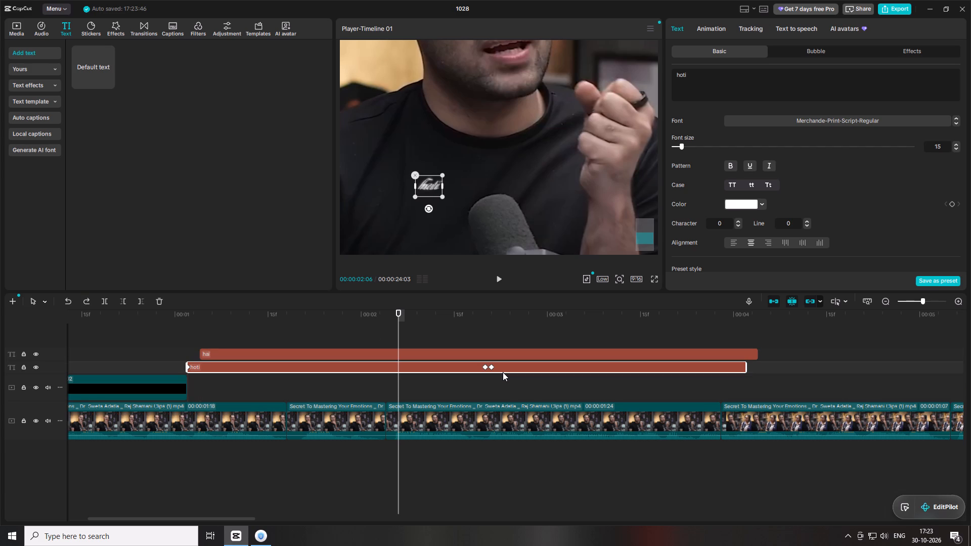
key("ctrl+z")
Convert the hoti text and the hai text each into its own separate compound clip.
left_click_drag(389, 316, 415, 349)
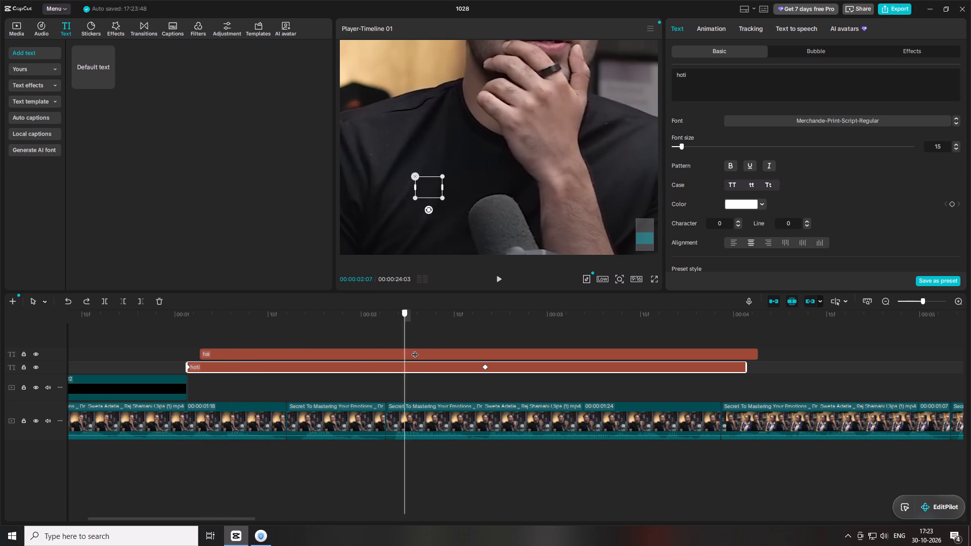
left_click_drag(415, 349, 421, 349)
left_click_drag(475, 388, 480, 368)
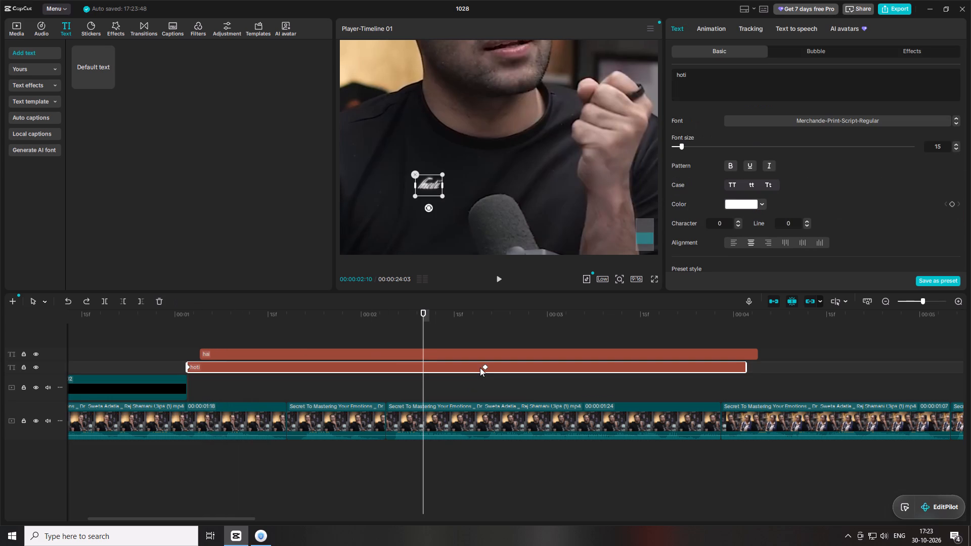
right_click(480, 368)
left_click(506, 415)
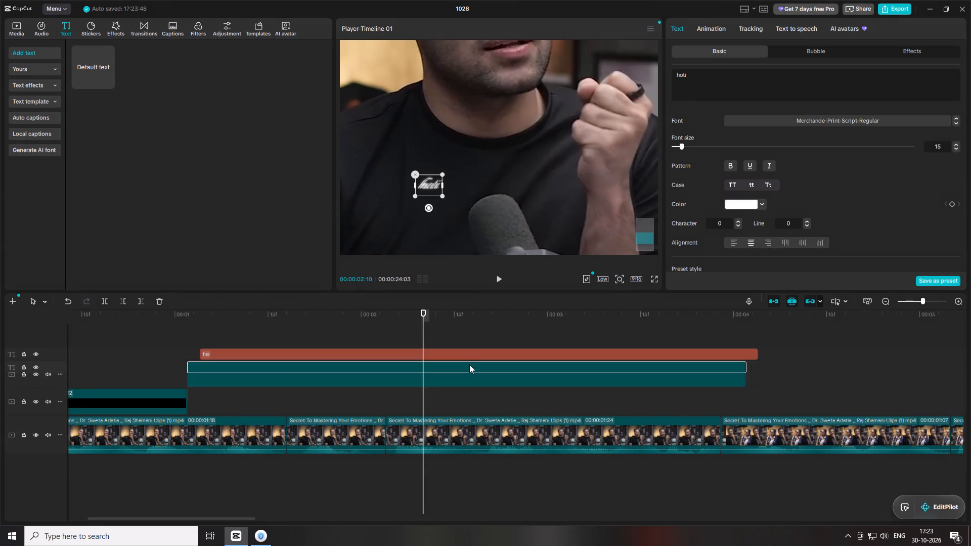
left_click(473, 355)
right_click(473, 355)
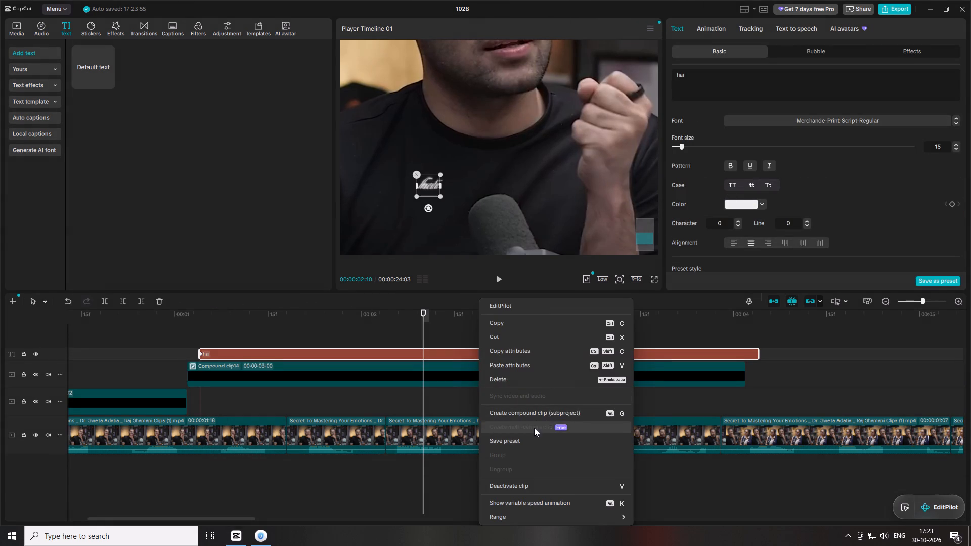
left_click(535, 412)
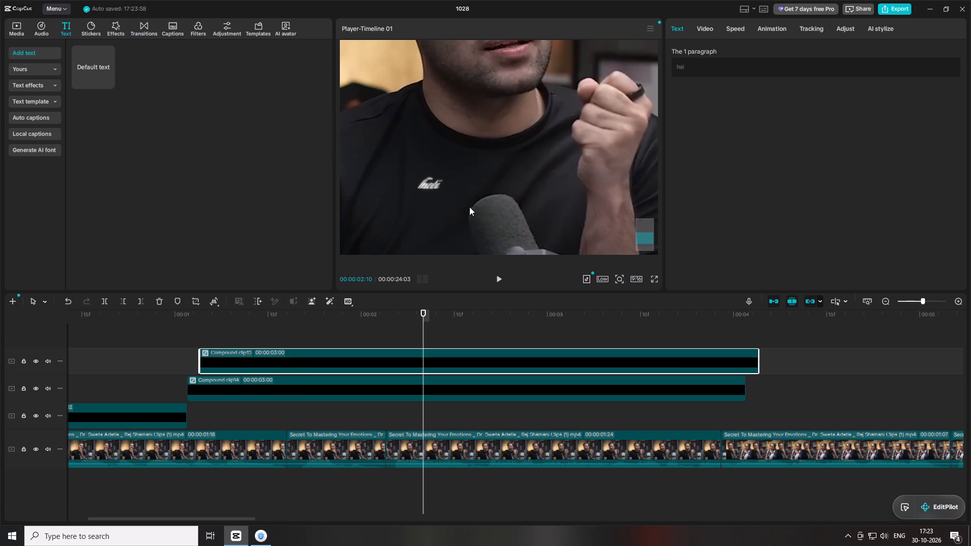
Move the hai compound clip sideways to the right of hoti on the speaker's chest.
left_click_drag(465, 206, 538, 208)
Change the text inside Compound clip15 to "hai?" and return to the main timeline.
double_click(431, 360)
left_click(210, 390)
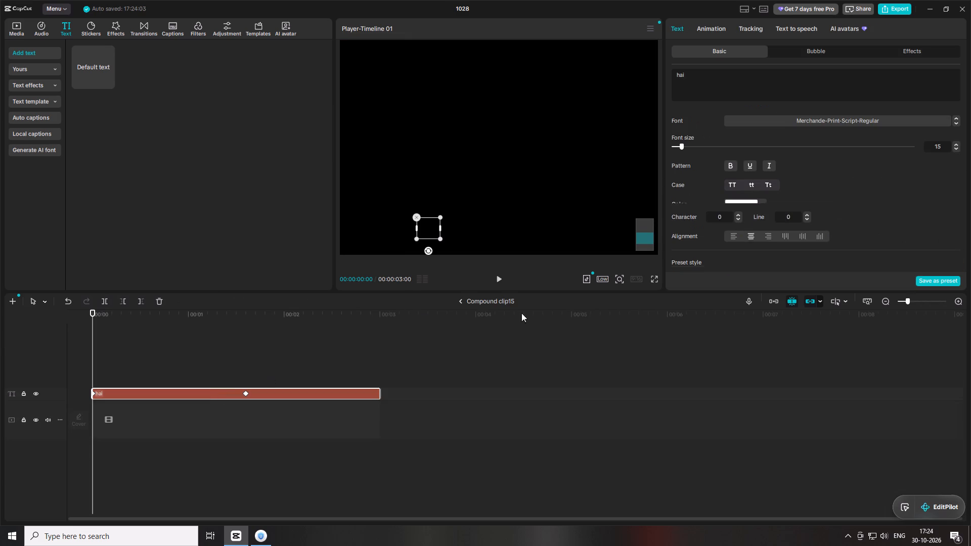
left_click(819, 82)
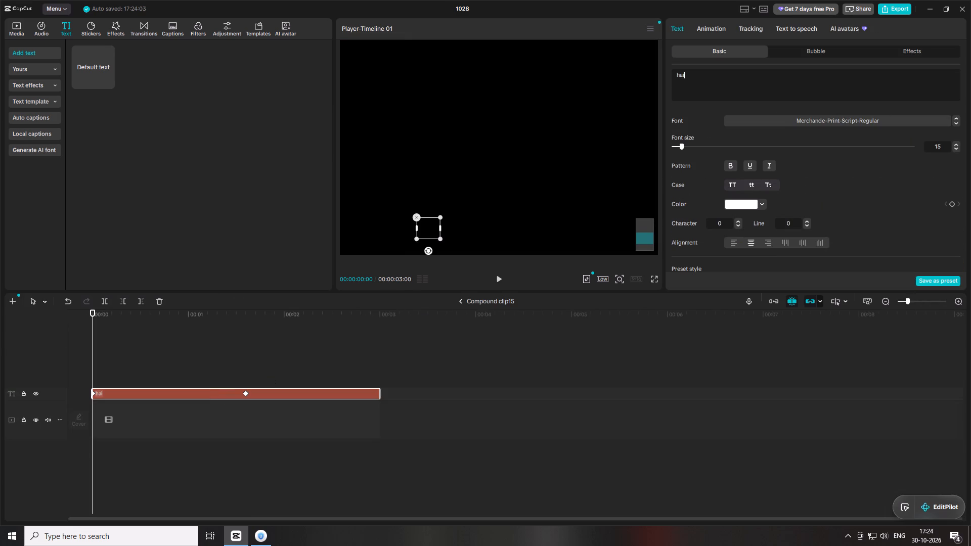
key("shift+question")
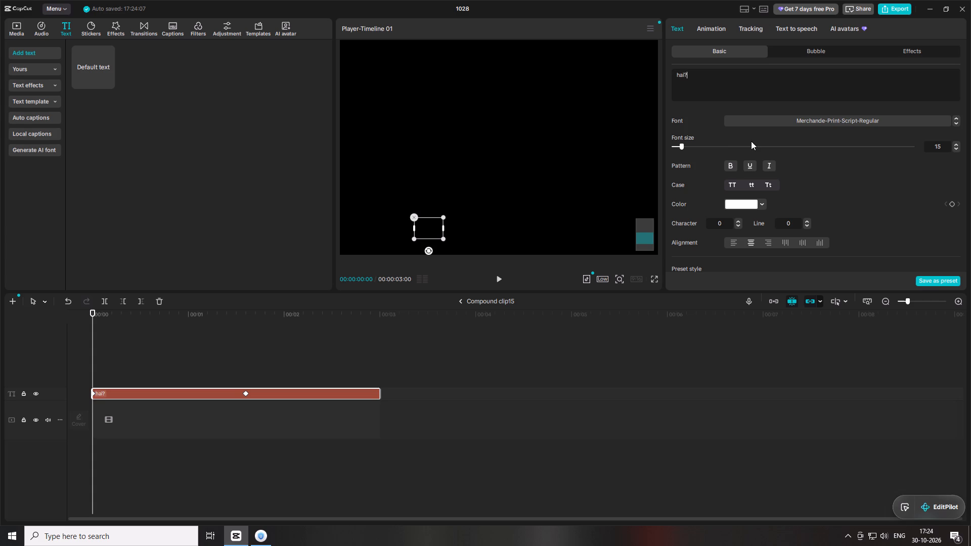
left_click(462, 299)
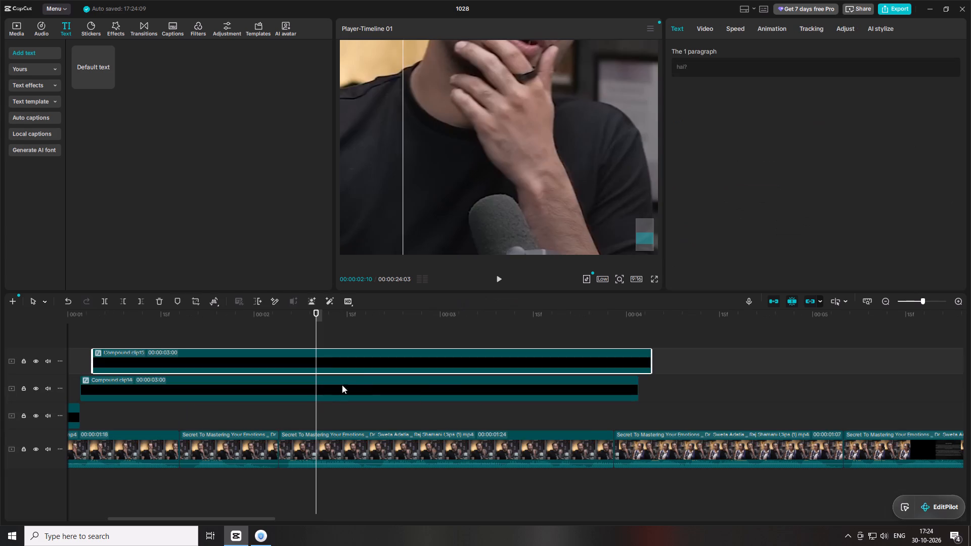
Move the hoti compound clip on the speaker's chest so it sits level with and just before "hai?".
left_click(324, 390)
left_click_drag(425, 213, 465, 208)
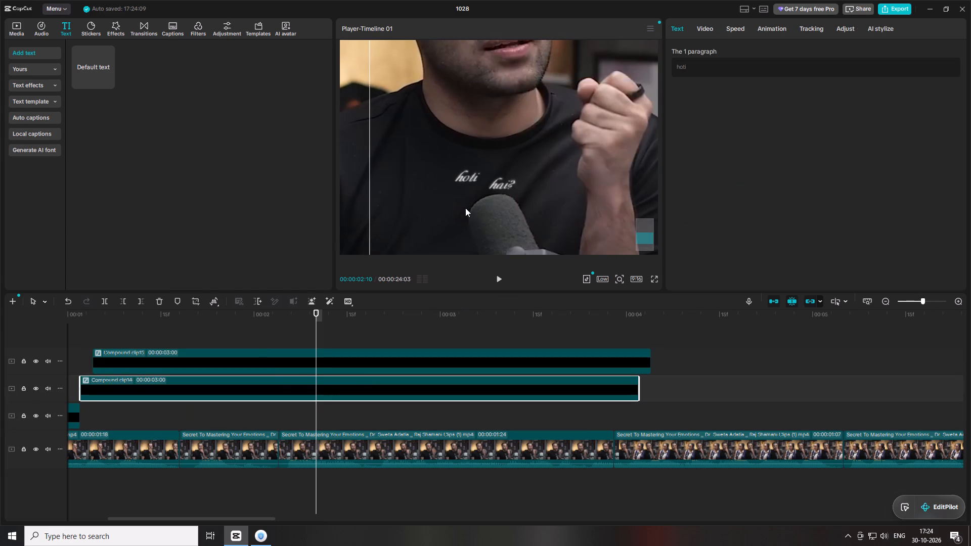
left_click_drag(465, 208, 466, 212)
left_click_drag(398, 324, 459, 326)
left_click_drag(467, 196, 467, 196)
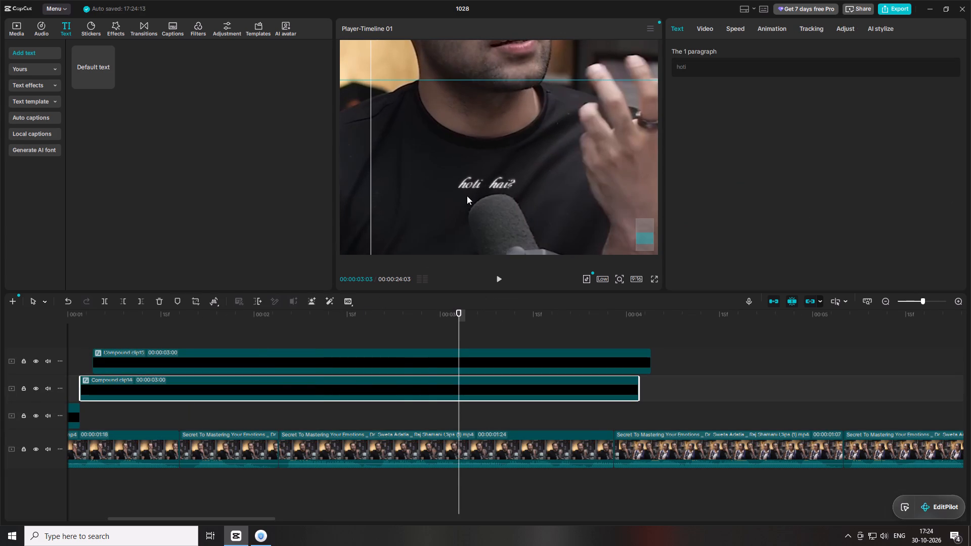
left_click_drag(467, 196, 471, 194)
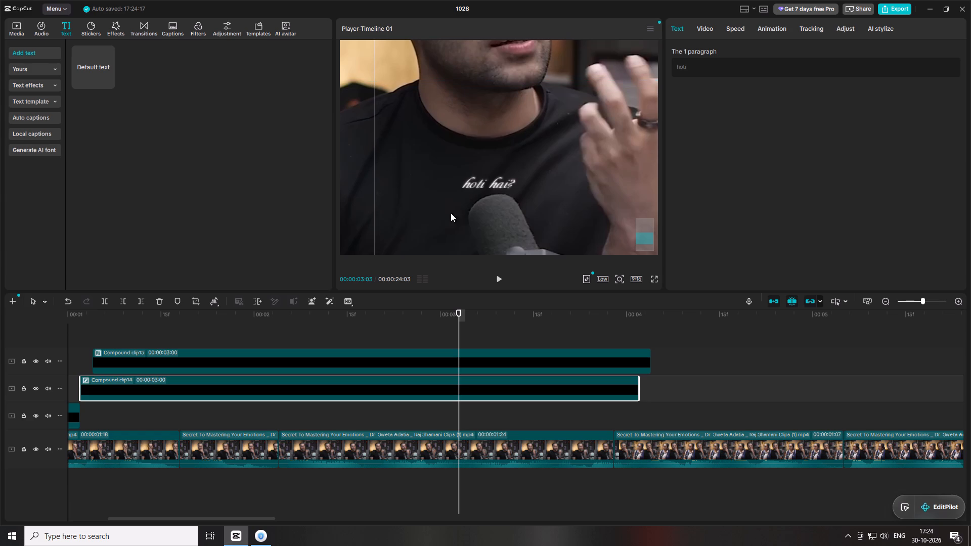
Play back the opening, then shift Compound clip14 to start at 00:00:01:01 and Compound clip15 one frame after it.
left_click_drag(320, 318, 12, 343)
left_click(621, 280)
left_click_drag(610, 291, 601, 290)
left_click(501, 277)
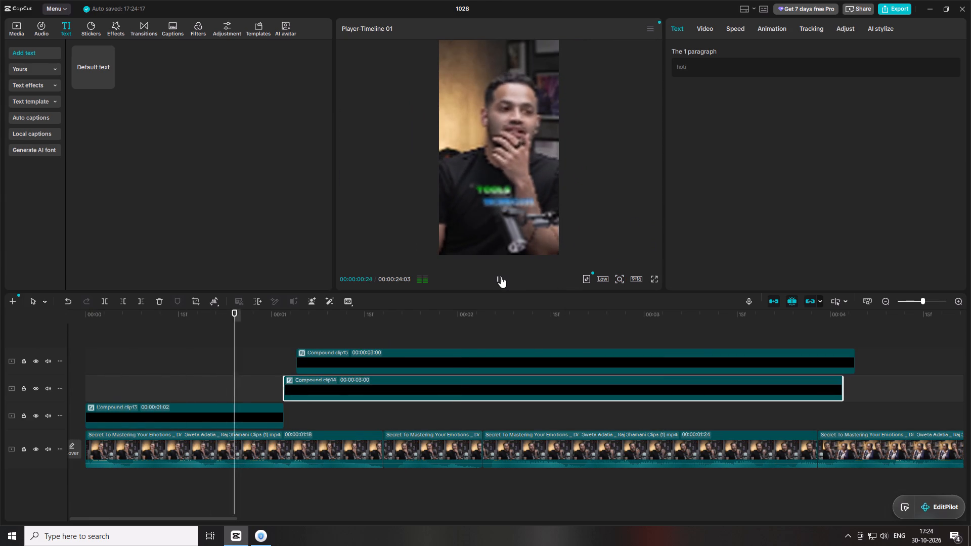
key("space")
key("space")
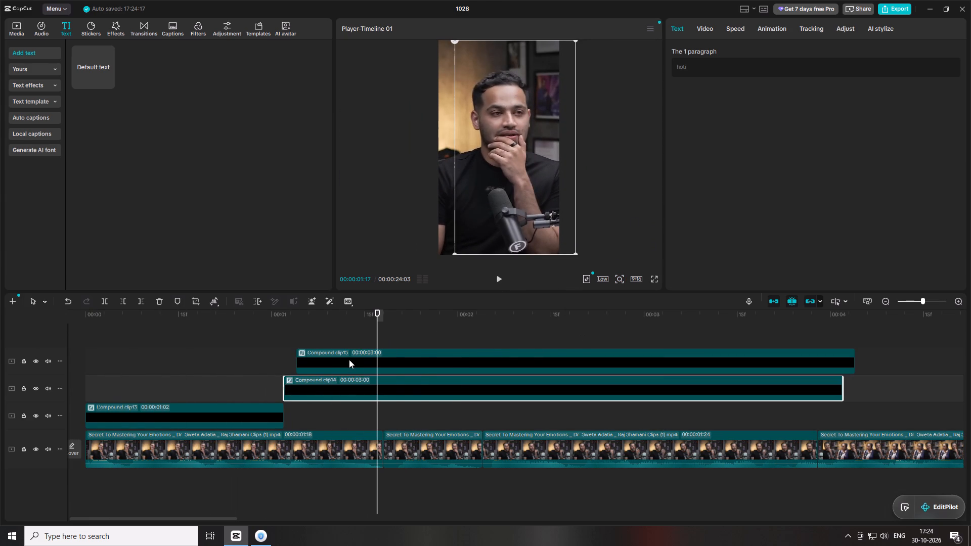
key("space")
left_click_drag(407, 317, 326, 309)
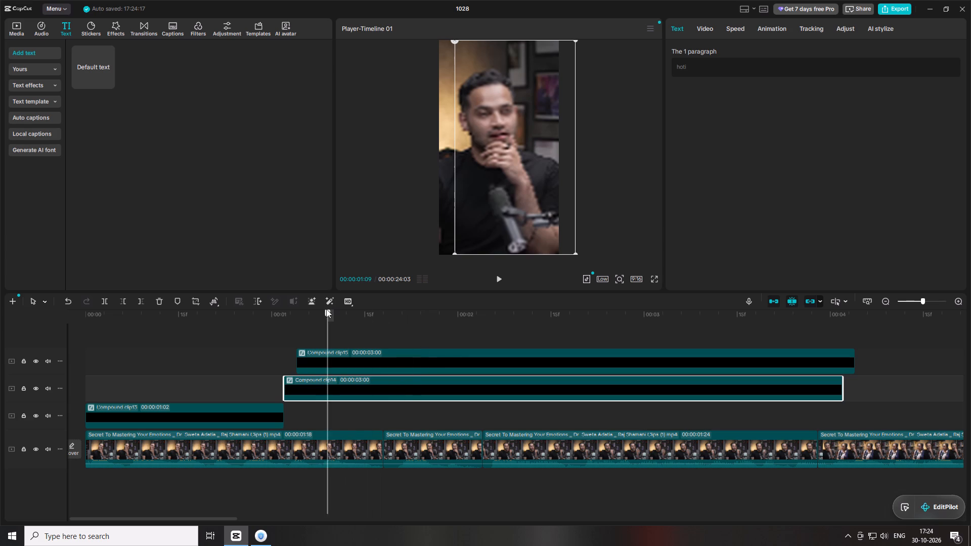
left_click_drag(326, 309, 310, 317)
left_click_drag(321, 362, 315, 360)
left_click_drag(303, 393, 298, 392)
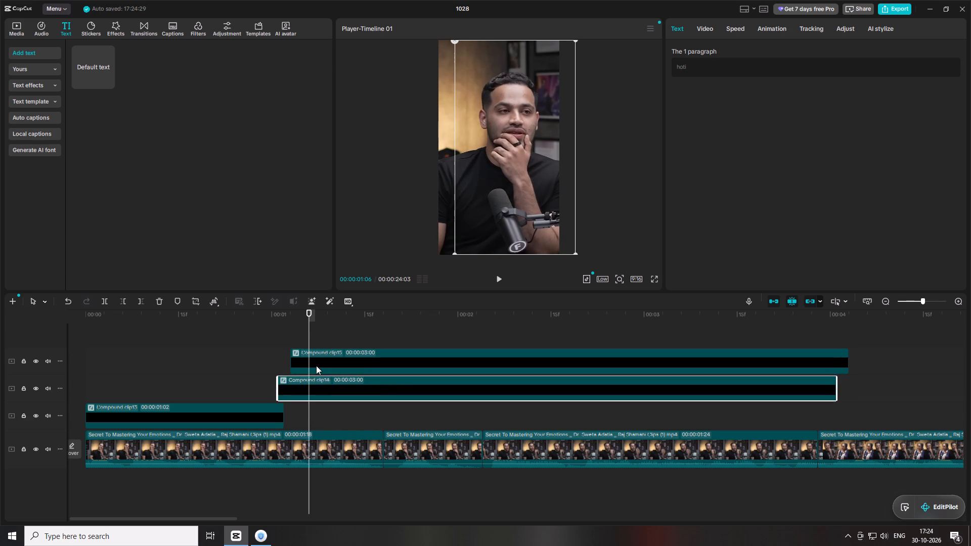
left_click_drag(316, 366, 311, 364)
Trim the end of Compound clip13 to 00:00:01:01, where Compound clip14 starts.
left_click(274, 418)
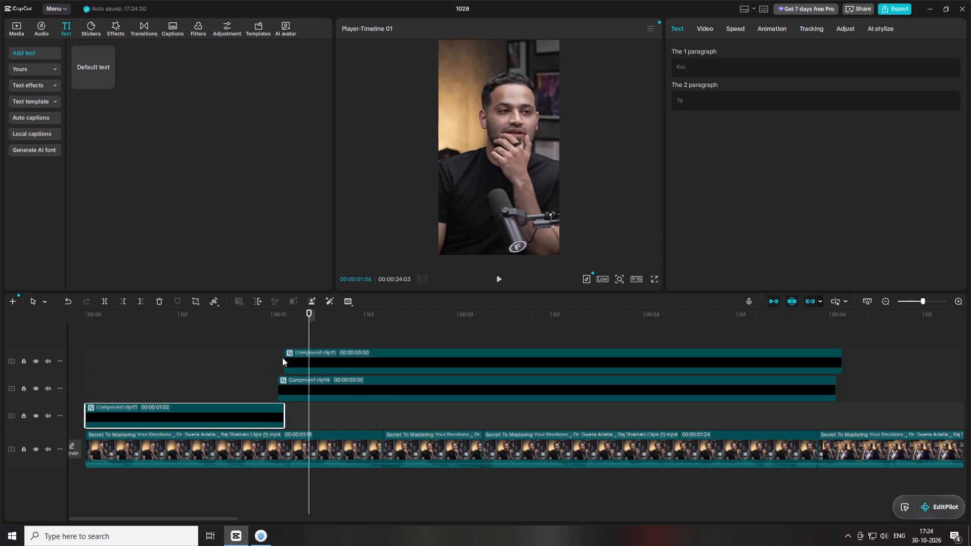
left_click_drag(284, 318, 279, 315)
key("w")
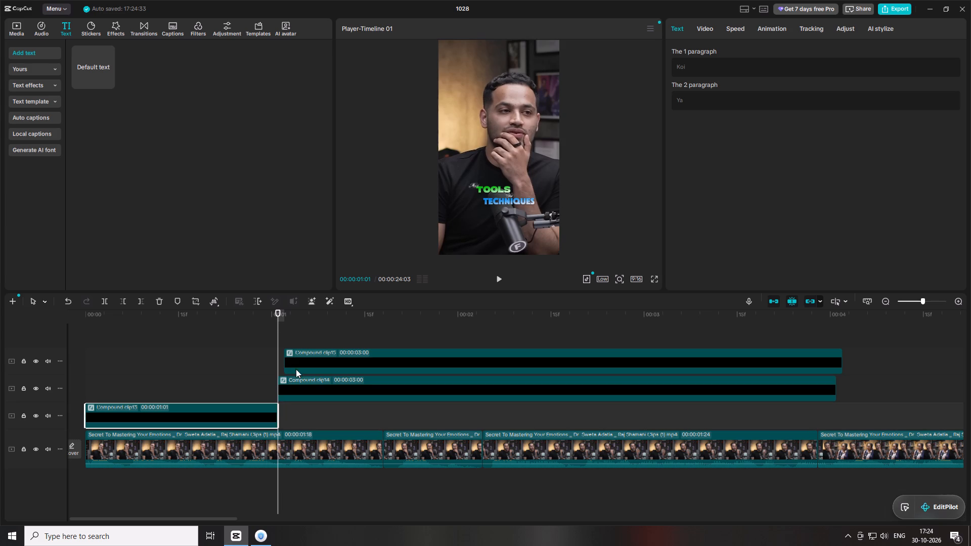
Play the hoti hai? captions in the full-screen preview to check their timing, and return to the editor.
left_click(303, 360)
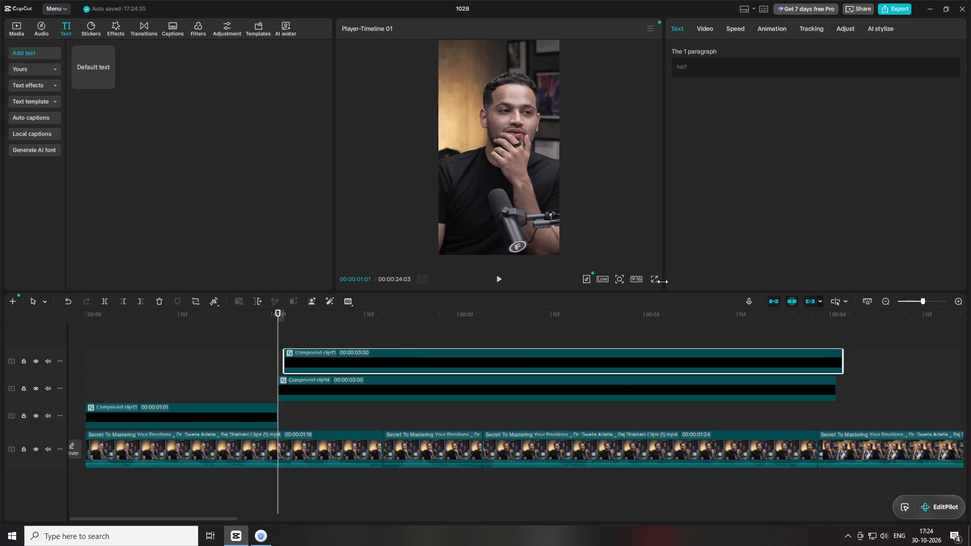
left_click(656, 282)
key("space")
key("space")
key("space")
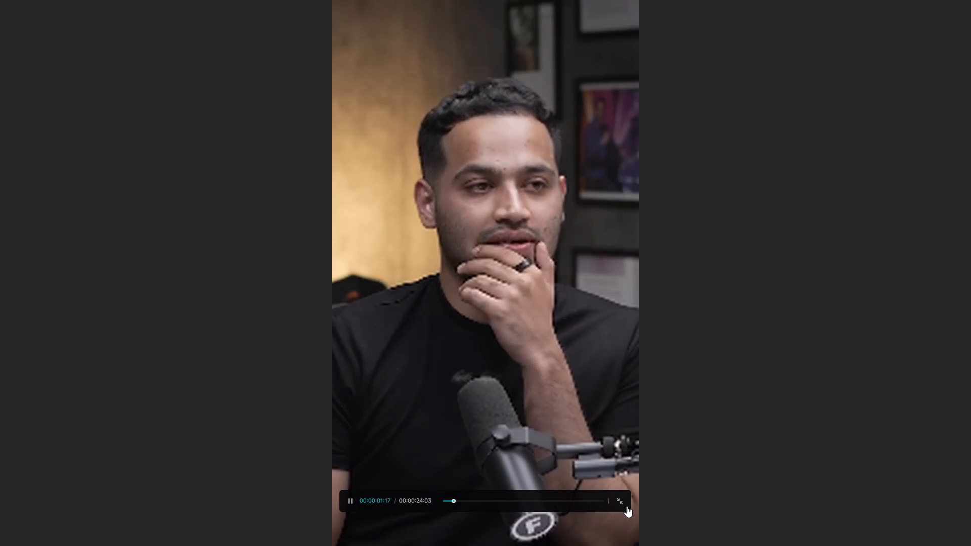
key("space")
key("space")
left_click(624, 507)
key("space")
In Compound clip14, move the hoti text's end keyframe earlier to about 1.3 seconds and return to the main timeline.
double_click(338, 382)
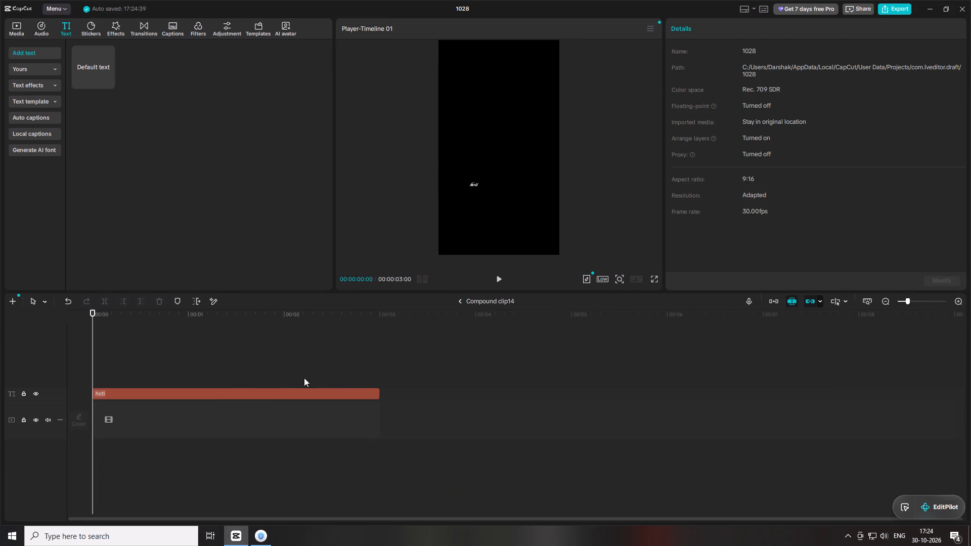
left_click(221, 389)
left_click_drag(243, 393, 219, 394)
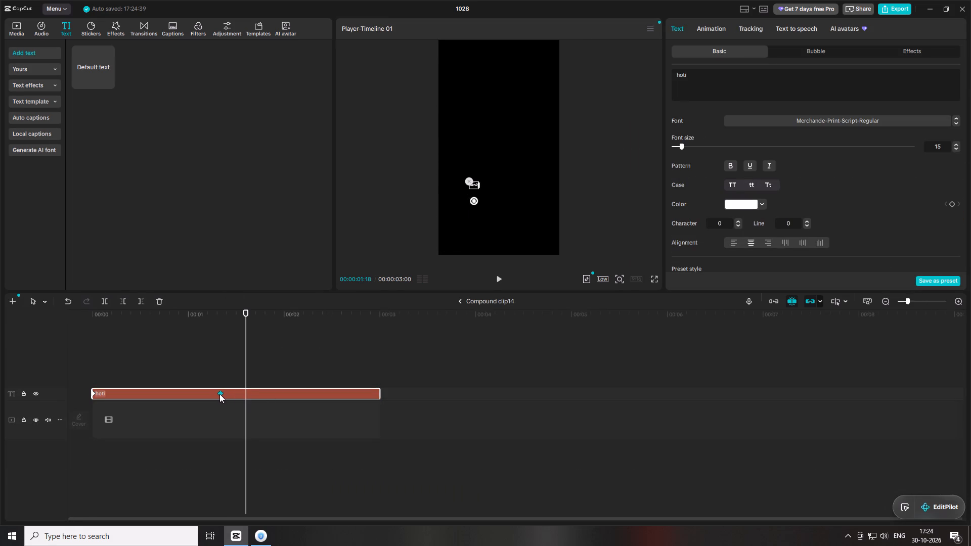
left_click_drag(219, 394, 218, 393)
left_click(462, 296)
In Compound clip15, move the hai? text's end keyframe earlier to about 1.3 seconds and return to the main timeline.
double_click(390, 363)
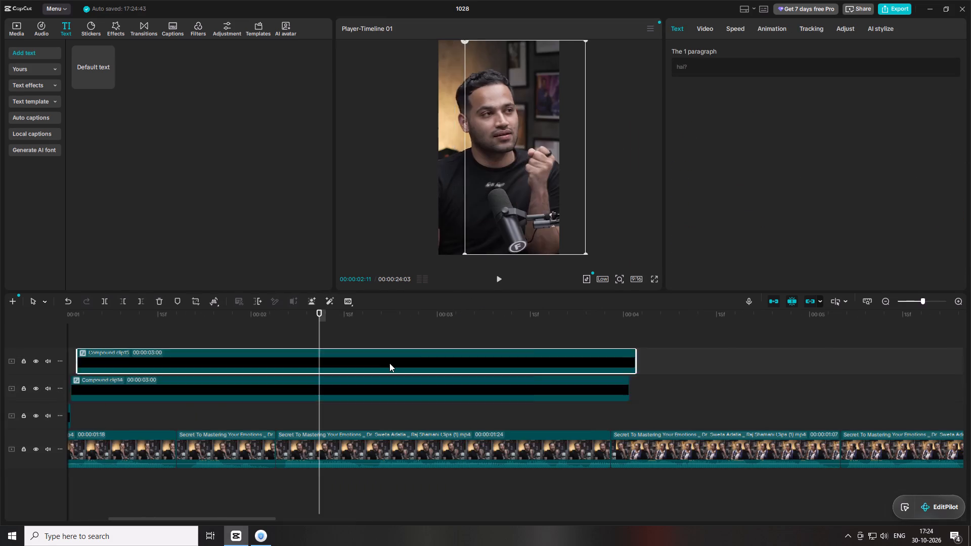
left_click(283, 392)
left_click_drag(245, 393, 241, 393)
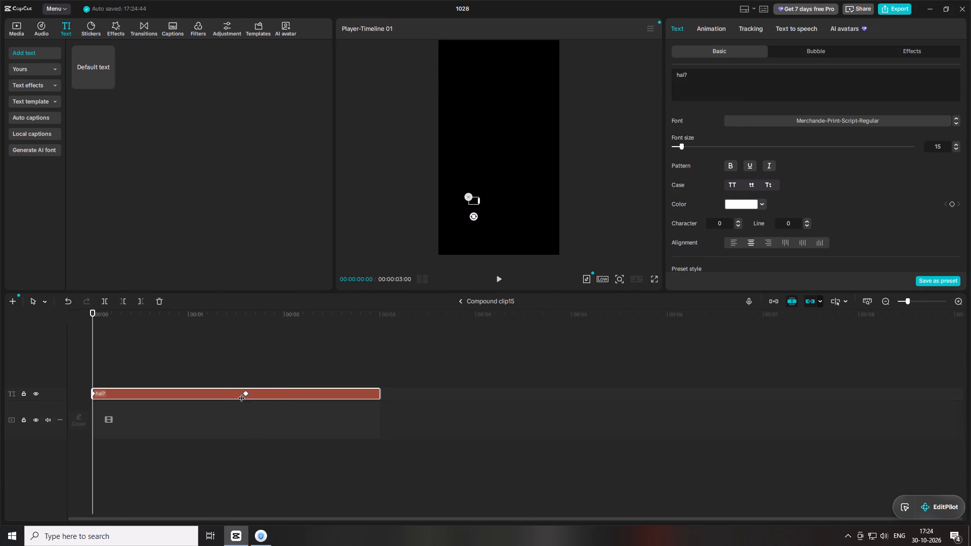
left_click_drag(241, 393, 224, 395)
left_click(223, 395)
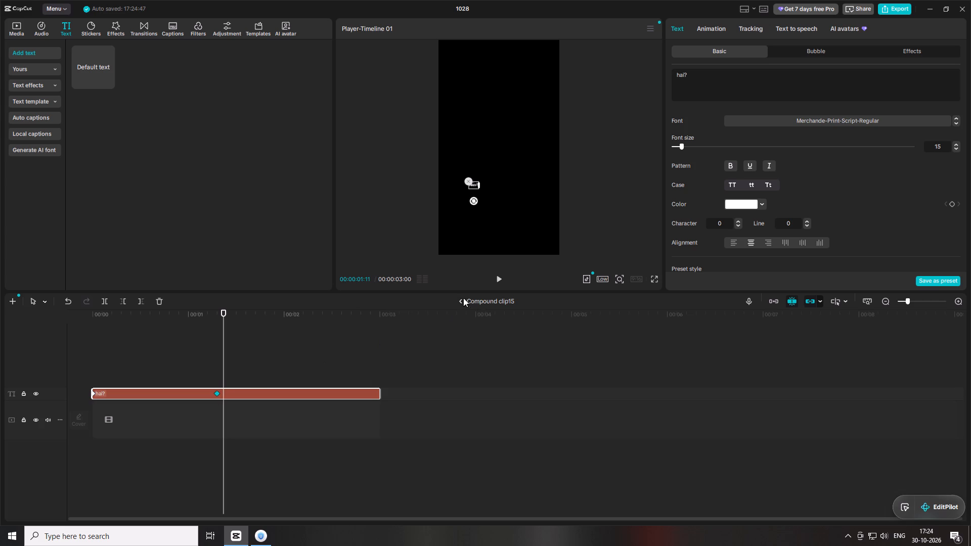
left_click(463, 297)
Play back the hoti hai? section from just before the captions to check the speed of their rise.
left_click(223, 339)
left_click_drag(198, 321, 176, 335)
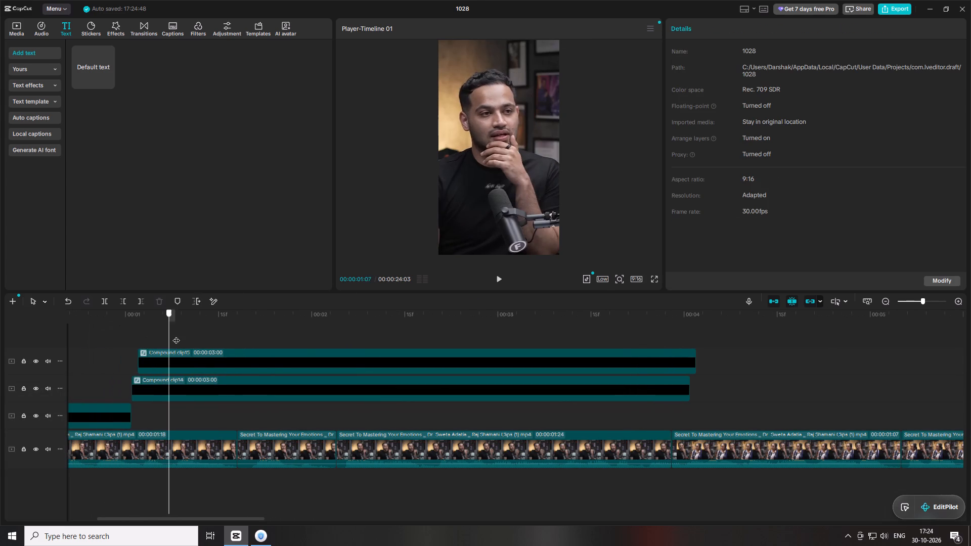
left_click_drag(176, 335, 112, 334)
key("space")
key("space")
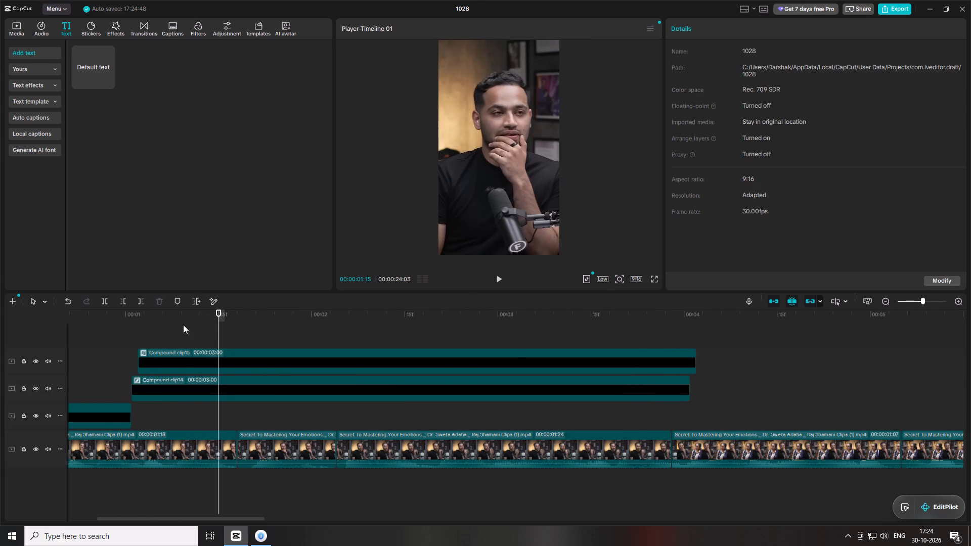
key("space")
key("space")
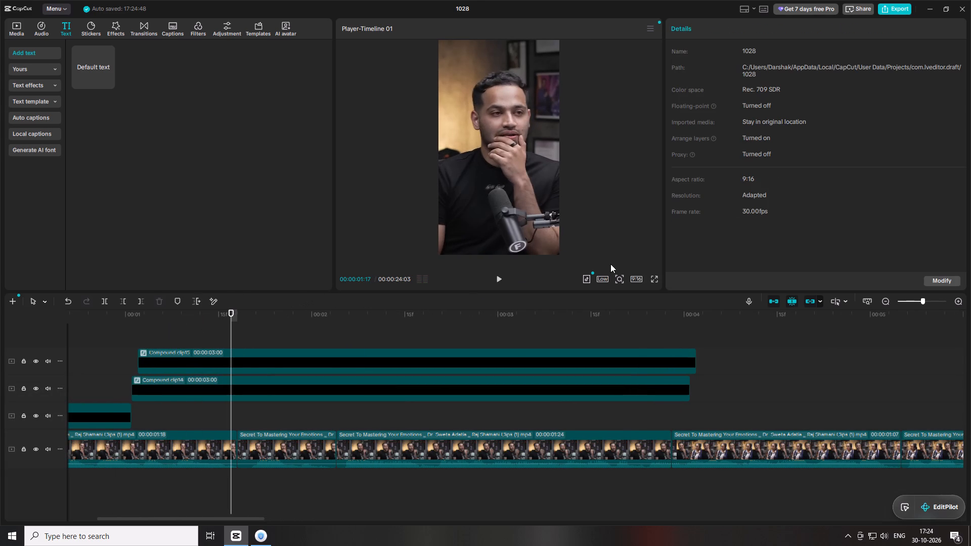
key("space")
key("space")
In Compound clip15, move the hai? text's end keyframe earlier to about 0.8 seconds and return to the main timeline.
double_click(281, 353)
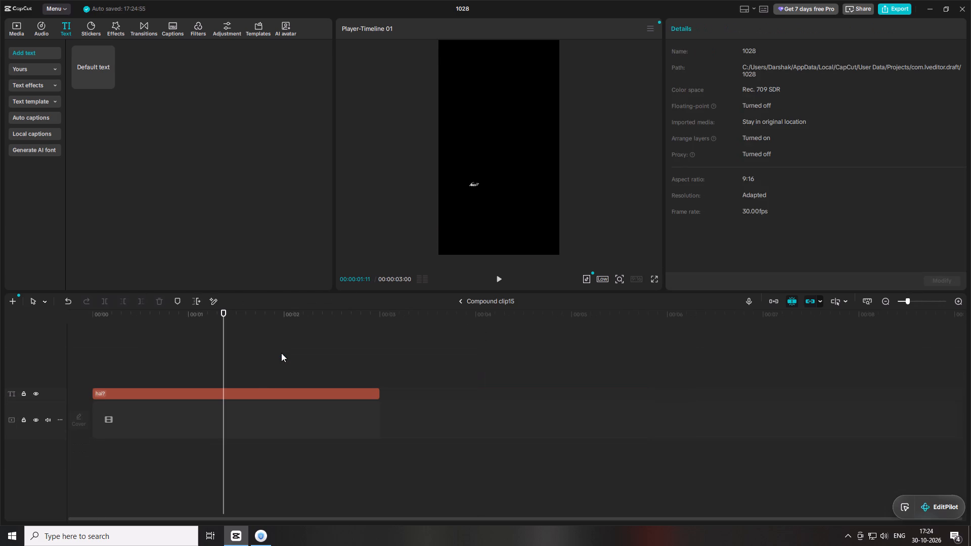
left_click(149, 392)
left_click_drag(217, 393, 172, 397)
left_click(463, 300)
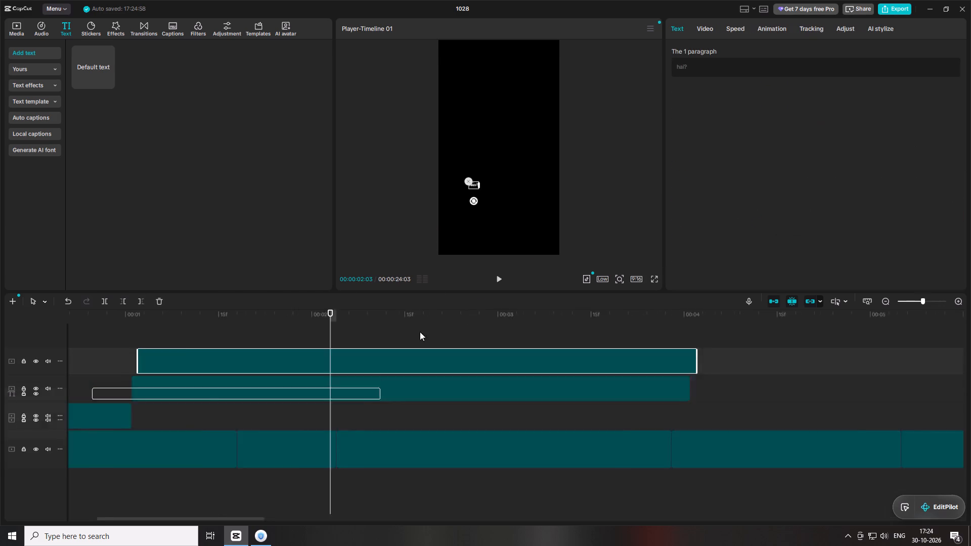
In Compound clip14, move the hoti text's end keyframe earlier to about 0.9 seconds and return to the main timeline.
double_click(358, 389)
left_click(269, 385)
left_click(248, 389)
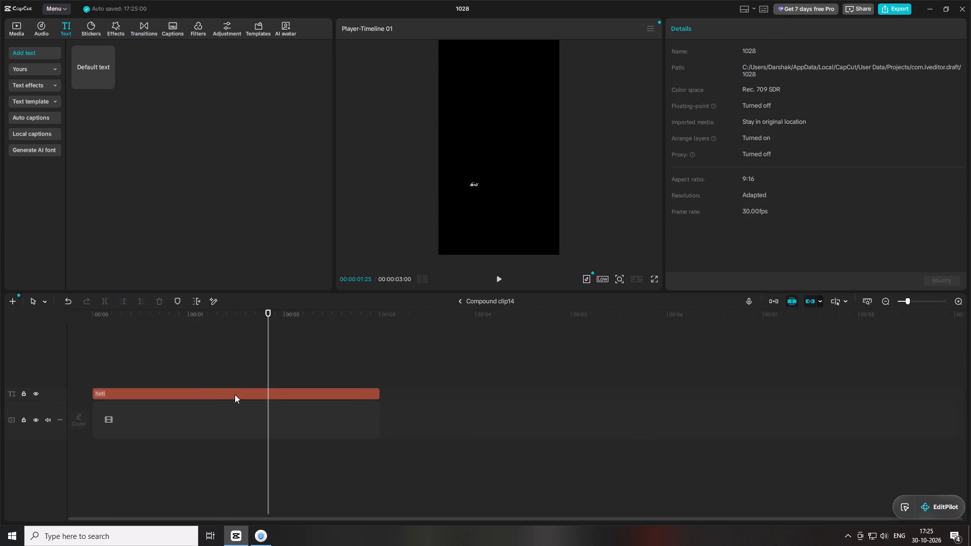
left_click_drag(216, 392, 181, 396)
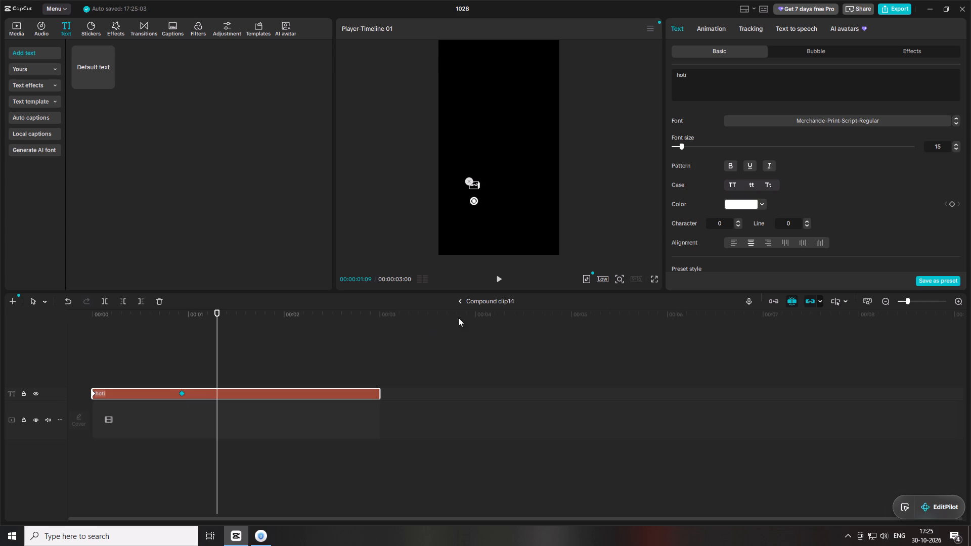
left_click(461, 297)
Play back the hoti hai? section from 00:00:01:01 to check the faster caption animation.
left_click(240, 329)
left_click_drag(163, 331, 81, 323)
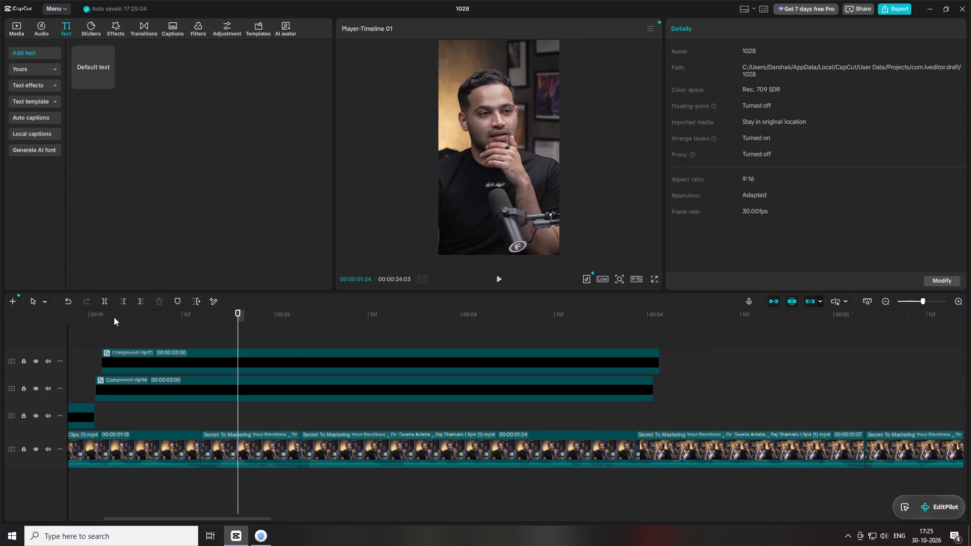
left_click_drag(116, 309, 100, 312)
left_click_drag(103, 312, 148, 313)
left_click(147, 313)
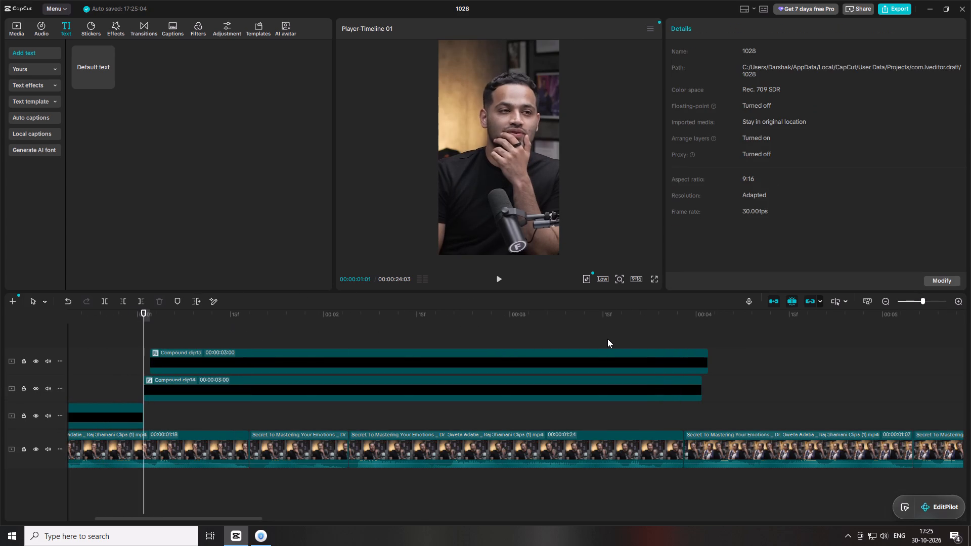
key("space")
key("space")
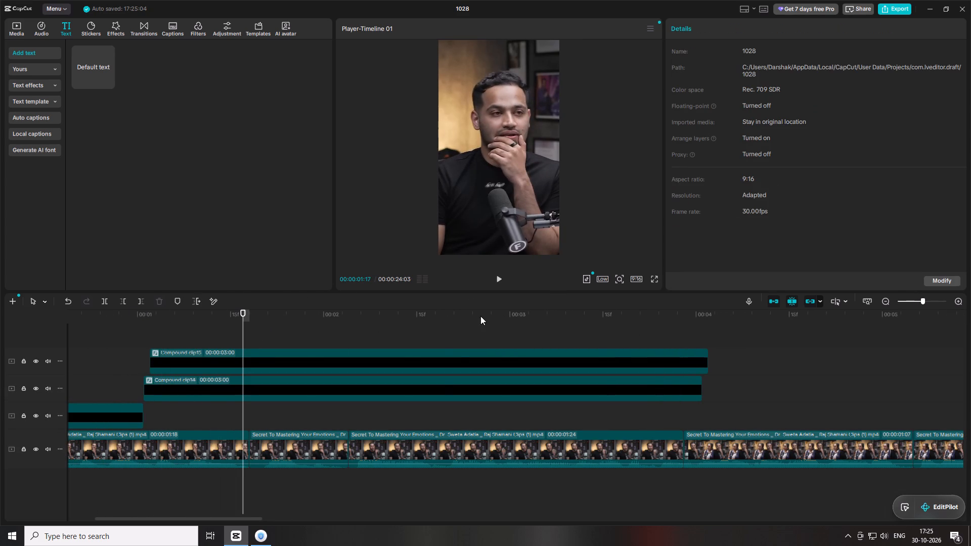
Shift Compound clip14 and Compound clip15 together slightly to the right on the speaker's shirt.
left_click_drag(457, 315, 447, 369)
left_click(493, 346)
left_click_drag(504, 333, 494, 384)
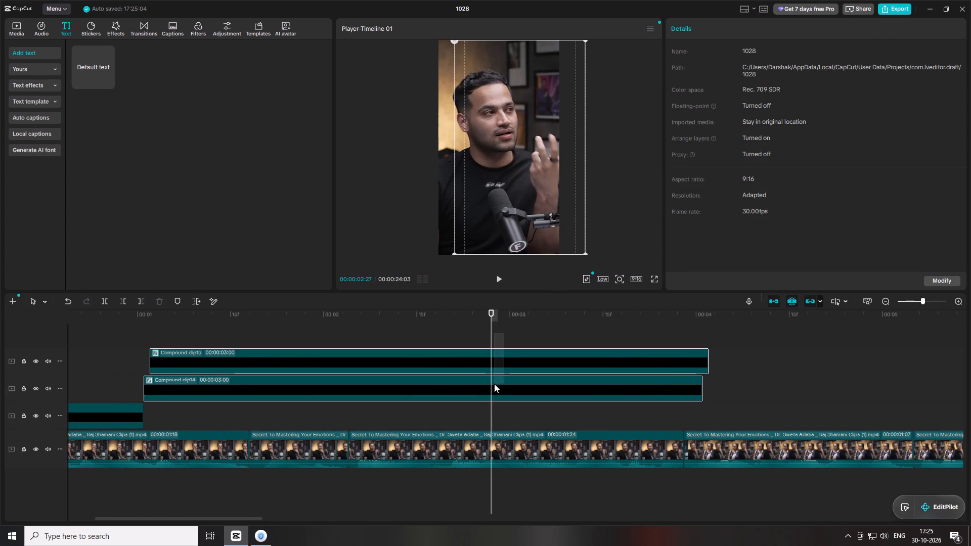
left_click_drag(494, 384, 498, 393)
left_click_drag(527, 223, 536, 224)
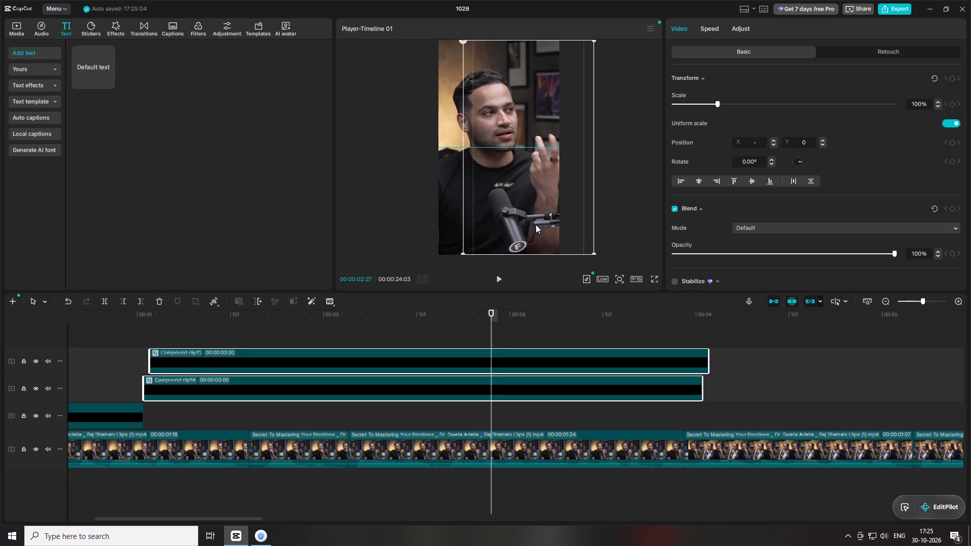
left_click_drag(536, 224, 535, 224)
Find where the spoken hoti hai ends and trim the ends of Compound clip14 and Compound clip15 to 00:00:01:20.
left_click(169, 319)
key("space")
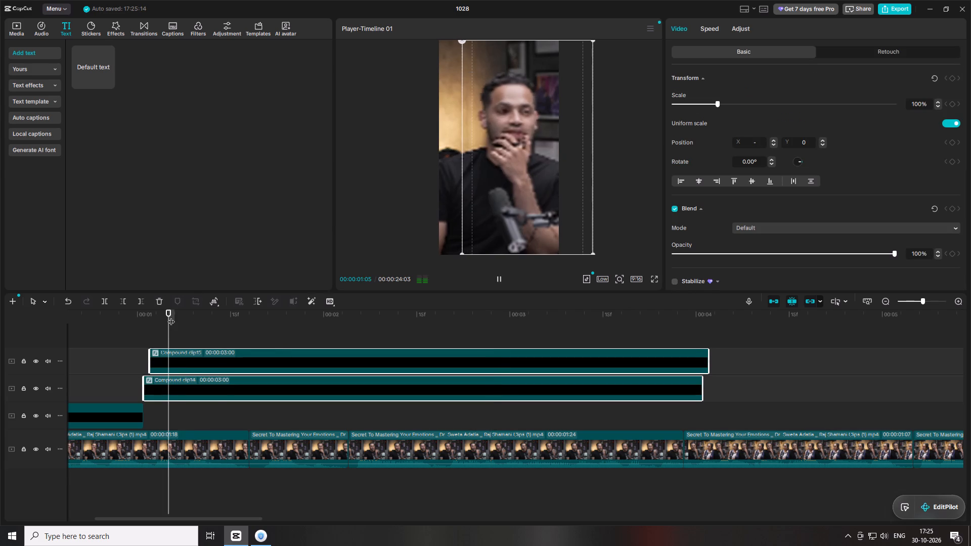
key("space")
key("space")
key("space")
key("space")
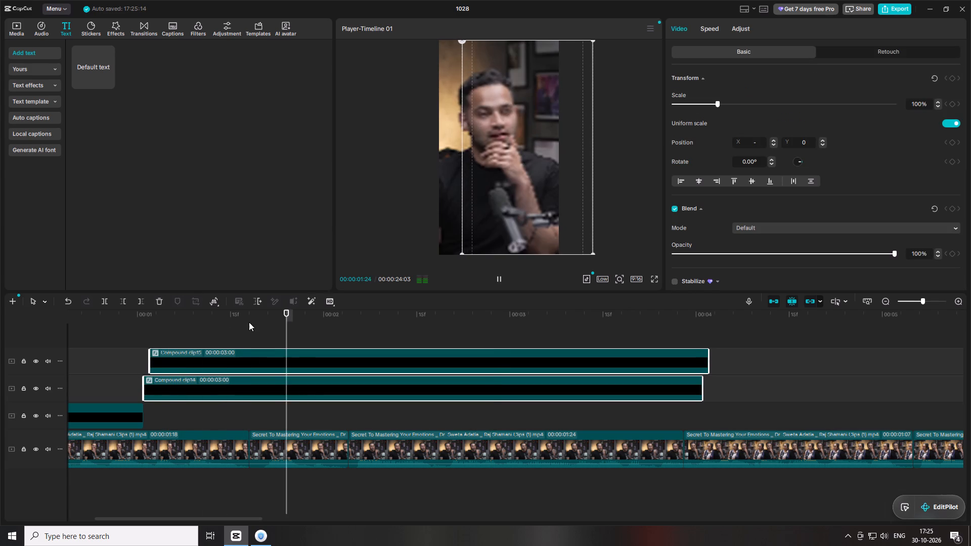
key("space")
left_click_drag(258, 316, 264, 317)
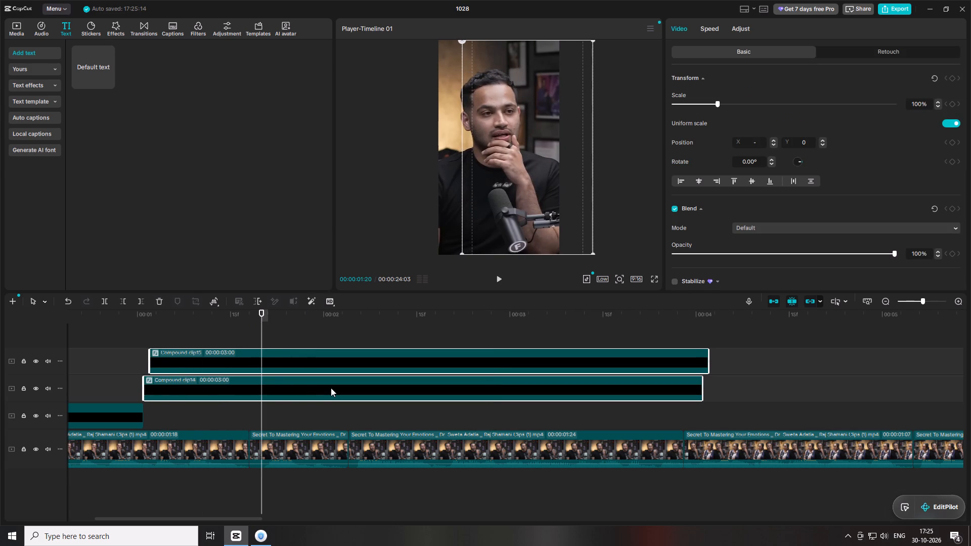
key("w")
left_click(323, 387)
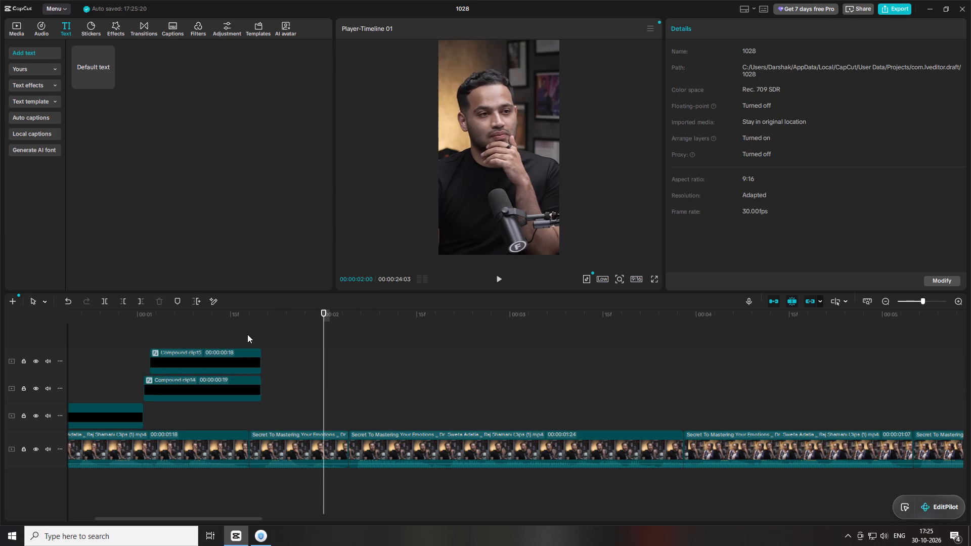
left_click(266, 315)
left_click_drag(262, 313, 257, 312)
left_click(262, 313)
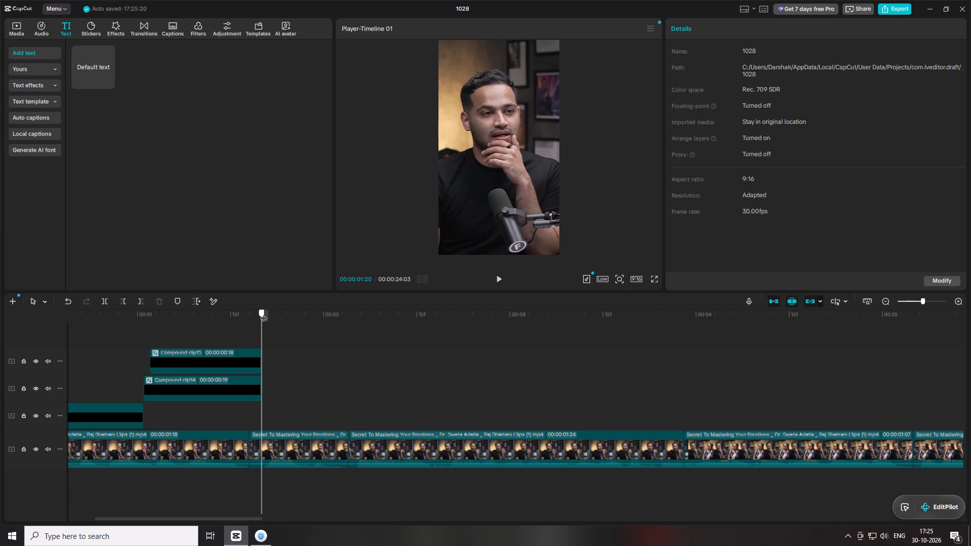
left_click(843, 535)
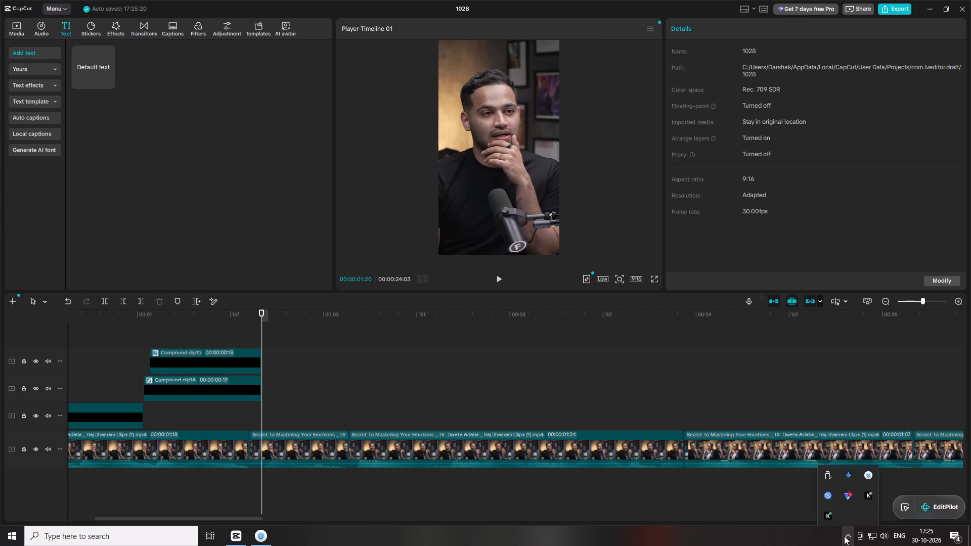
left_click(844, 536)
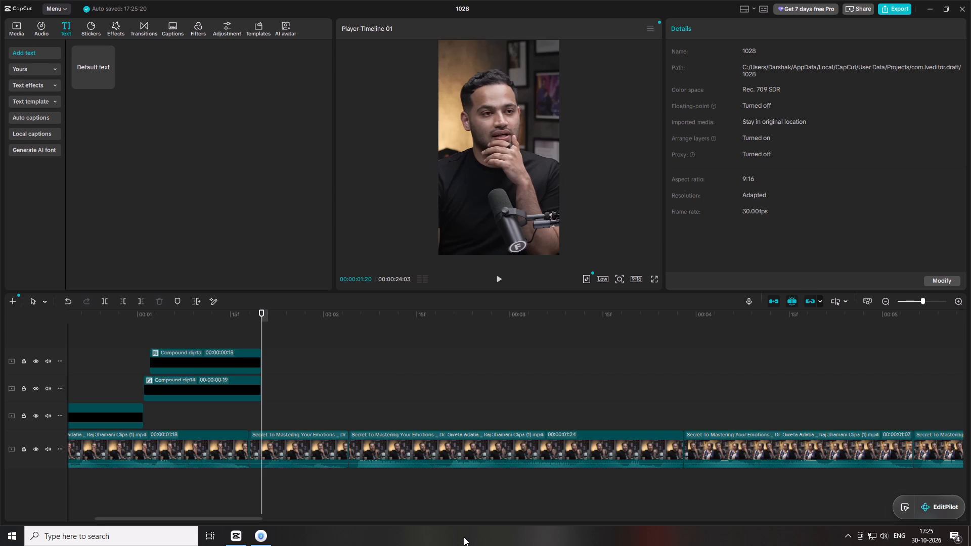
Play back the short from 00:00:01:20 to hear the speech that follows the hoti hai captions.
left_click(503, 282)
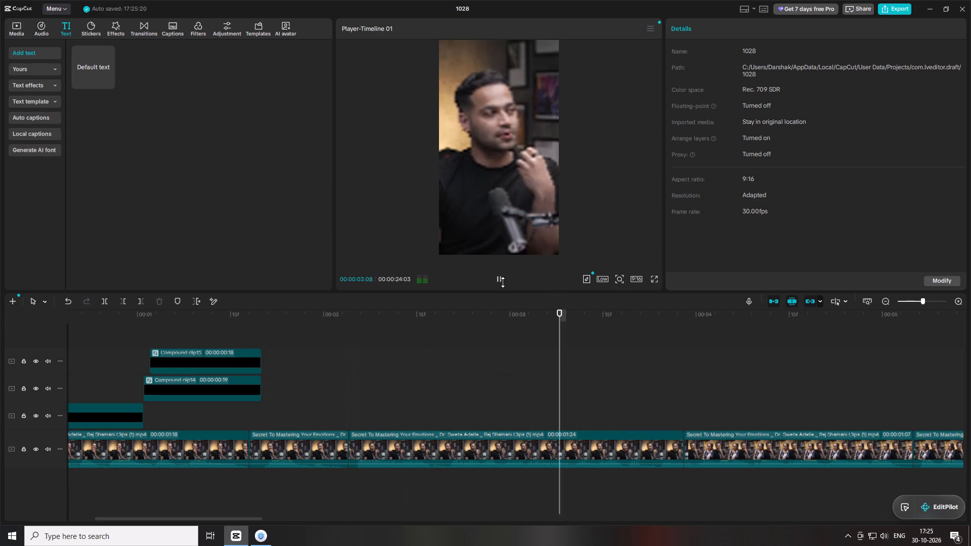
left_click(497, 281)
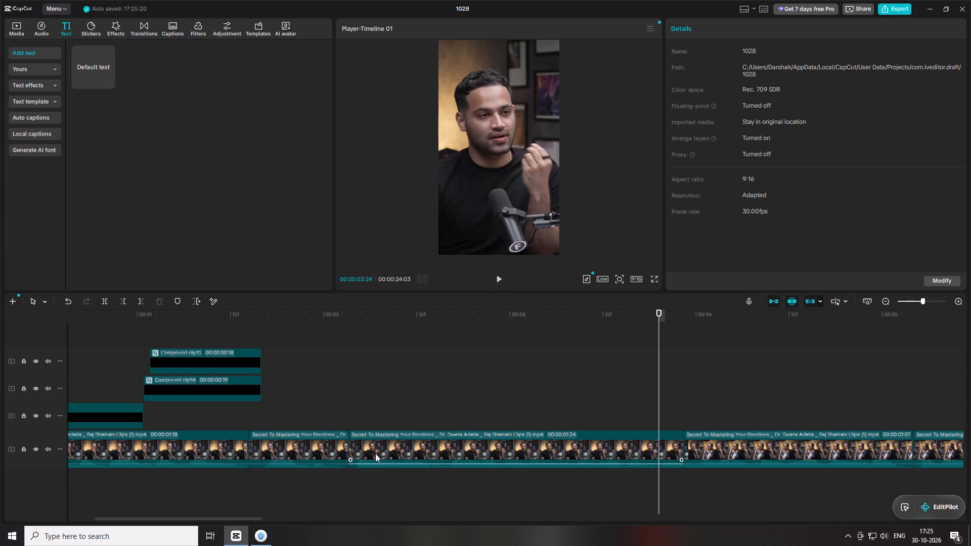
Switch to Google Chrome, search Google for pinterest and open the Pinterest site.
key("super+d")
double_click(17, 183)
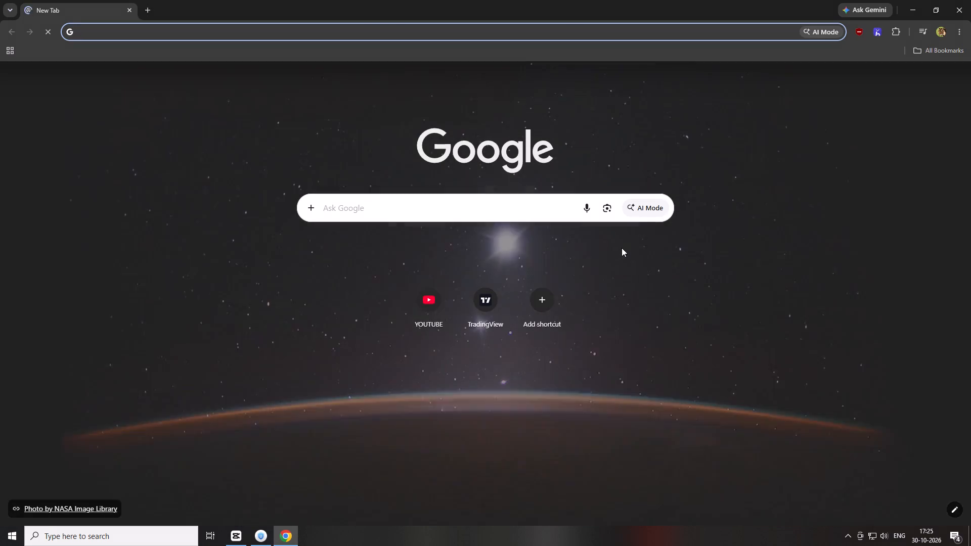
type("pint")
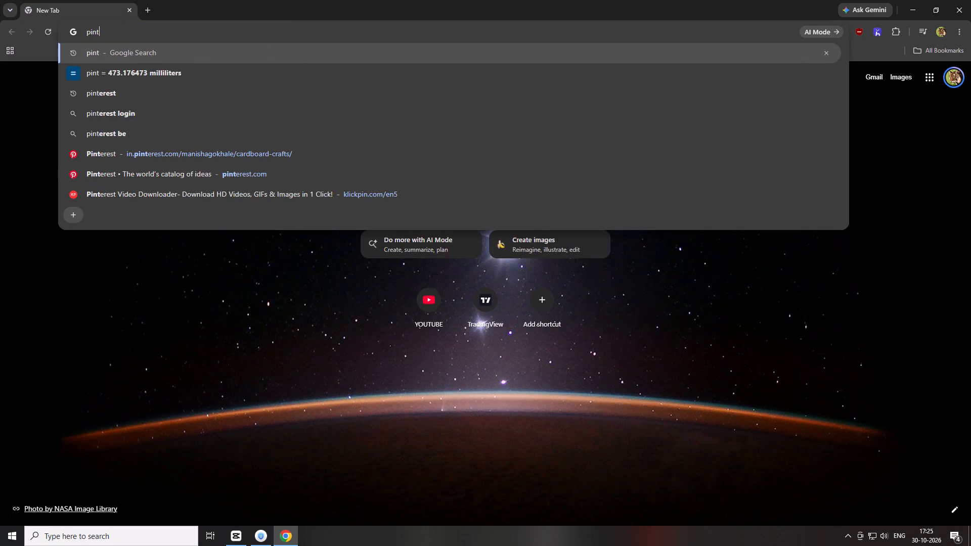
type("res")
key("Down")
key("Down")
key("Return")
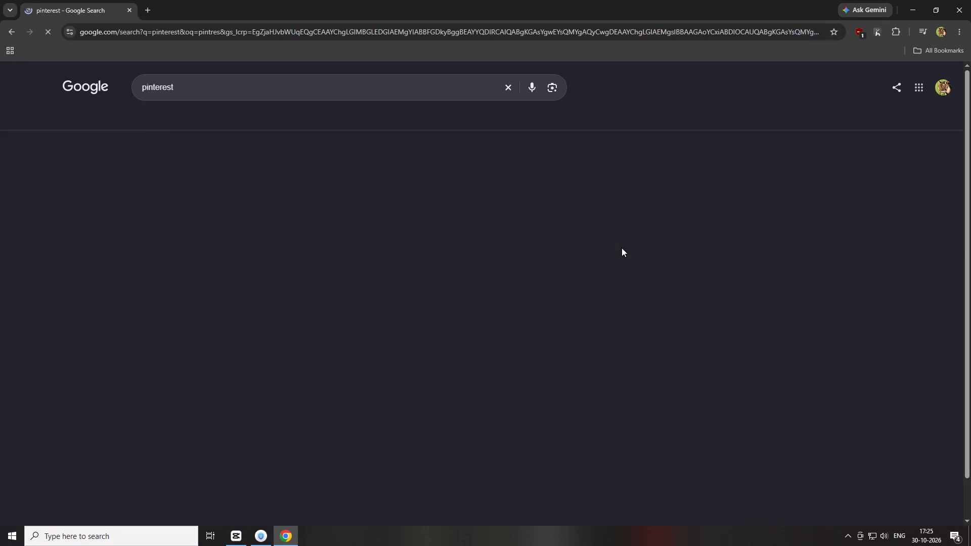
left_click(158, 215)
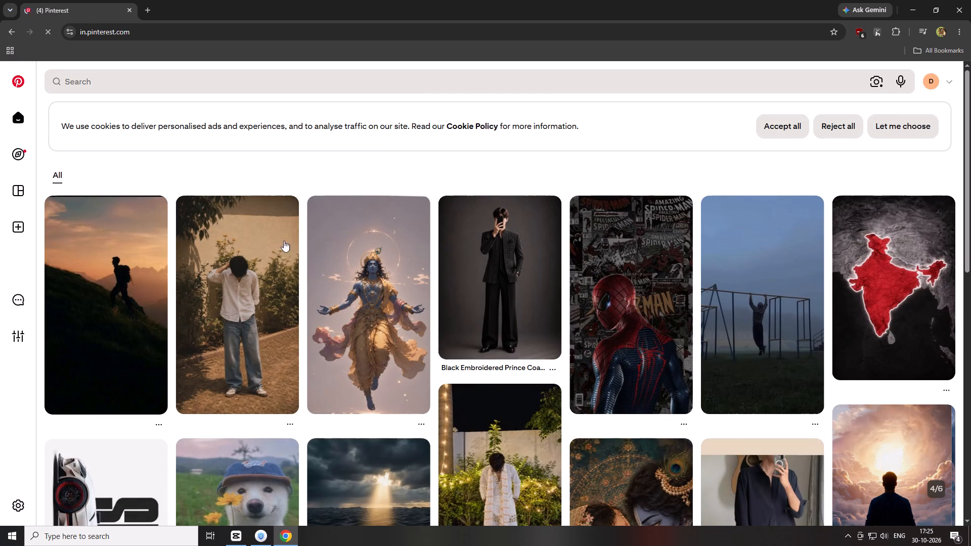
Search Pinterest for pain png.
left_click(215, 73)
type("pain")
key("Return")
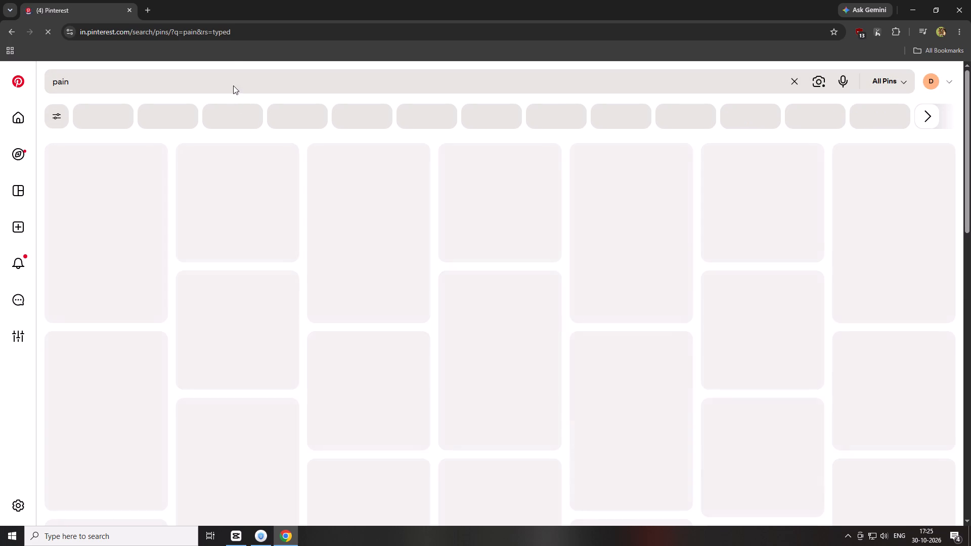
left_click(233, 81)
key("space")
type("pgng")
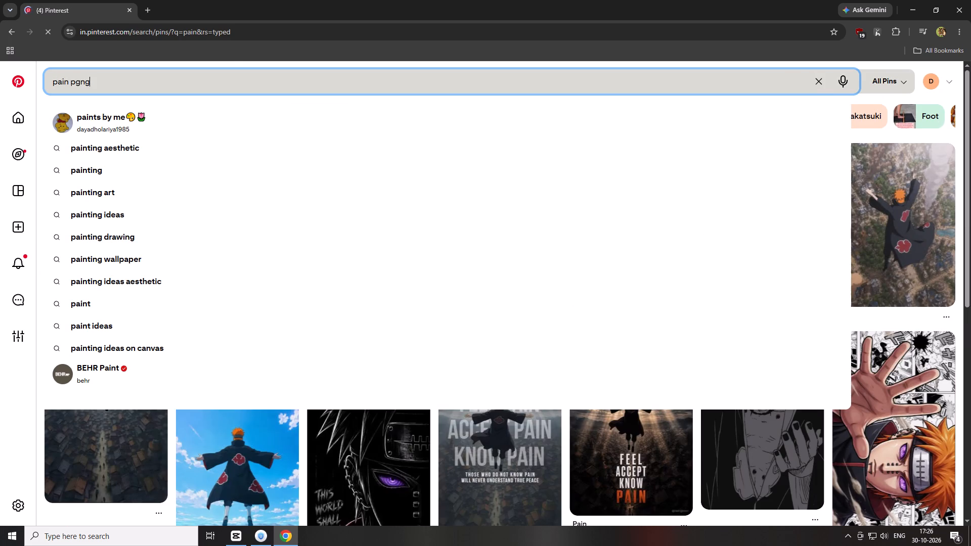
key("BackSpace")
key("BackSpace")
key("BackSpace")
type("ng")
key("Return")
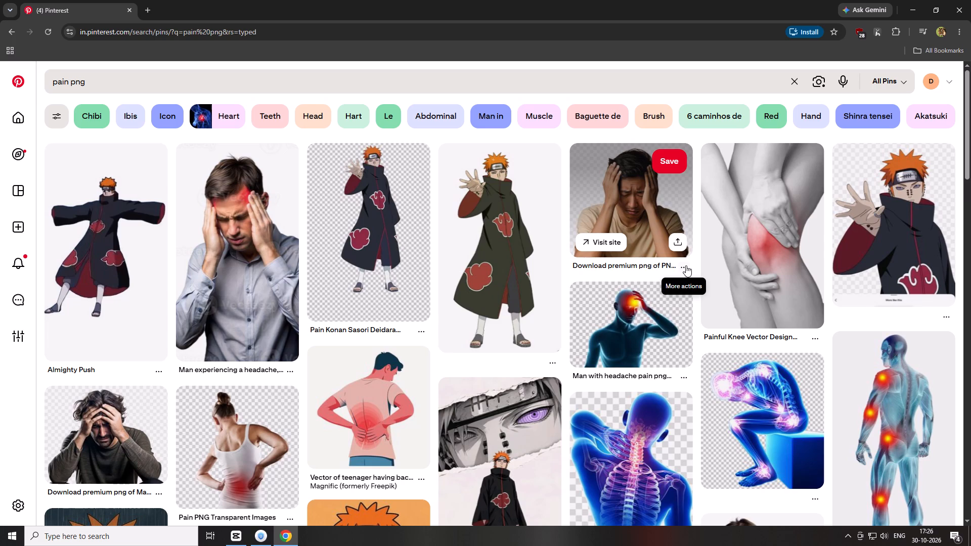
Open the rawpixel pin of the worried man in a beige T-shirt holding his head and download its image.
left_click(643, 229)
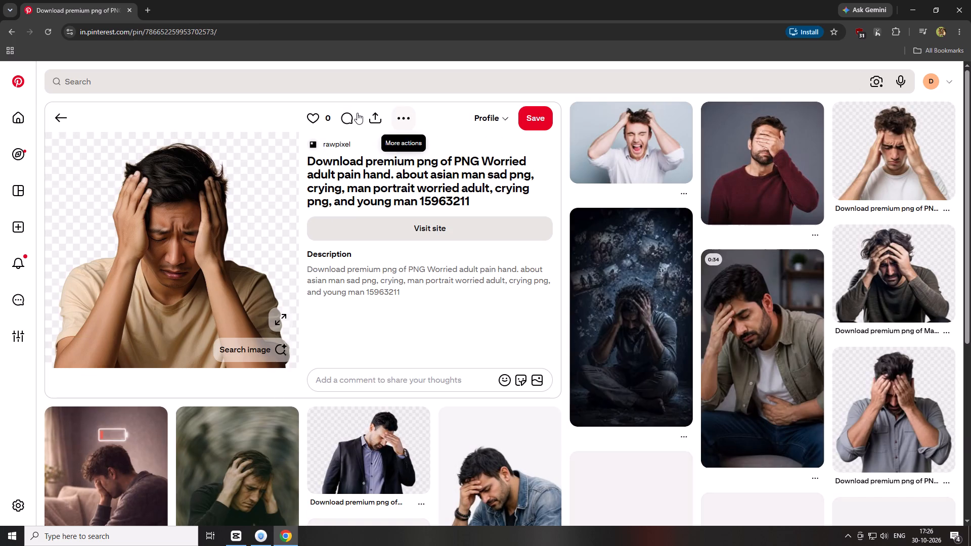
left_click(403, 114)
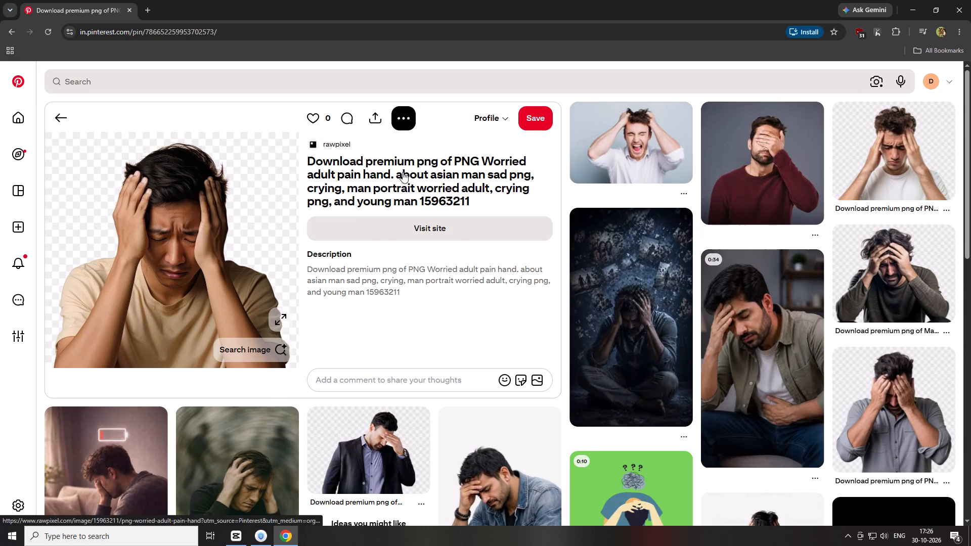
left_click(417, 150)
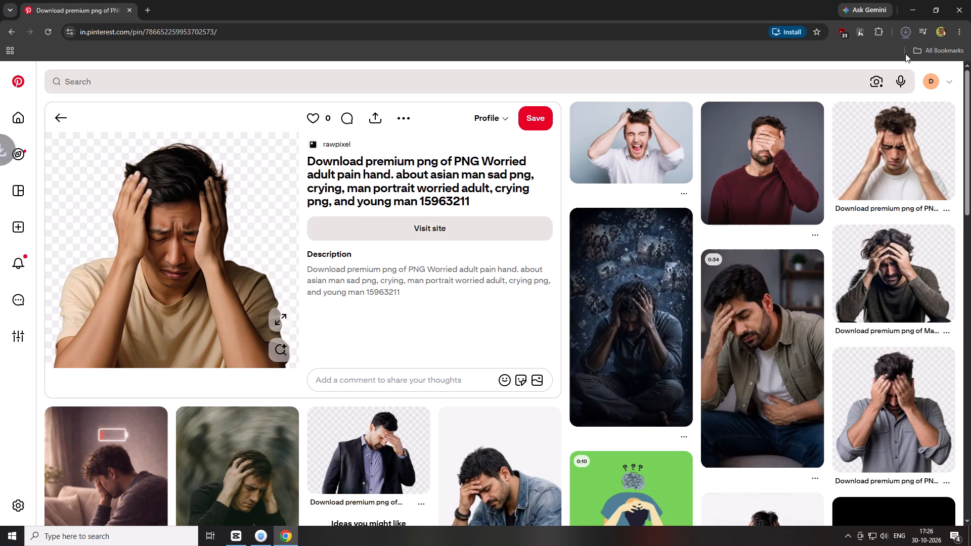
Open the downloaded worried-man image in Photos to check it, and close it again.
left_click(849, 62)
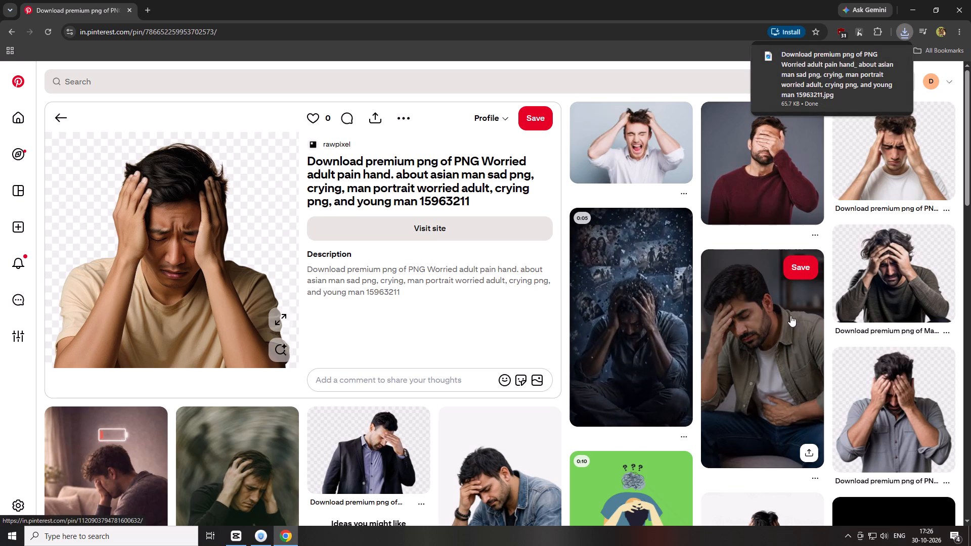
left_click(528, 361)
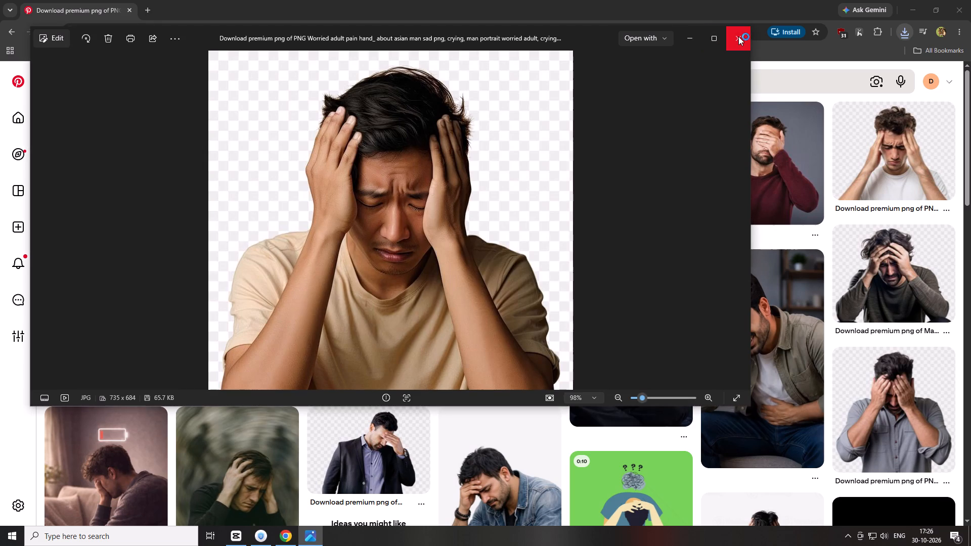
left_click(738, 36)
Search Pinterest for breack up png.
left_click(170, 79)
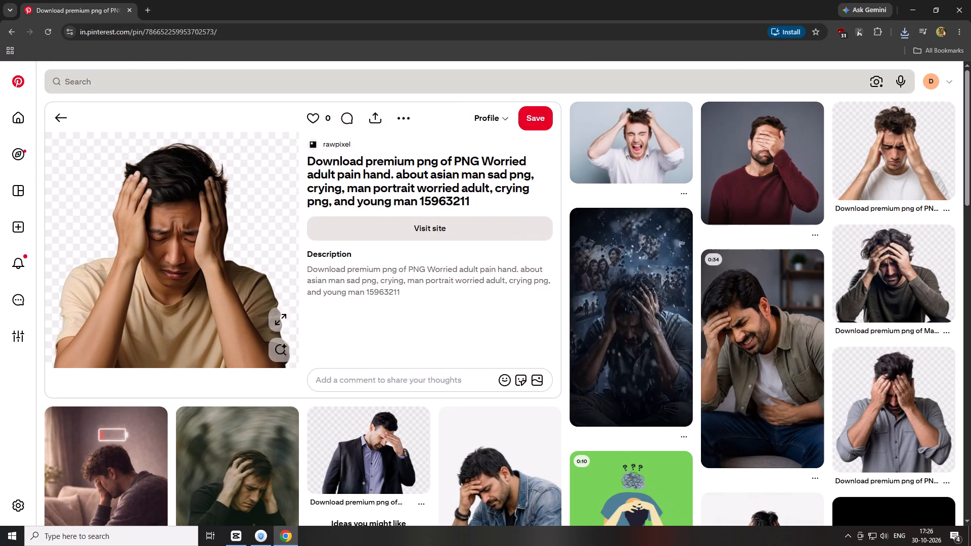
type("breack up")
key("space")
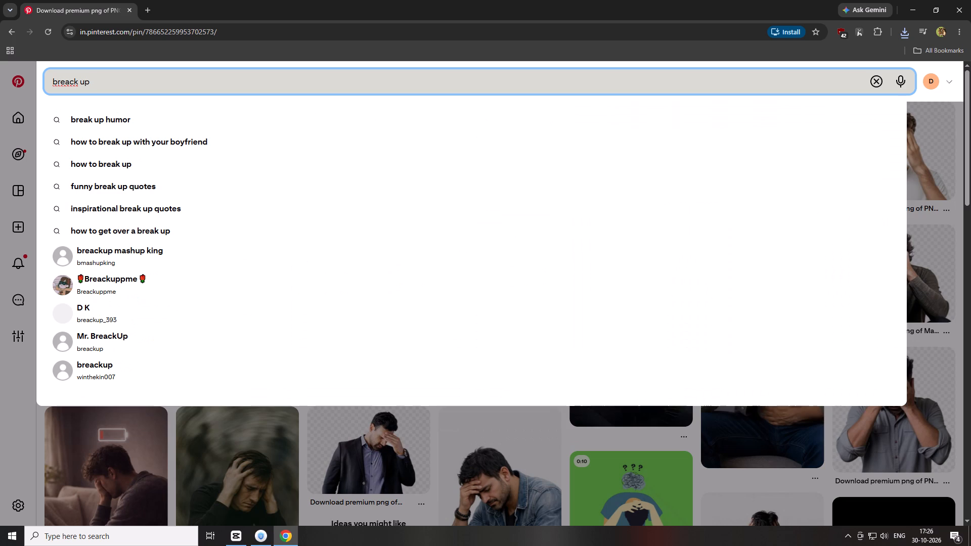
type("png")
key("Return")
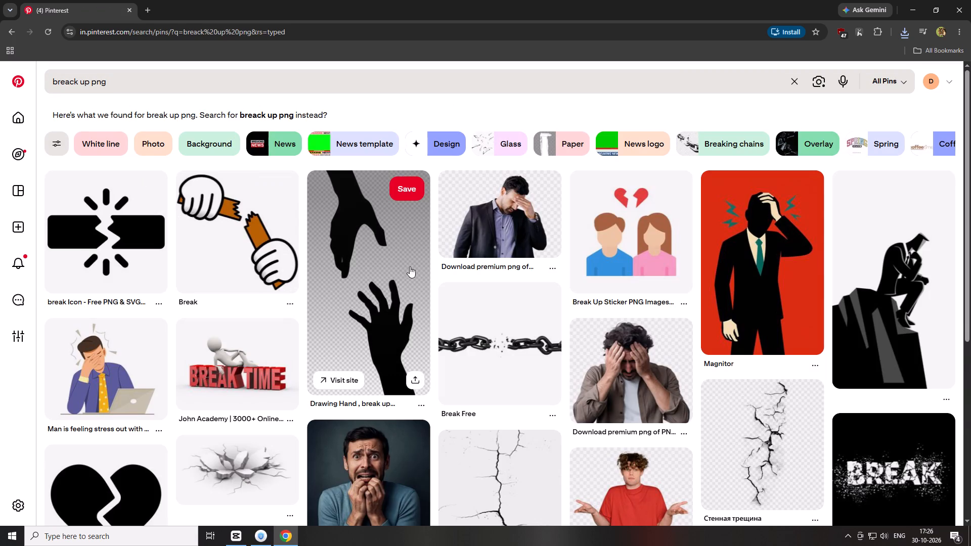
Look through the breack up png results for a cut-out image that suits the short.
scroll(525, 358, "down", 2)
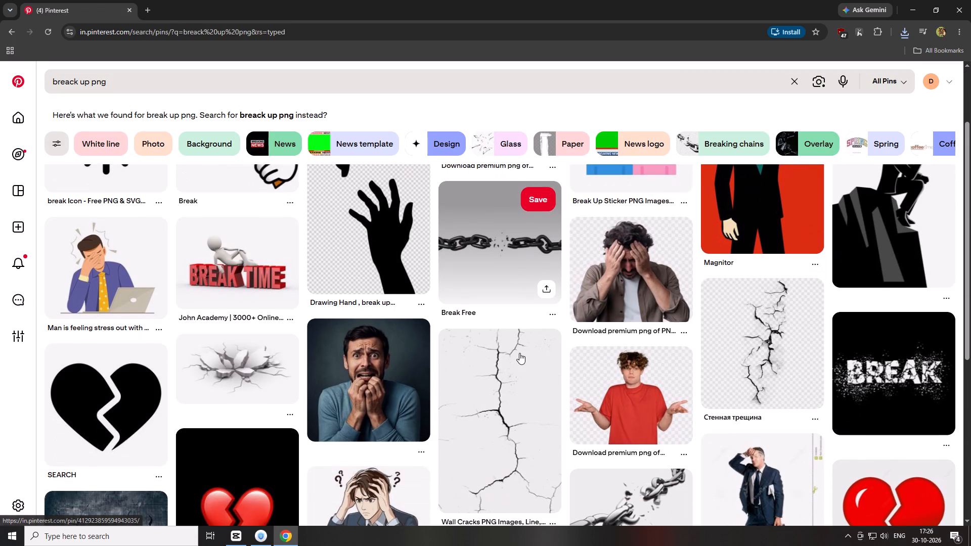
scroll(519, 353, "down", 5)
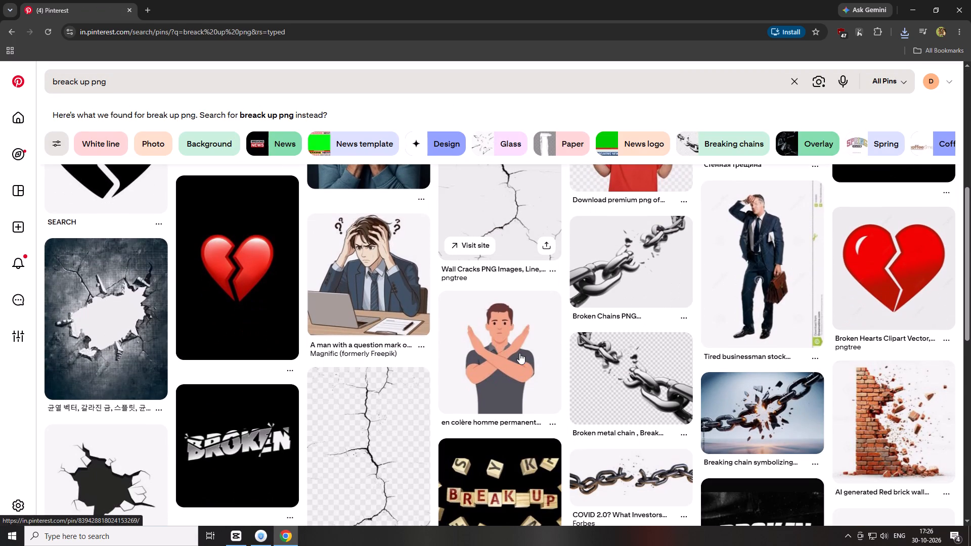
scroll(403, 241, "down", 6)
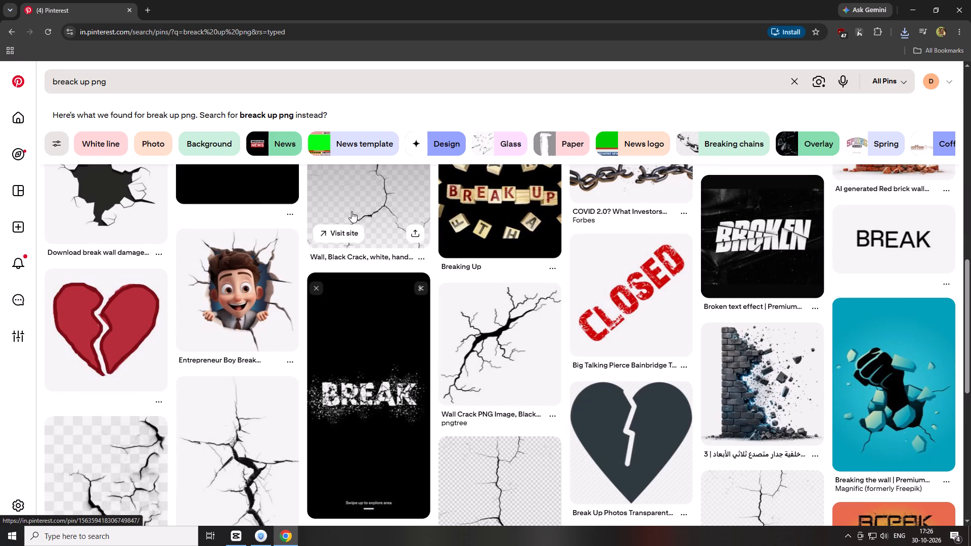
scroll(492, 267, "down", 3)
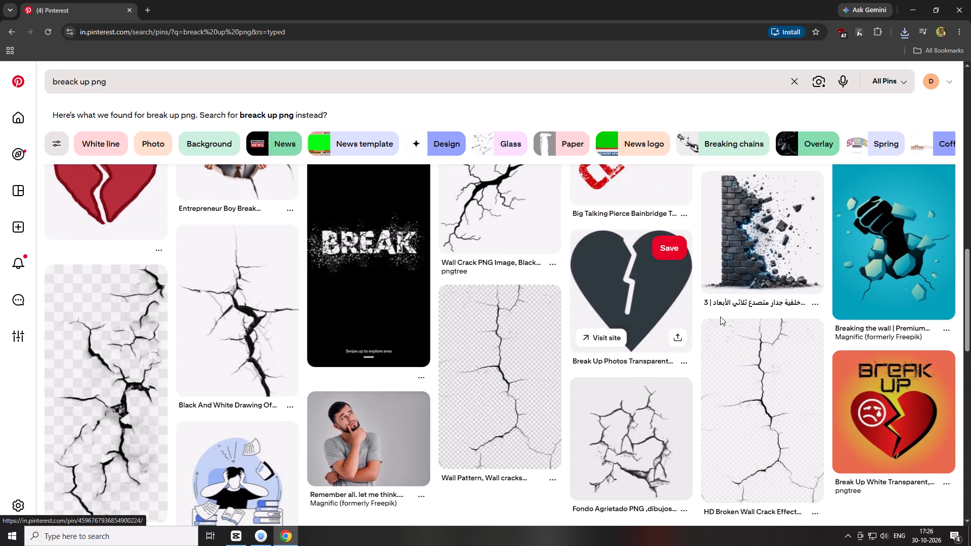
scroll(719, 322, "down", 4)
scroll(719, 323, "up", 1)
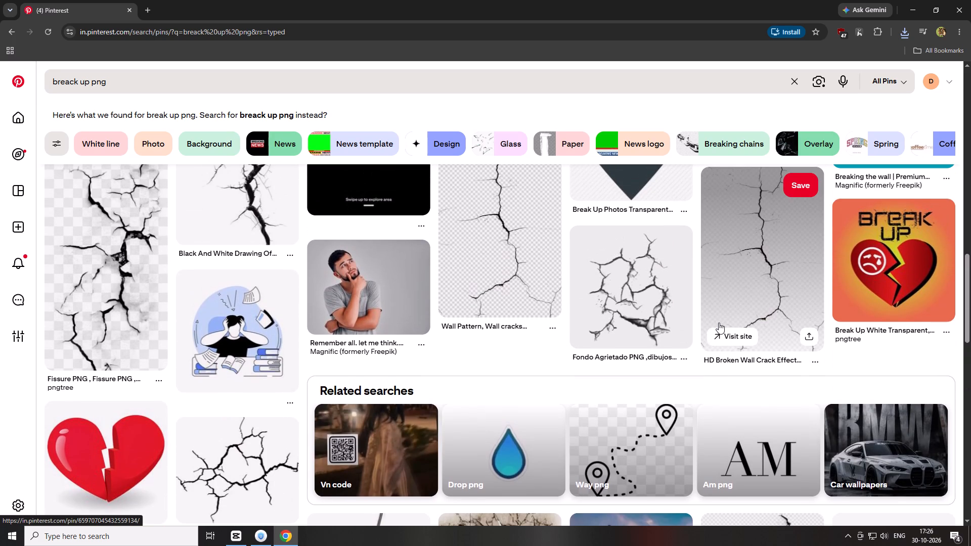
scroll(719, 323, "down", 1)
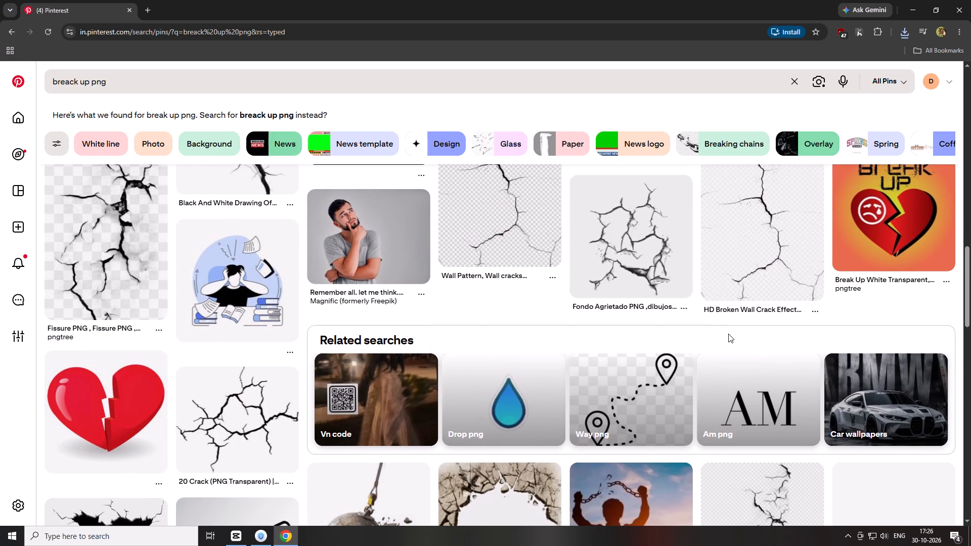
scroll(728, 334, "up", 19)
scroll(703, 312, "up", 7)
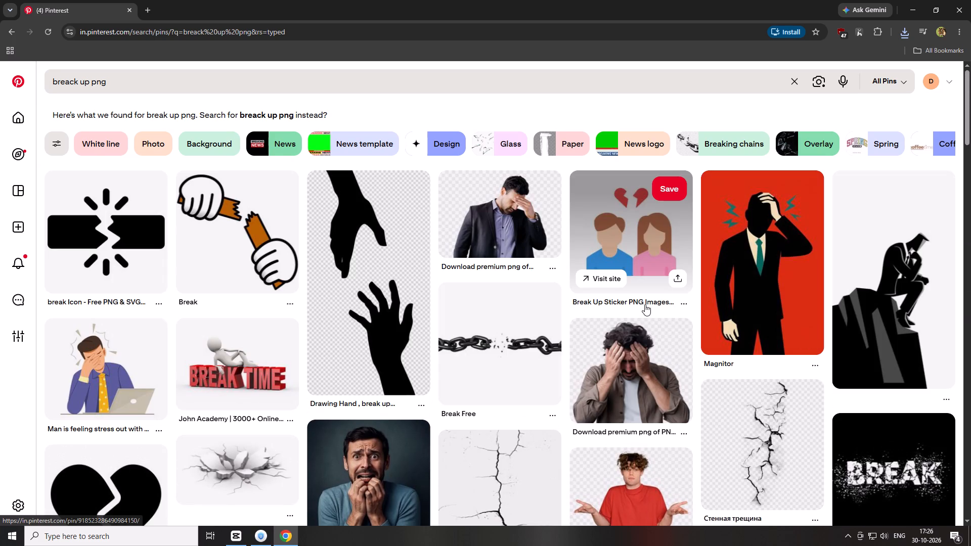
scroll(749, 336, "down", 2)
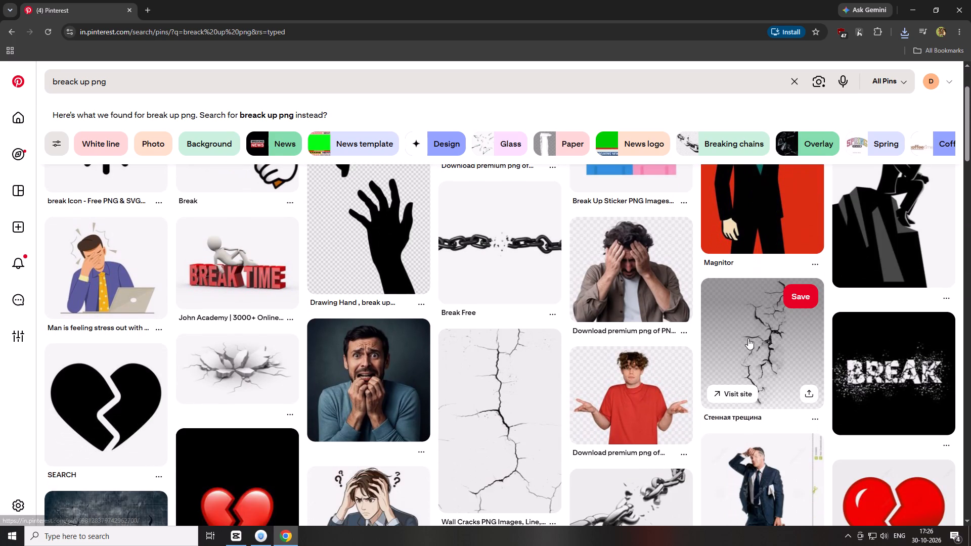
scroll(748, 338, "up", 2)
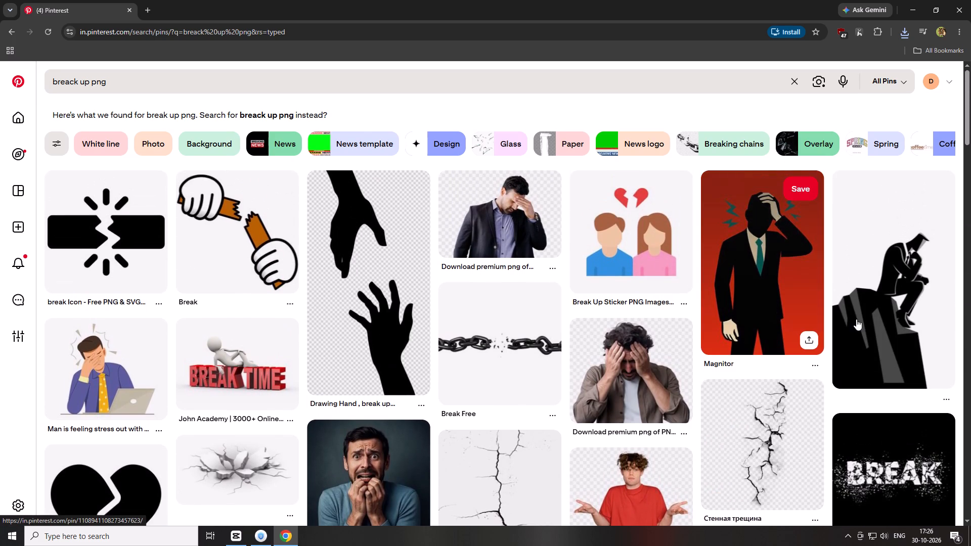
scroll(856, 319, "down", 4)
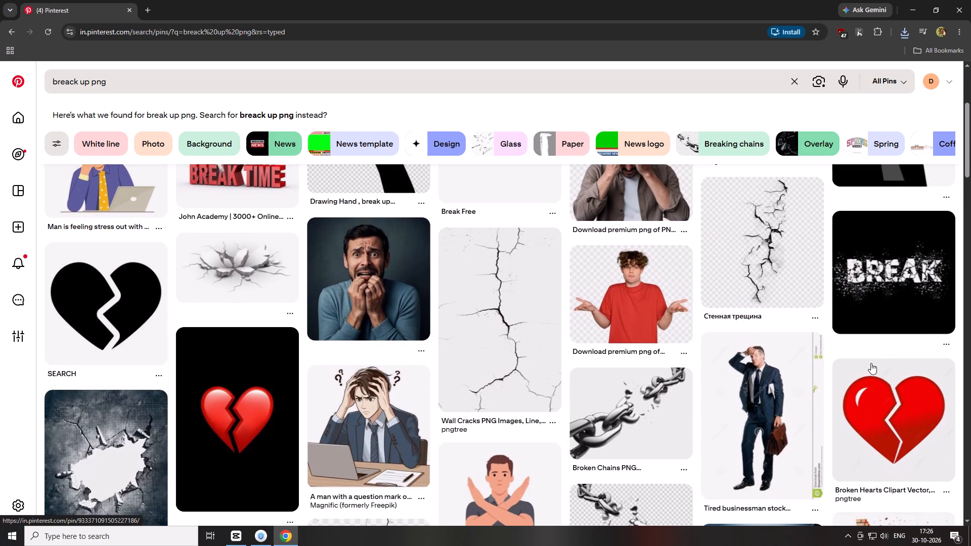
scroll(872, 363, "down", 10)
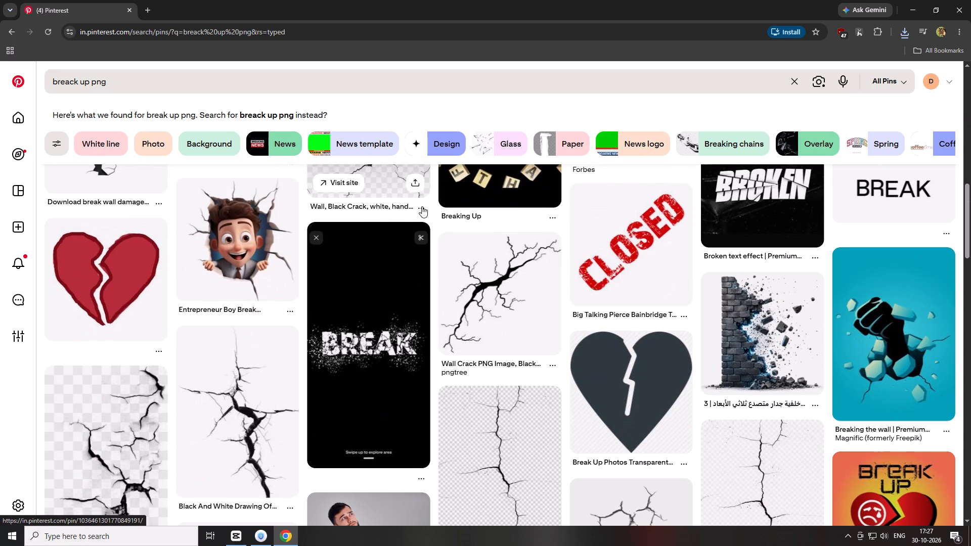
scroll(459, 309, "down", 2)
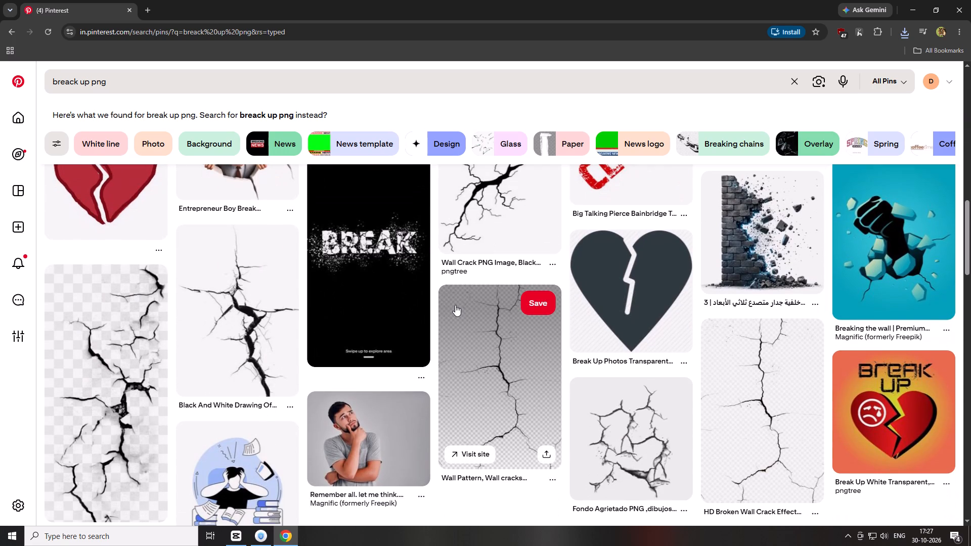
scroll(454, 305, "down", 4)
scroll(499, 300, "down", 5)
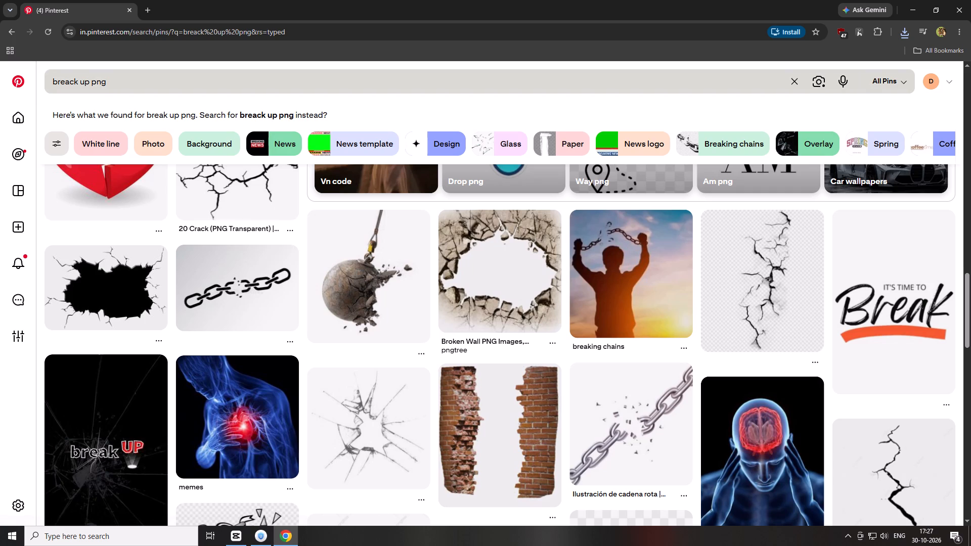
Correct the spelling in the Pinterest search and search for break up png.
left_click_drag(79, 80, 65, 83)
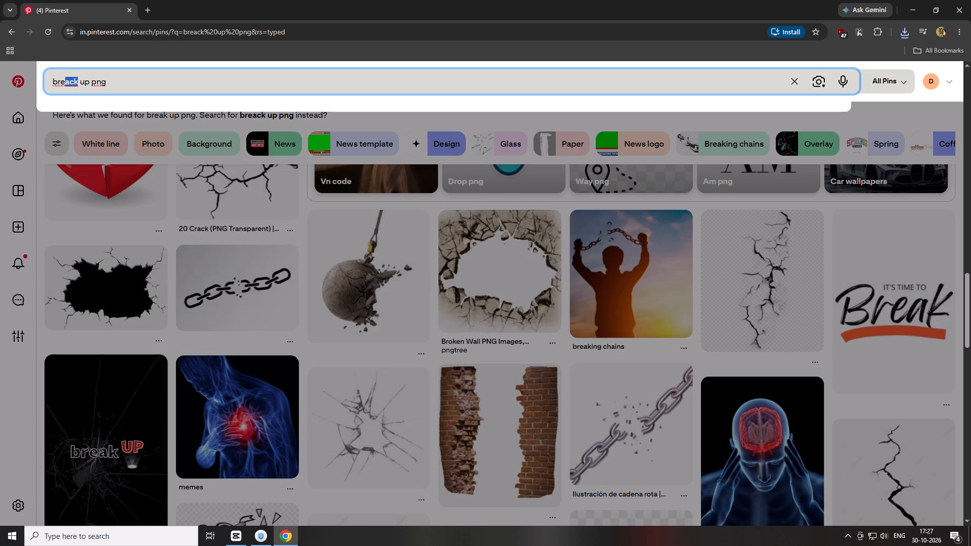
left_click_drag(65, 83, 70, 85)
left_click_drag(70, 85, 70, 85)
key("k")
key("Return")
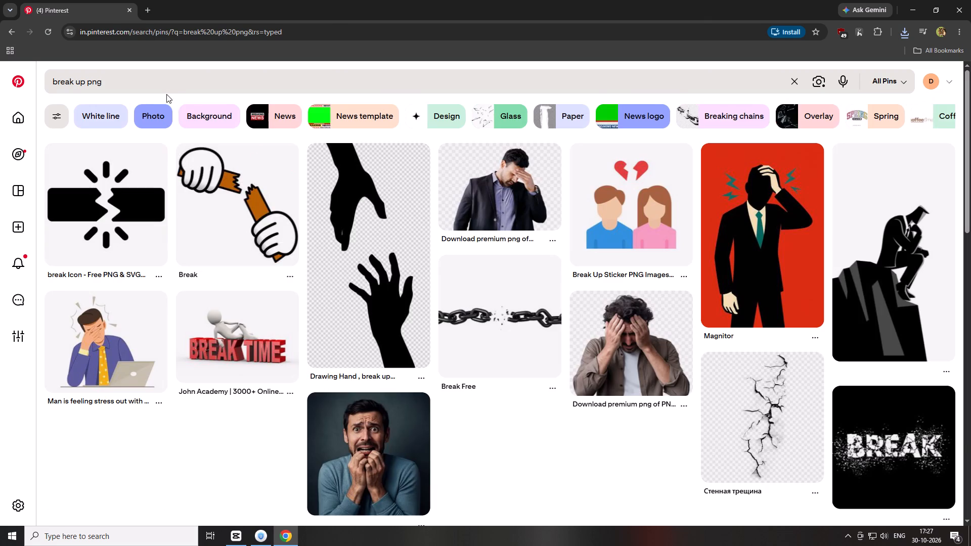
Refine the Pinterest search and search for break up with partner png.
scroll(274, 246, "down", 8)
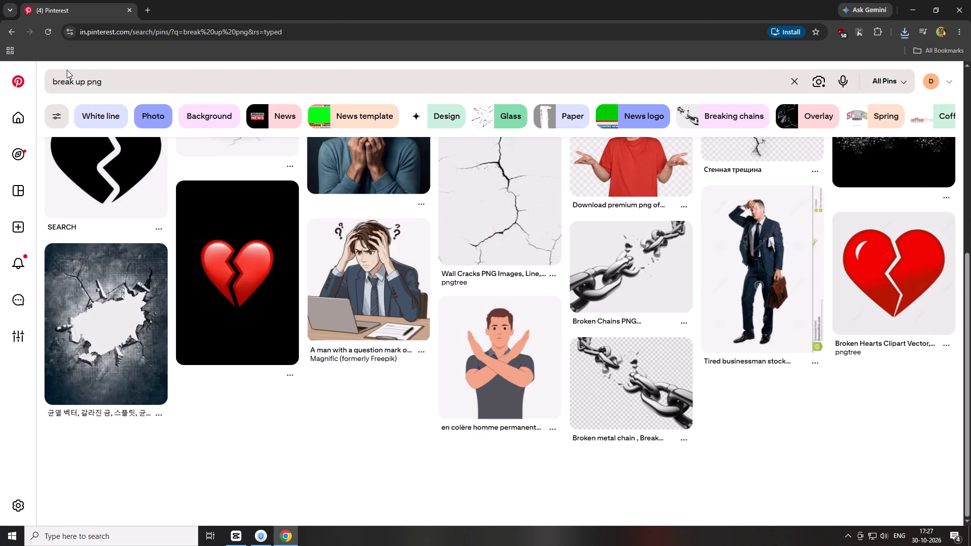
left_click(87, 79)
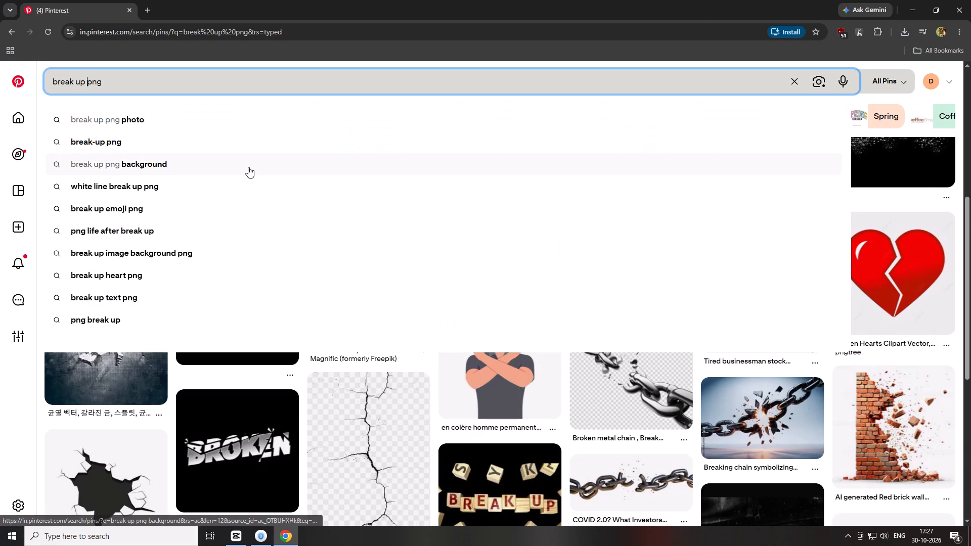
type("with partner")
key("space")
key("Return")
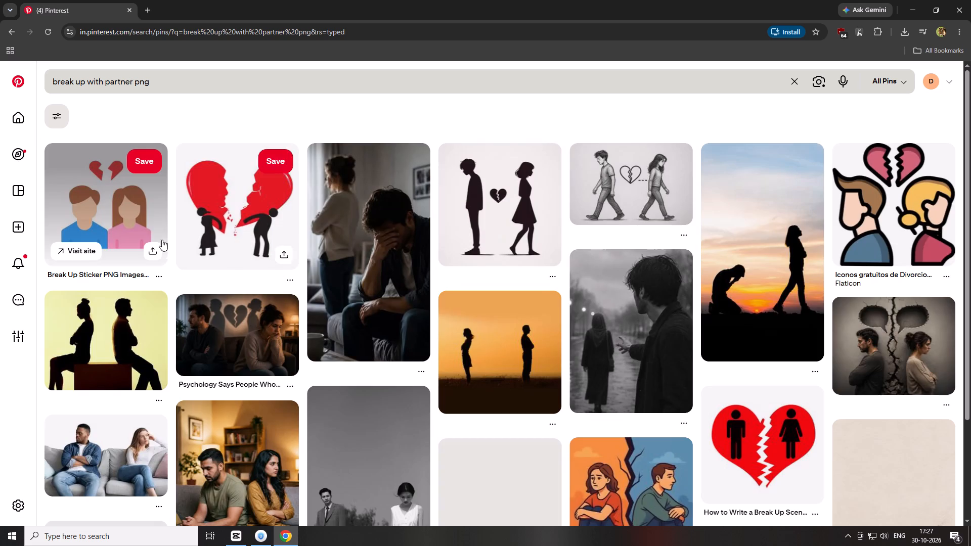
Download the Break Up Sticker PNG image of the couple under a broken heart.
left_click(160, 276)
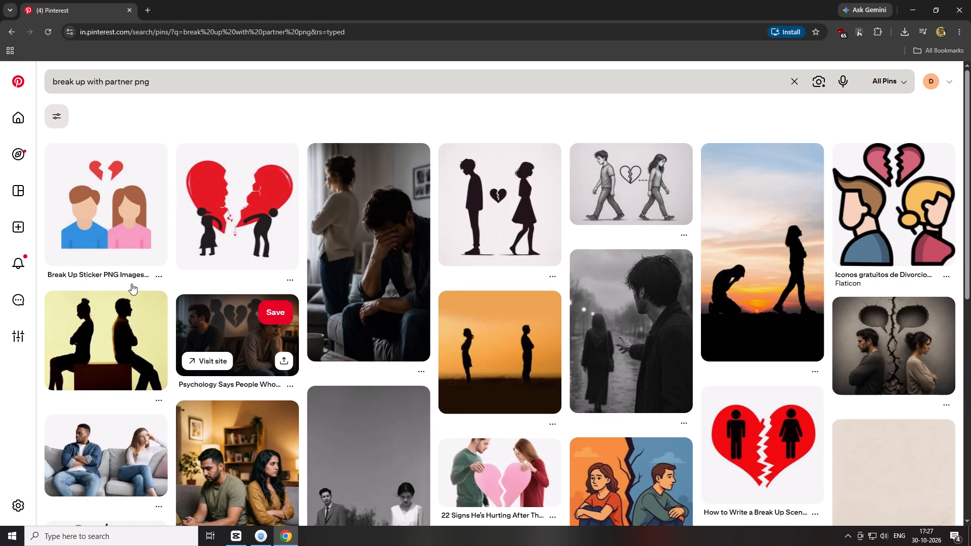
left_click(146, 338)
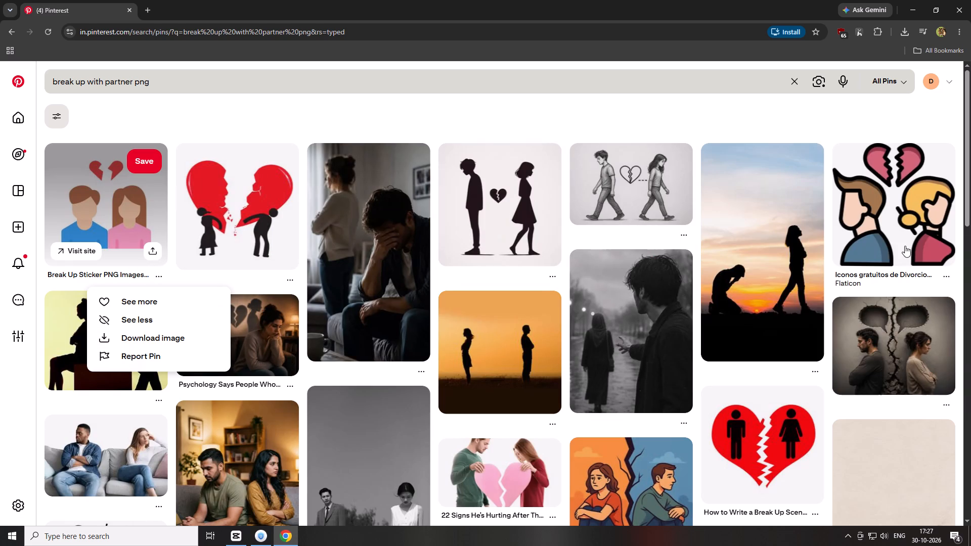
Switch to CapCut and import the downloaded break-up sticker and worried-man images from Downloads into the project media.
key("alt+Tab")
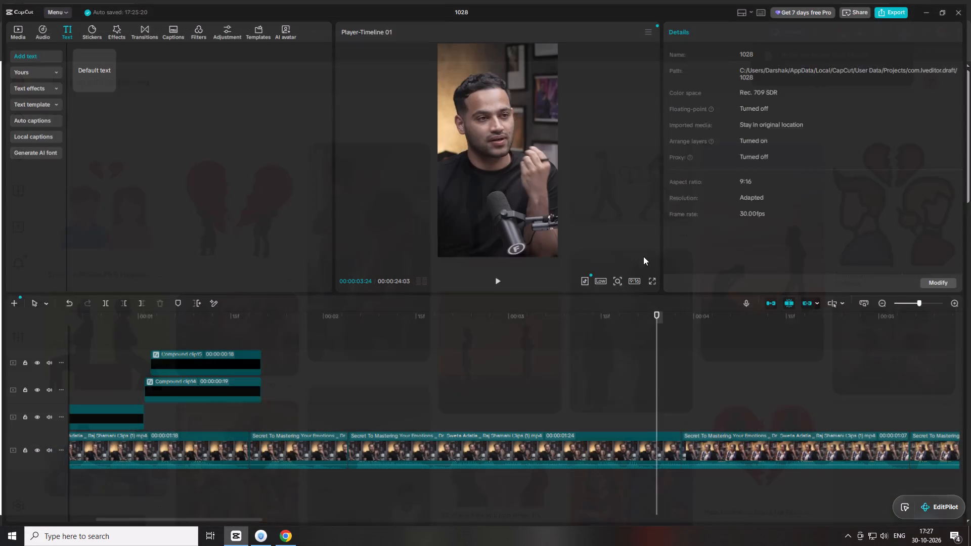
left_click(17, 34)
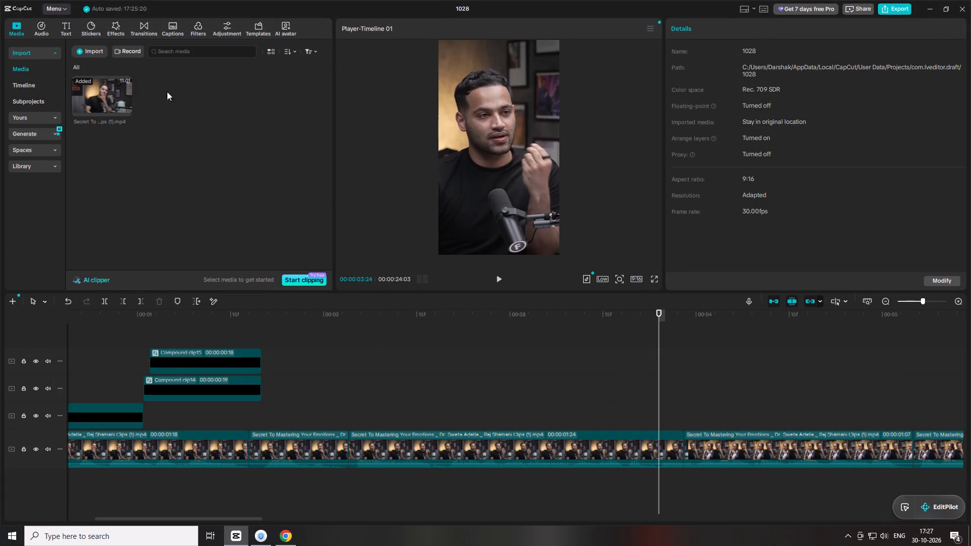
left_click(88, 48)
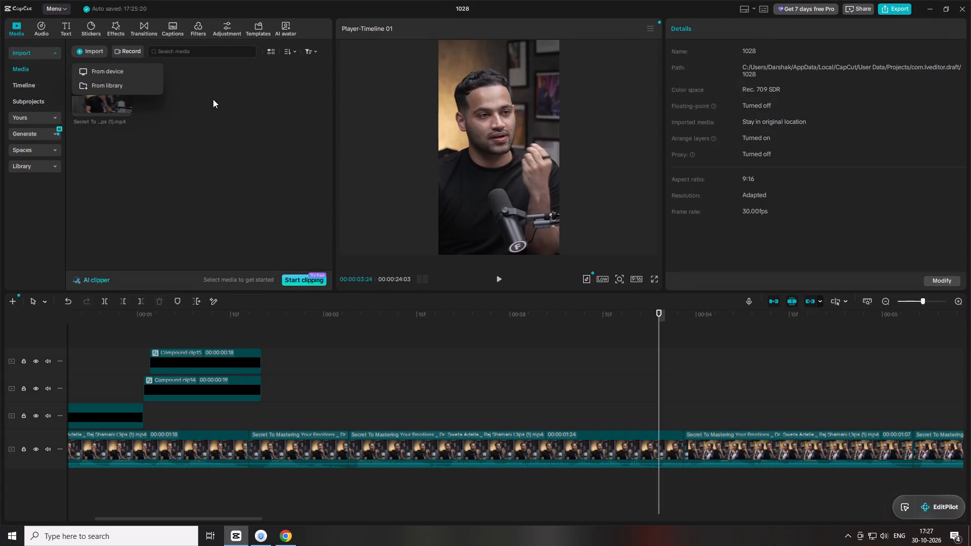
left_click(118, 71)
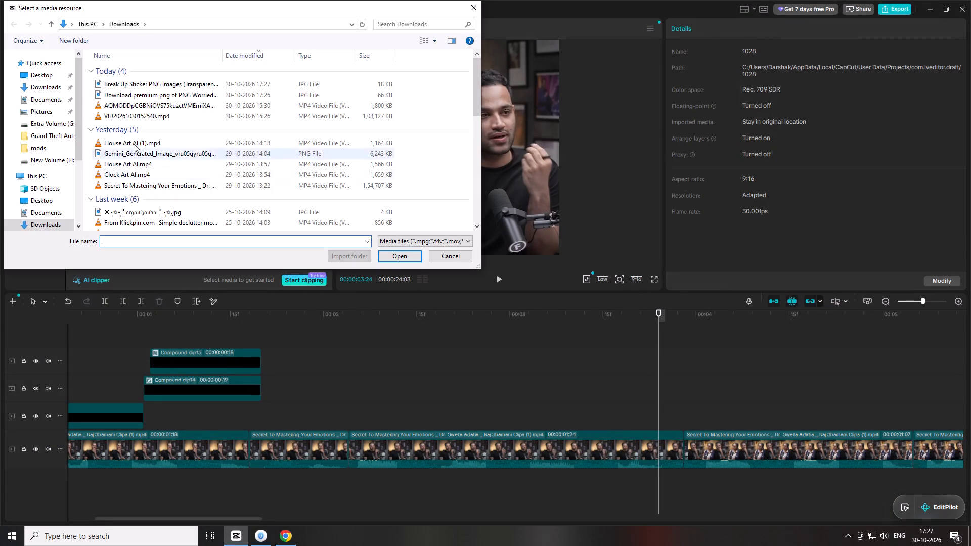
left_click(128, 98, "ctrl")
left_click(135, 83, "ctrl")
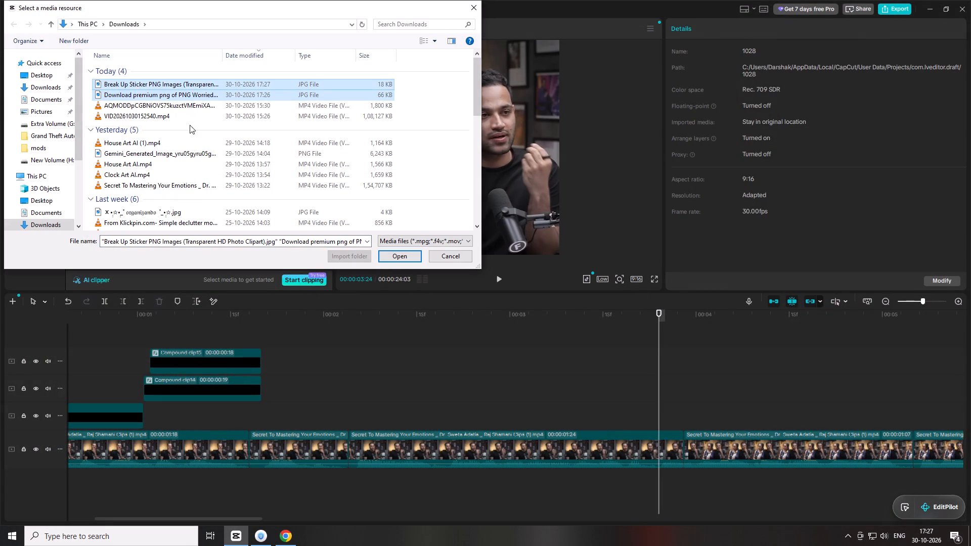
left_click(399, 254)
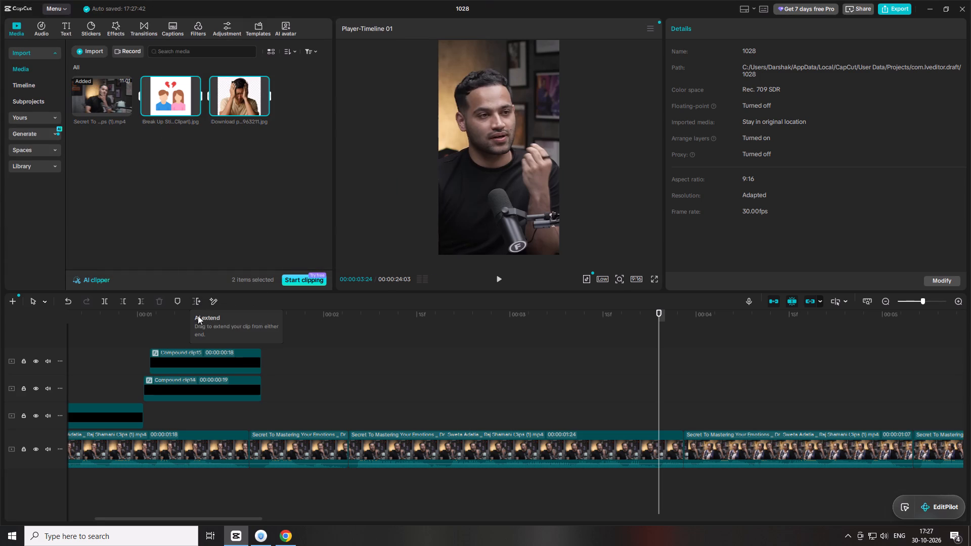
Place the worried-man image on a new track above the captions, starting at 00:00:01:20 where the second caption group ends.
left_click(192, 317)
left_click_drag(187, 316, 255, 336)
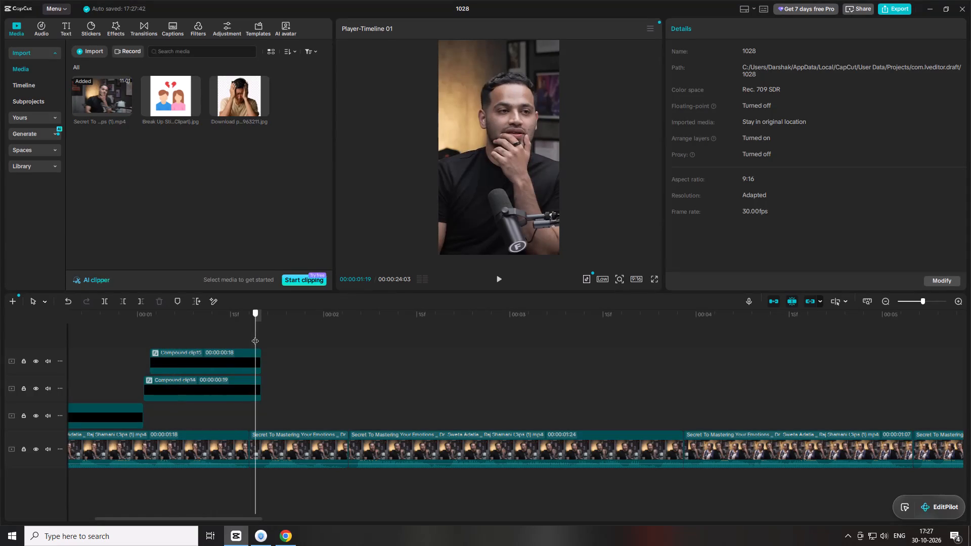
left_click_drag(255, 336, 259, 337)
key("space")
key("space")
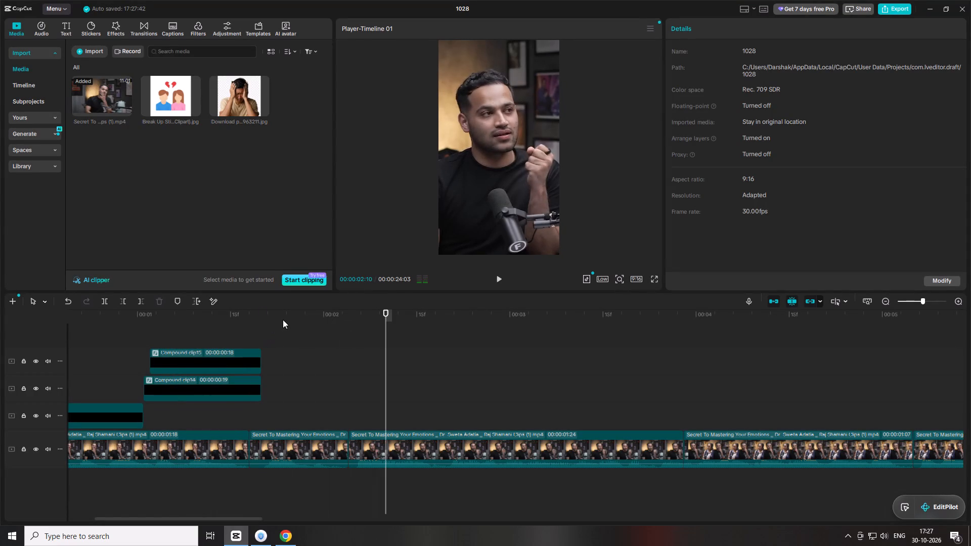
left_click_drag(270, 317, 264, 316)
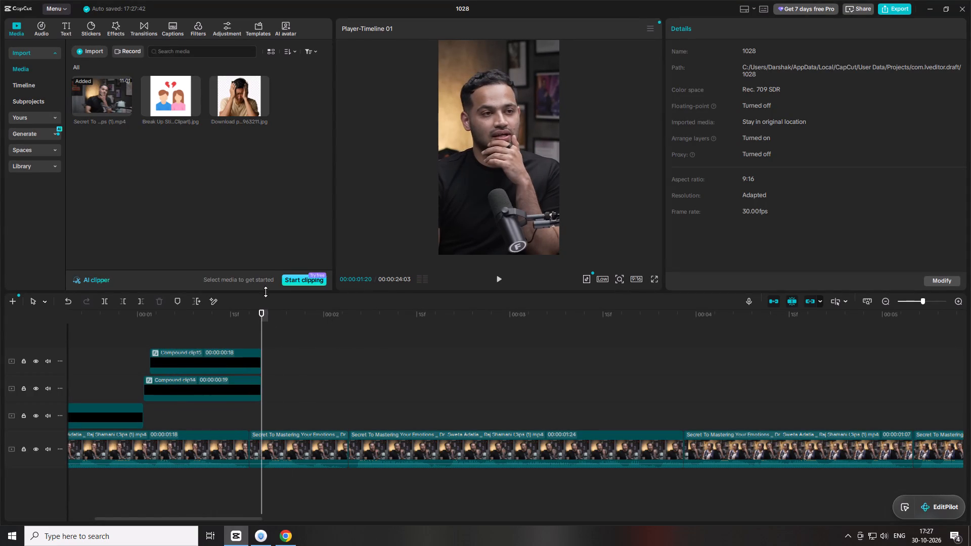
left_click_drag(235, 98, 228, 269)
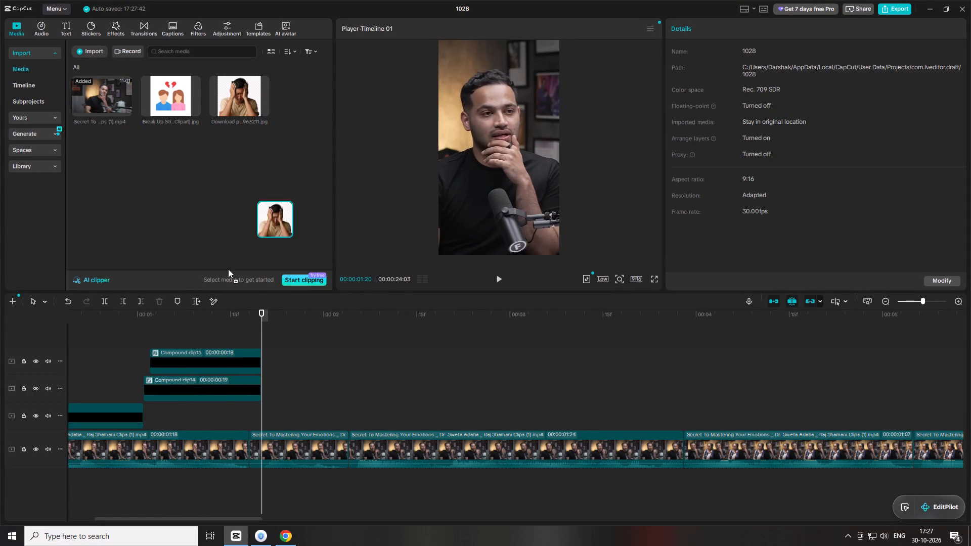
left_click_drag(228, 269, 260, 335)
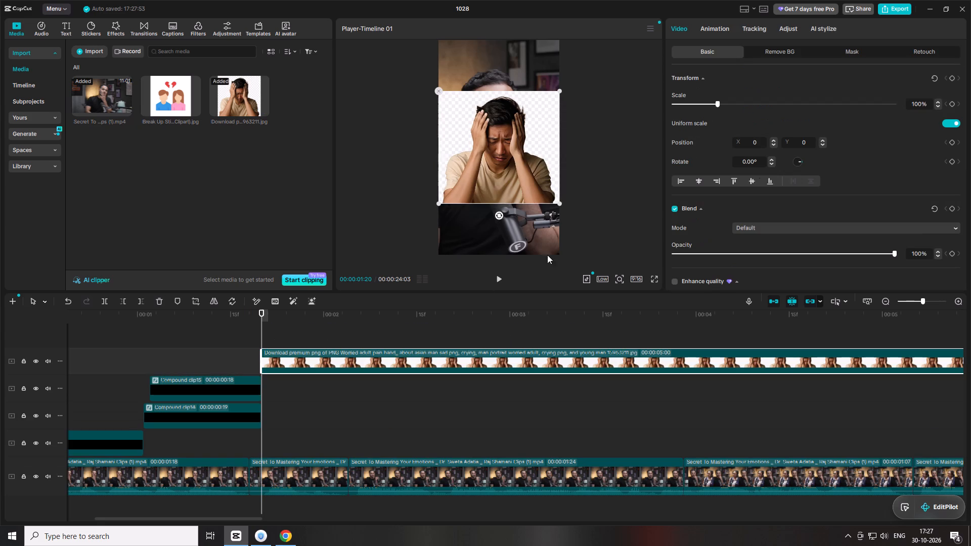
Remove the worried-man image's background with Auto removal.
left_click(758, 47)
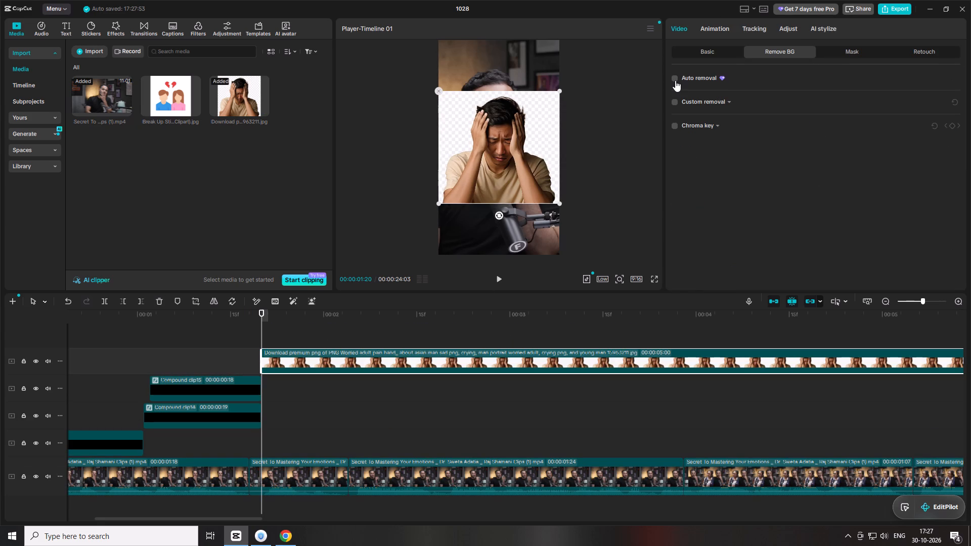
left_click(675, 80)
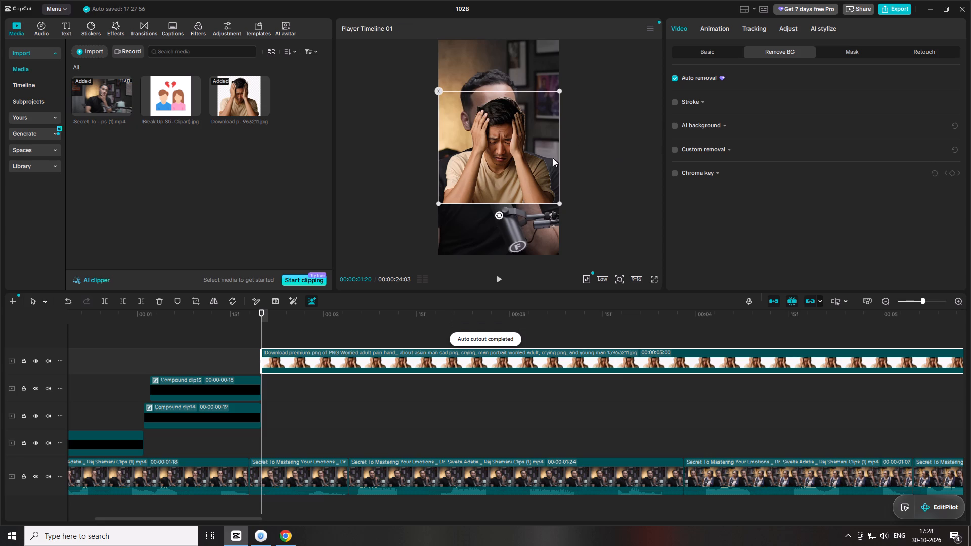
Shrink the worried-man cut-out to about 49% and move it to the video frame's left edge beside the speaker's head.
left_click_drag(499, 168, 478, 100)
left_click_drag(540, 138, 538, 138)
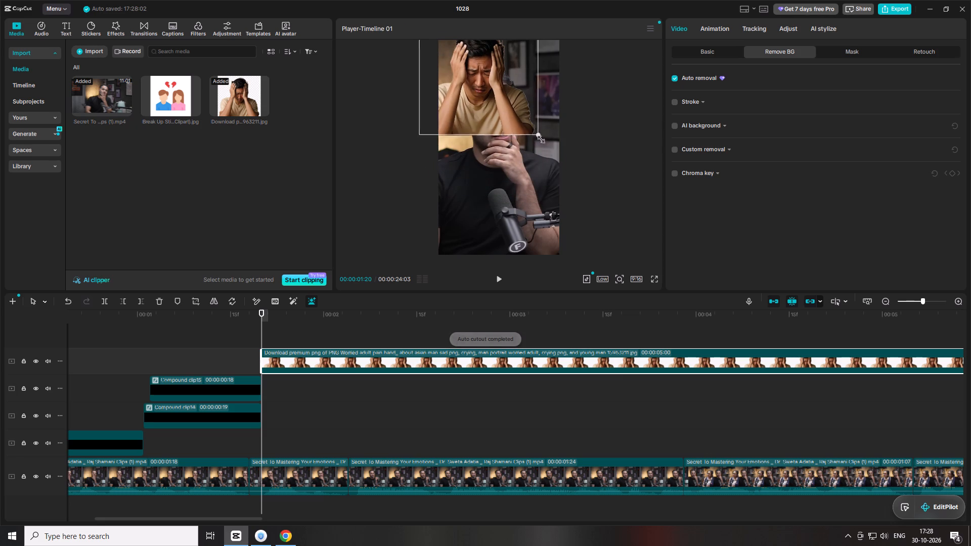
left_click_drag(538, 138, 490, 111)
left_click_drag(477, 93, 466, 147)
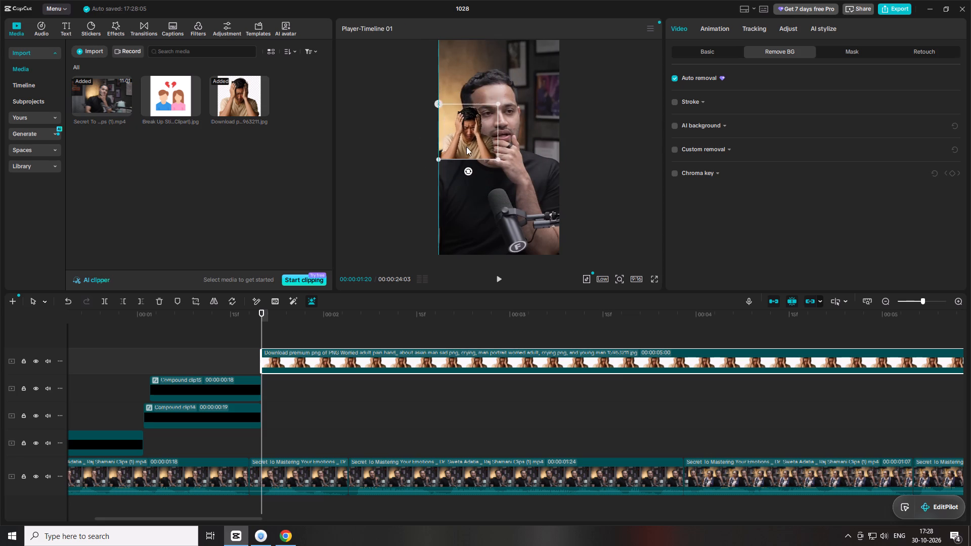
left_click_drag(466, 147, 442, 150)
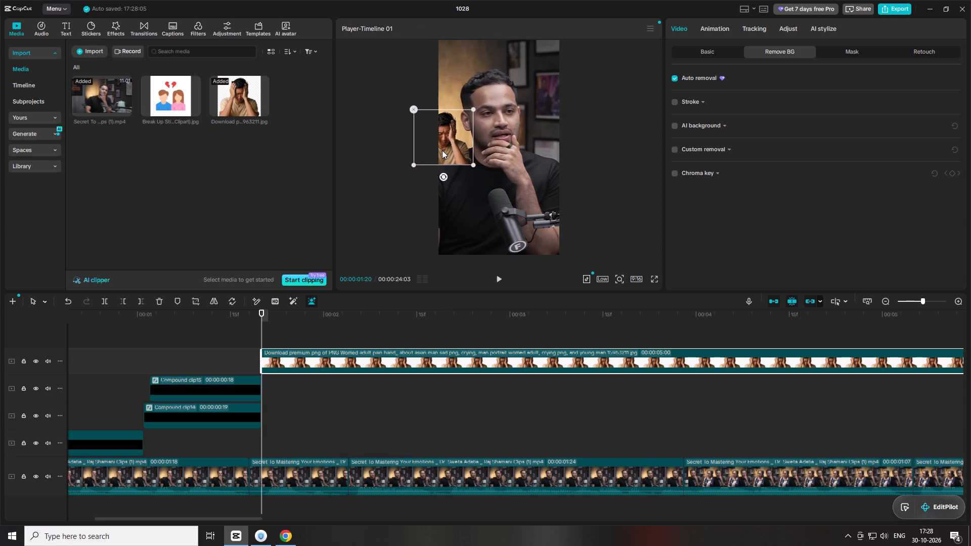
left_click_drag(442, 150, 440, 144)
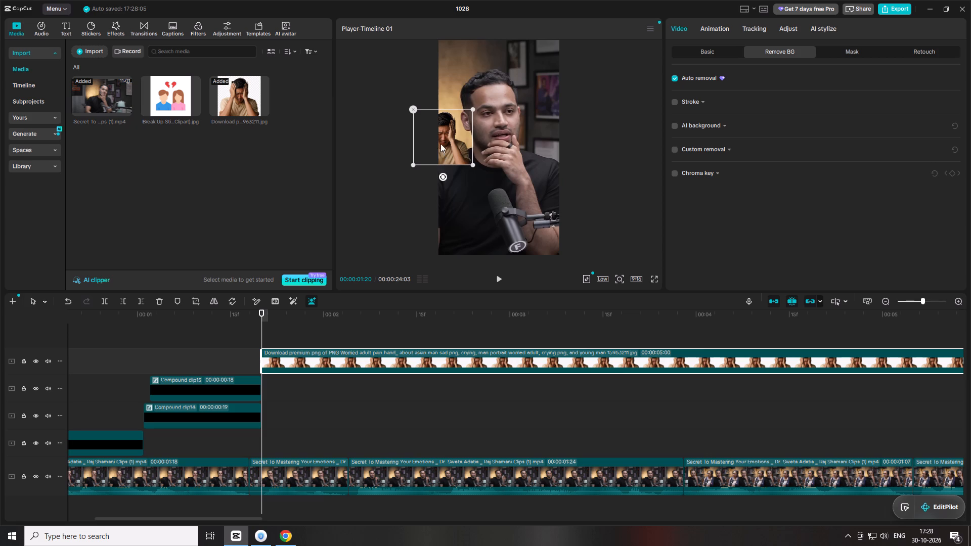
Tilt the worried-man cut-out about 48° clockwise and move it into the video frame's upper-left corner.
left_click_drag(440, 144, 473, 101)
left_click_drag(472, 123, 436, 127)
left_click_drag(476, 99, 445, 73)
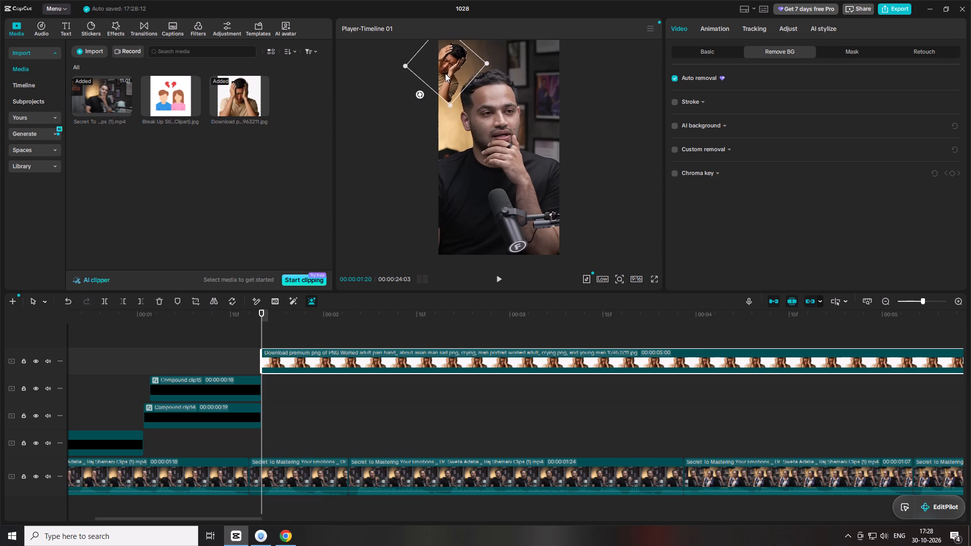
left_click_drag(445, 73, 443, 70)
left_click(415, 88)
left_click_drag(444, 73, 447, 78)
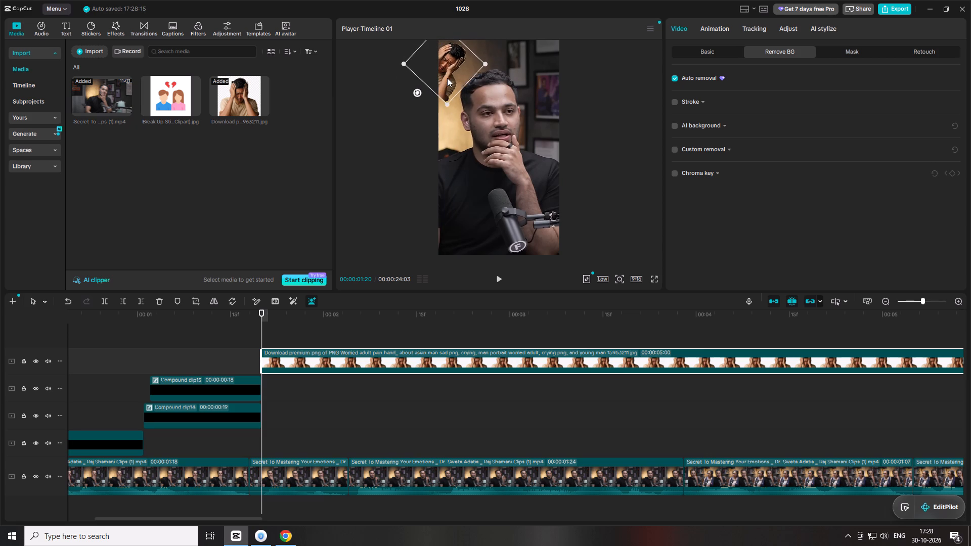
left_click_drag(447, 78, 449, 78)
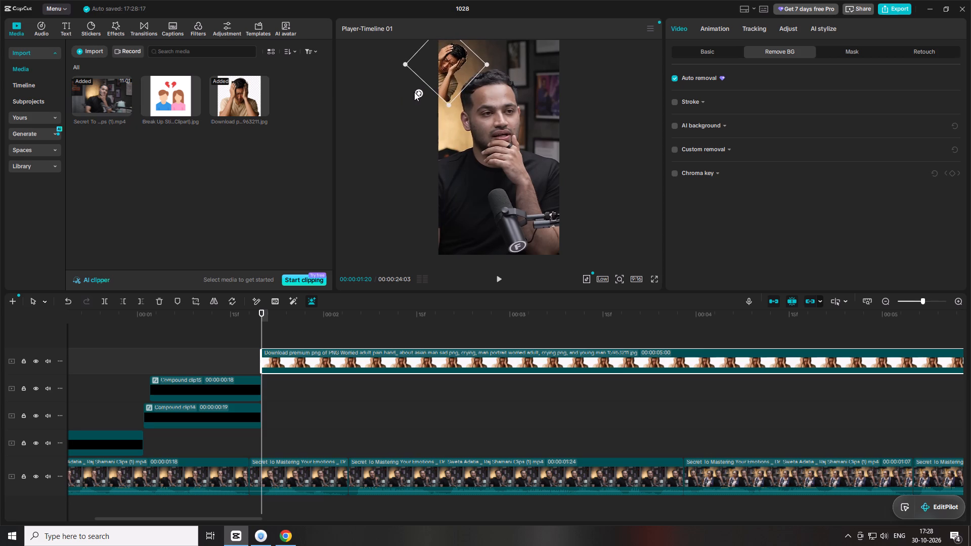
left_click(417, 92)
left_click_drag(454, 87, 435, 89)
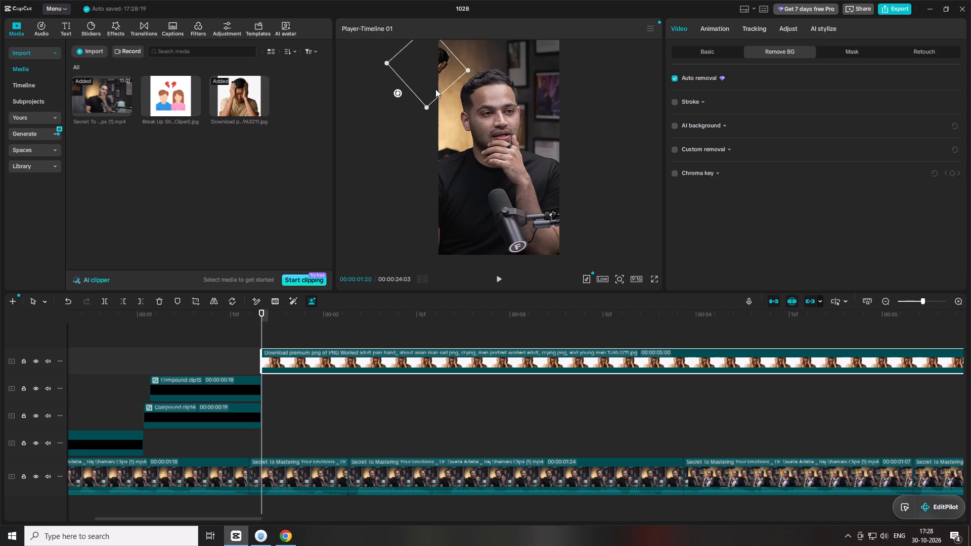
left_click_drag(435, 89, 454, 82)
left_click(454, 82)
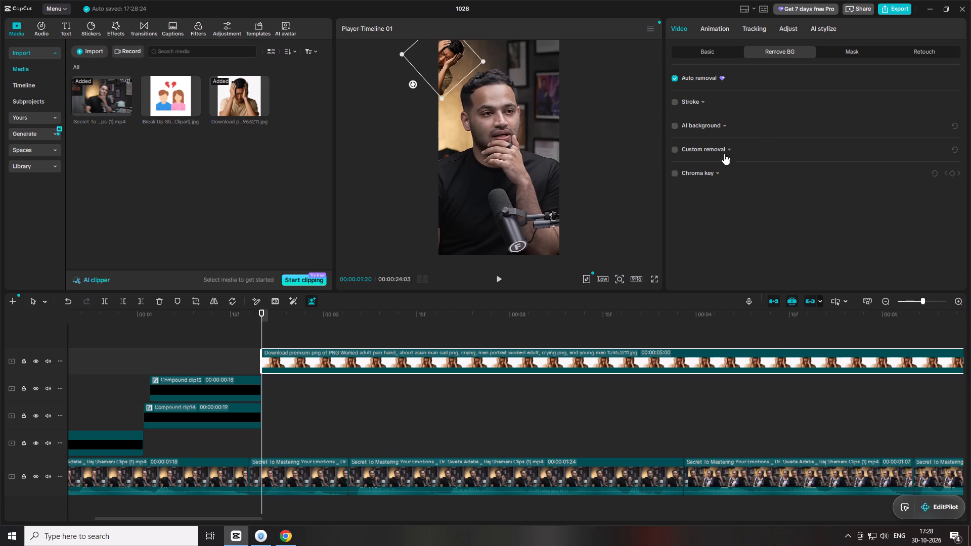
Fine-tune the cut-out to about 61° rotation at position X -863, Y 1495, checking its placement in the full-screen preview.
left_click(713, 51)
left_click_drag(432, 67, 438, 68)
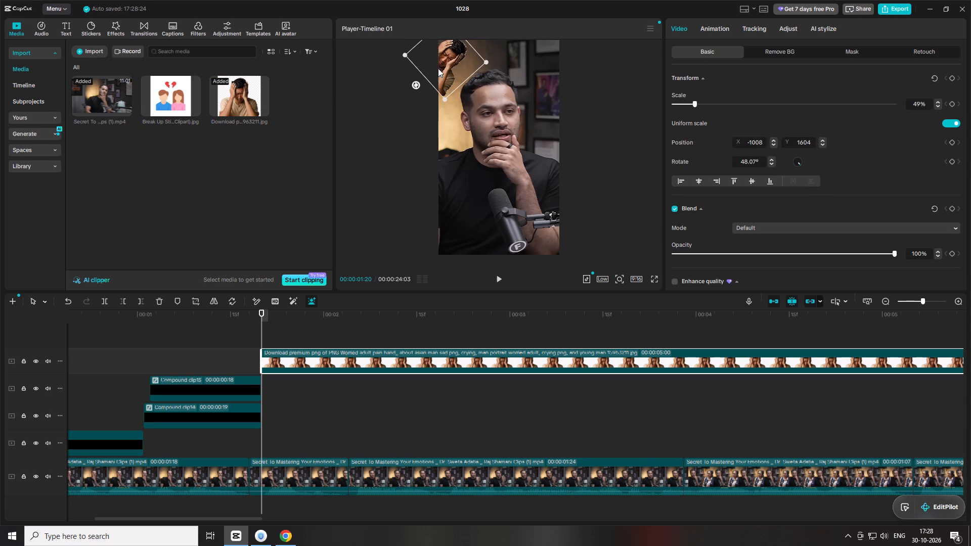
left_click_drag(438, 68, 442, 70)
left_click_drag(424, 87, 422, 87)
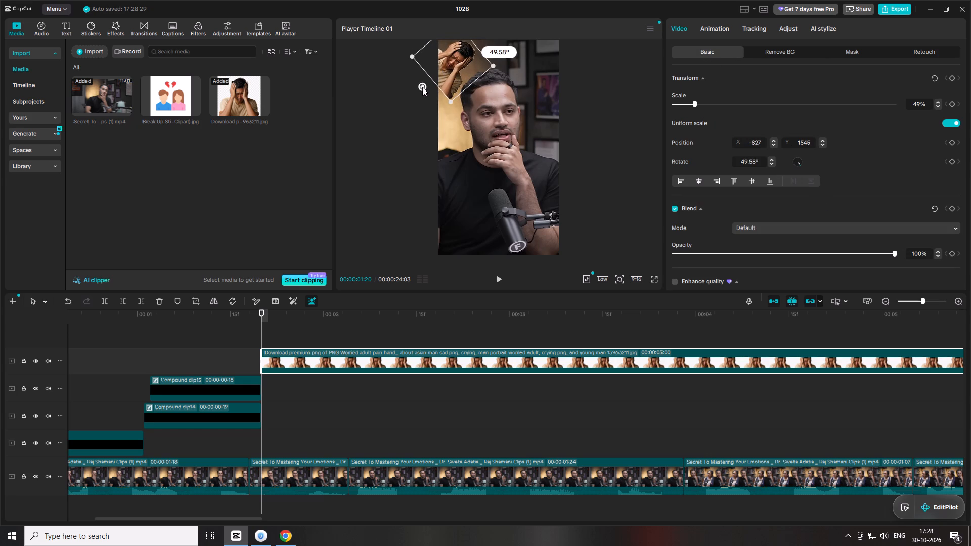
left_click_drag(422, 87, 419, 83)
left_click(652, 277)
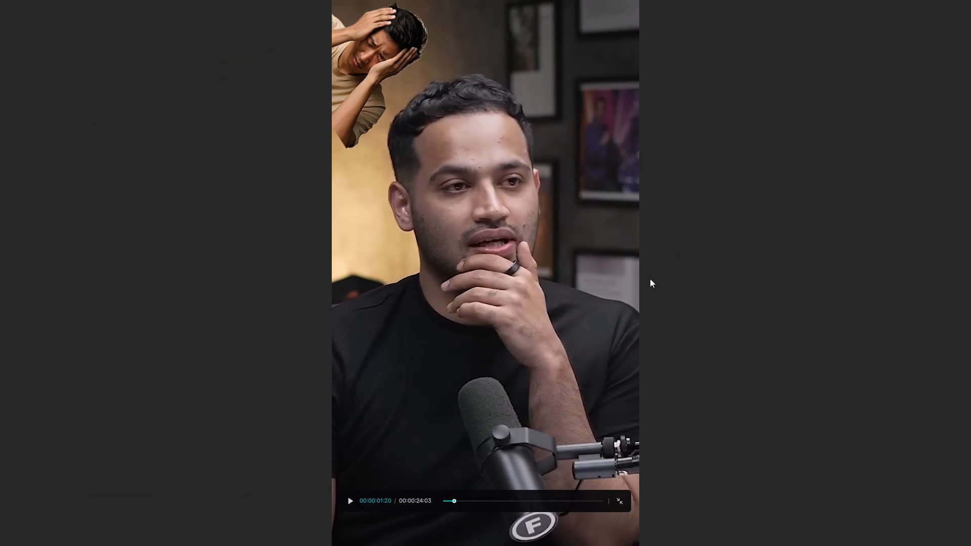
left_click(620, 503)
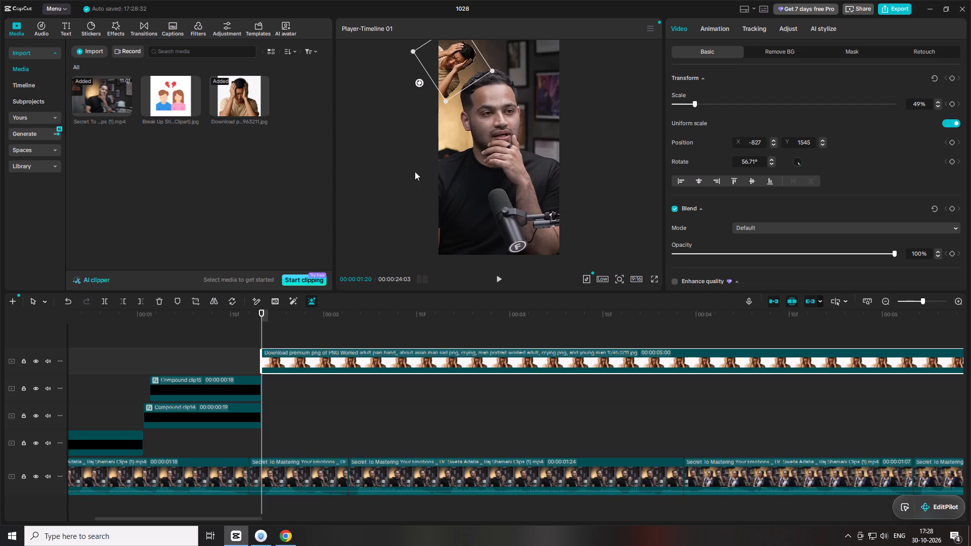
left_click_drag(419, 85, 417, 75)
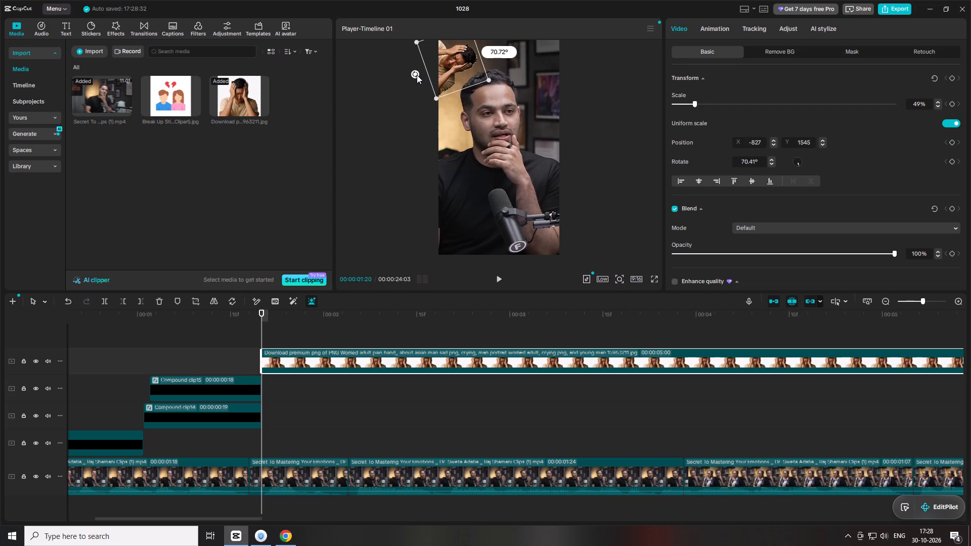
left_click_drag(417, 75, 420, 80)
left_click(454, 88)
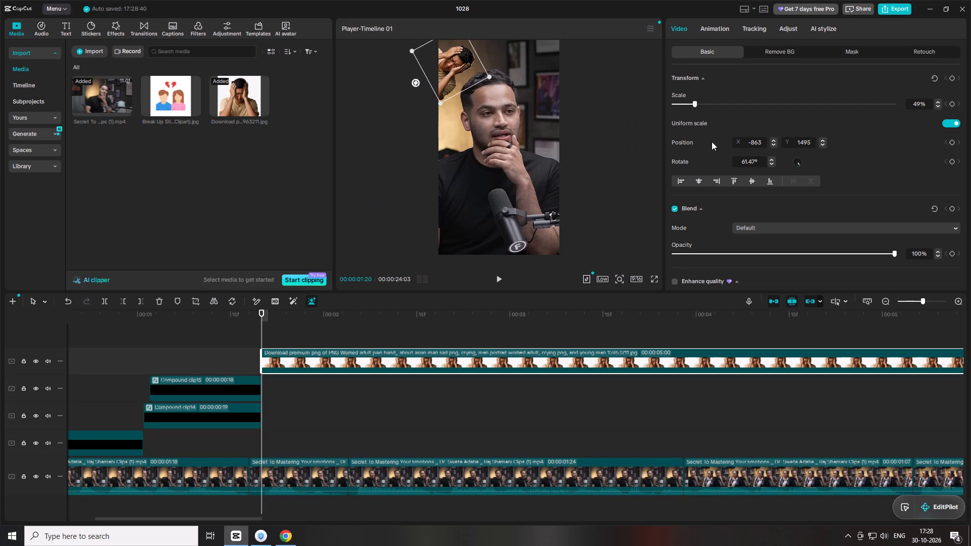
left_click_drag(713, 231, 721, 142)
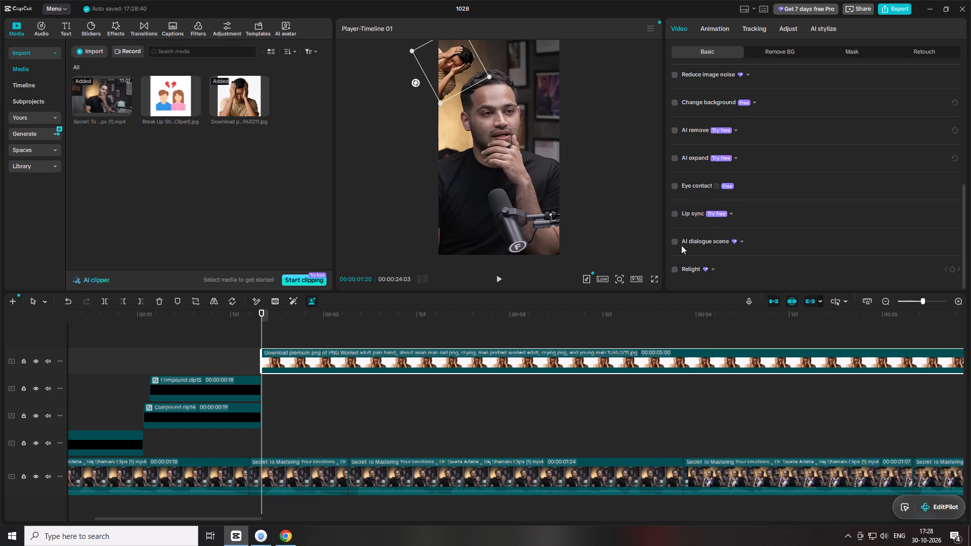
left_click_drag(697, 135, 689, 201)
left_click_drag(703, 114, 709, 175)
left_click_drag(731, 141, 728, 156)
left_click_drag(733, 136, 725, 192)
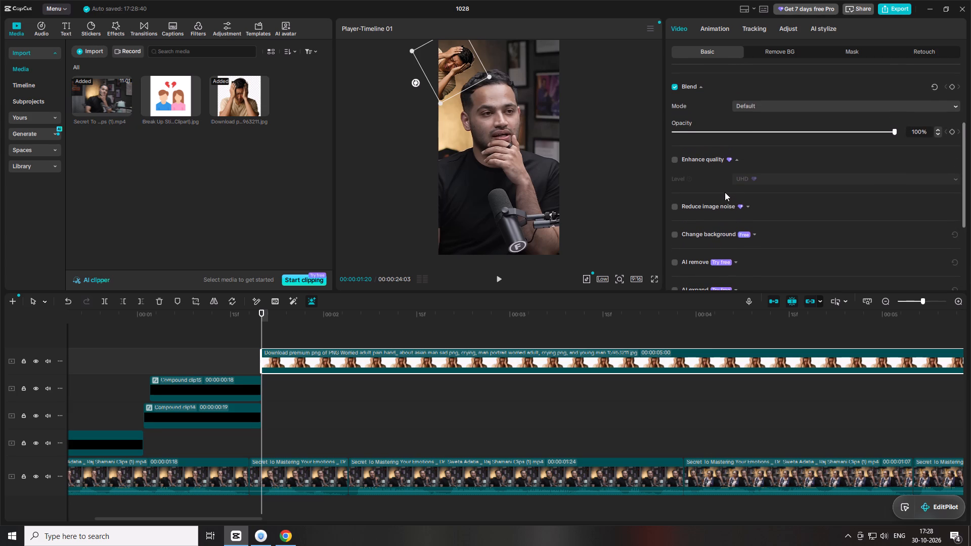
Search the effects library for "shadow" and look over the available video effects.
left_click_drag(725, 192, 724, 192)
left_click(112, 25)
left_click(133, 57)
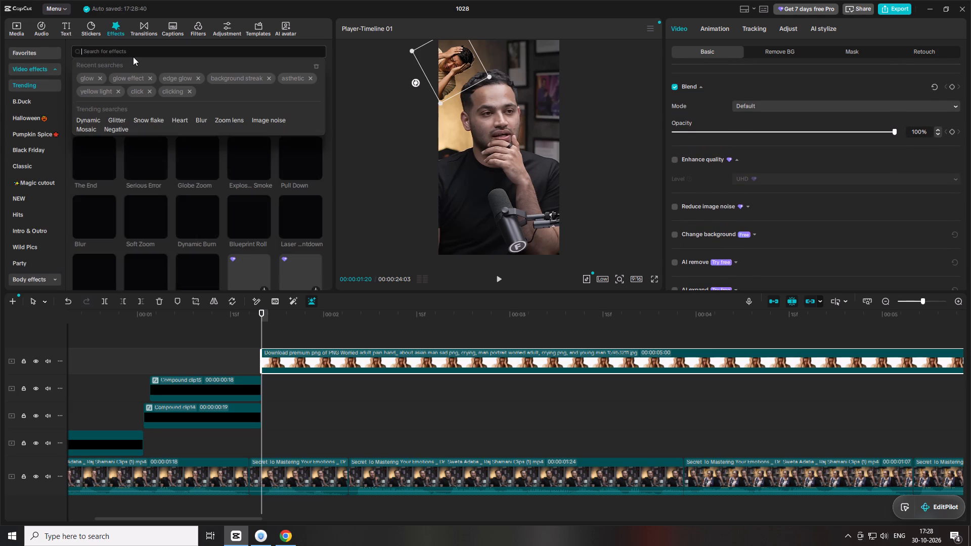
type("shadow")
key("Return")
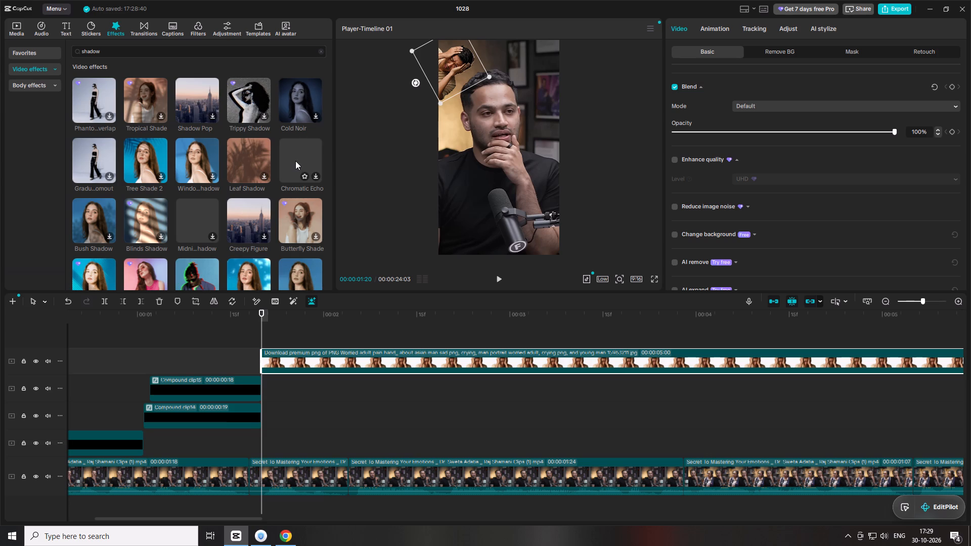
Find the Shadow filter, apply it to the worried-man clip and check the look in the full-screen preview.
left_click(196, 28)
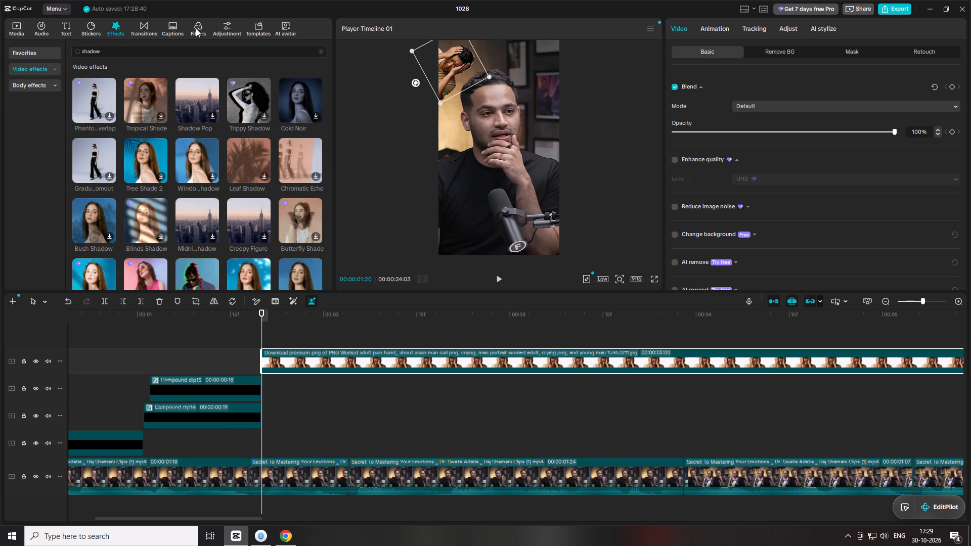
left_click(118, 55)
type("shadow")
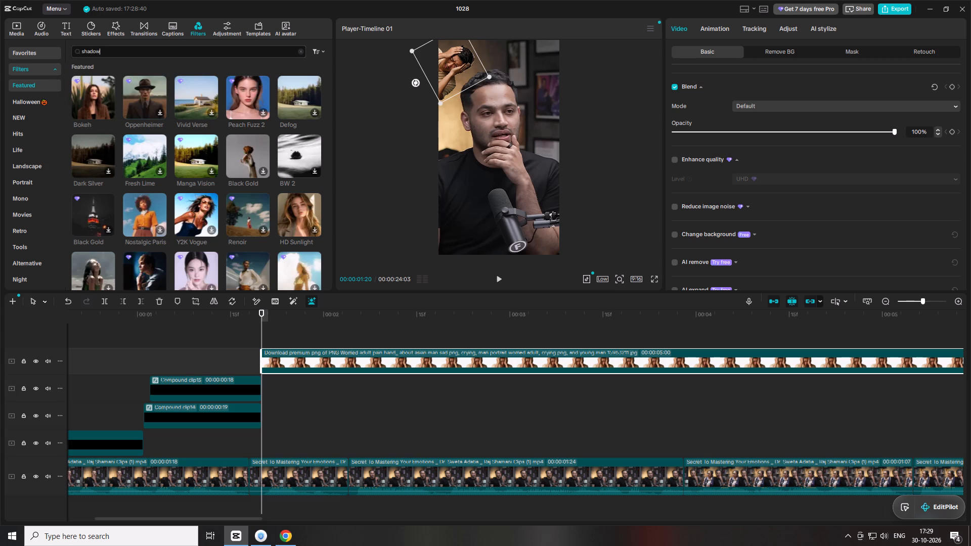
key("Return")
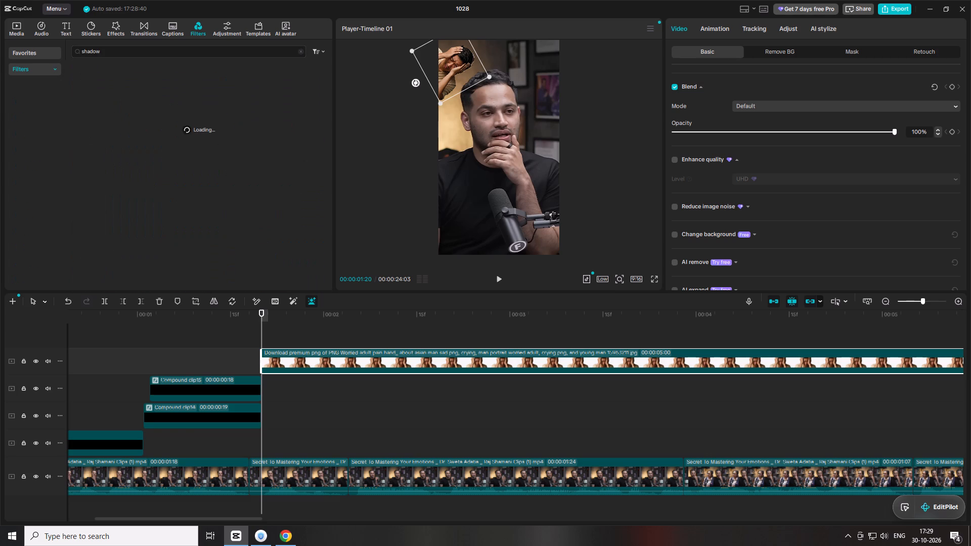
left_click(99, 86)
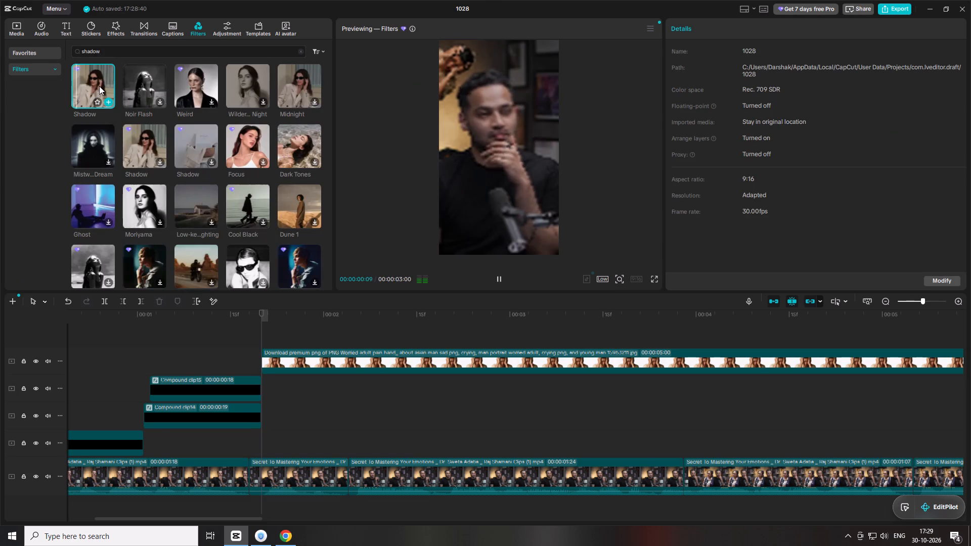
left_click_drag(102, 86, 298, 361)
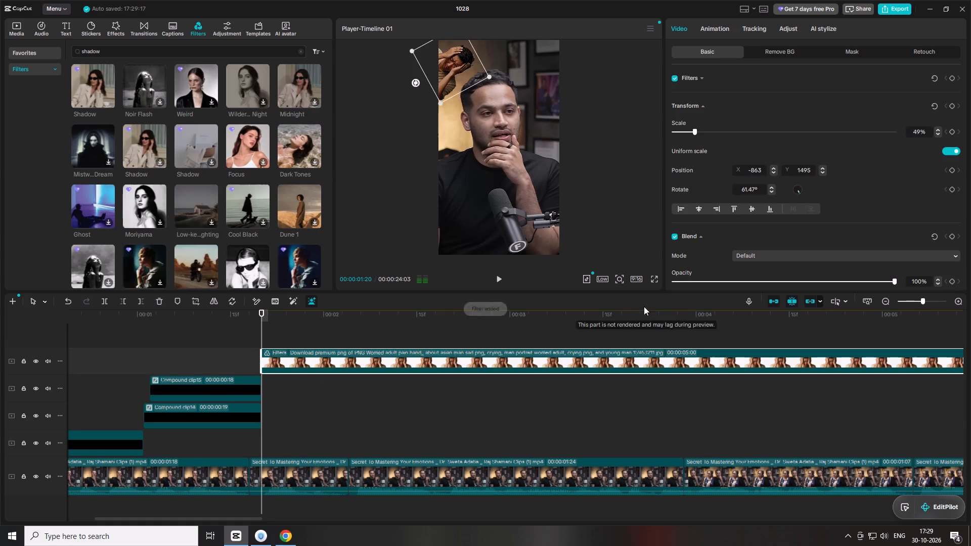
left_click(656, 279)
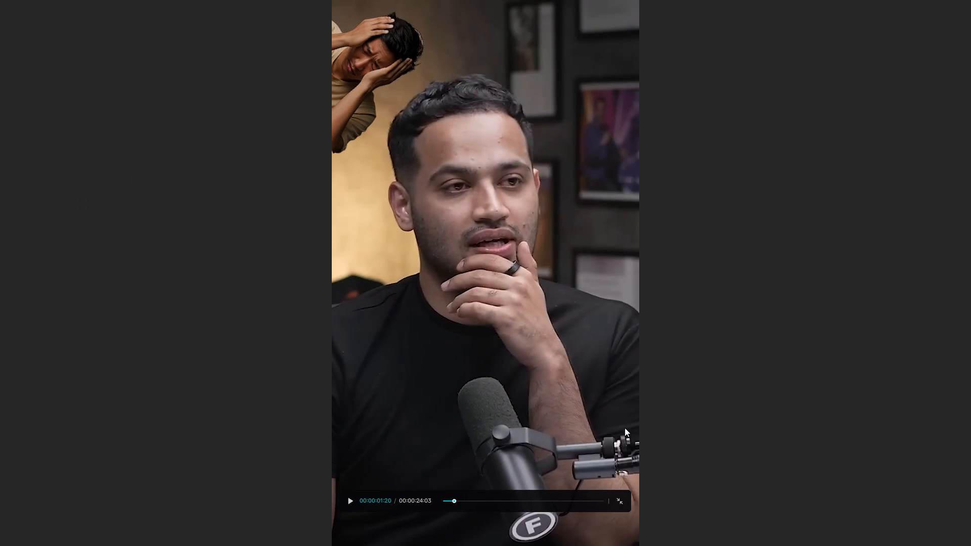
left_click(622, 502)
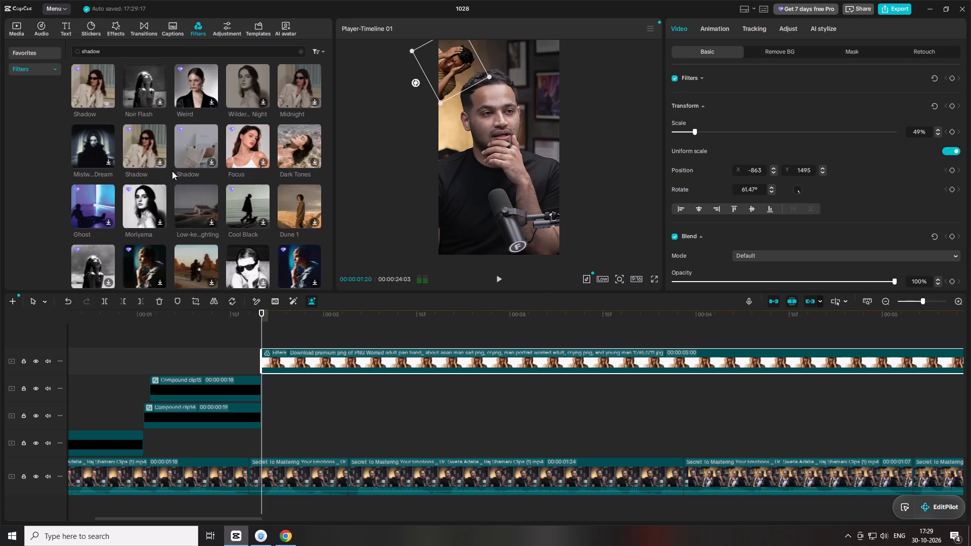
Search for "glow" among the video effects and the body effects.
left_click(112, 24)
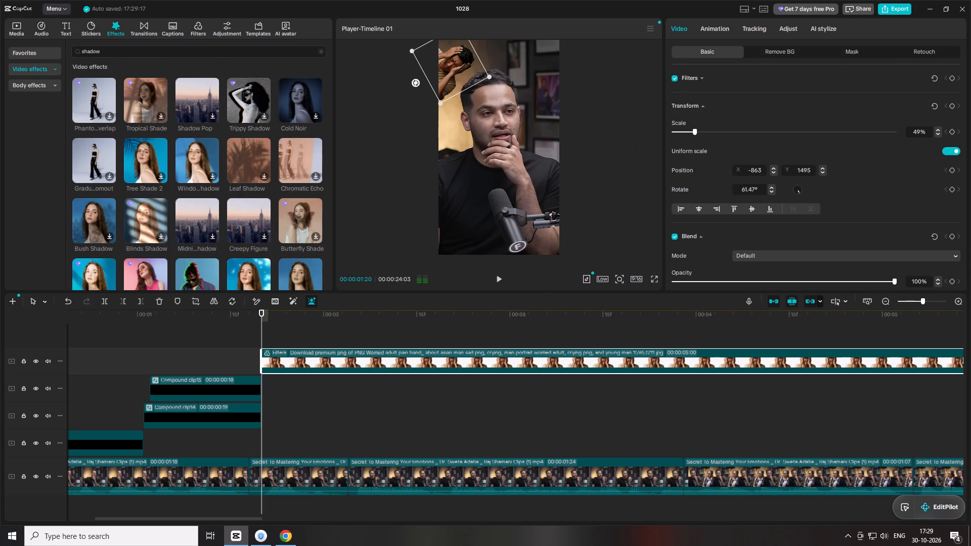
left_click_drag(109, 51, 31, 53)
type("glow")
key("Return")
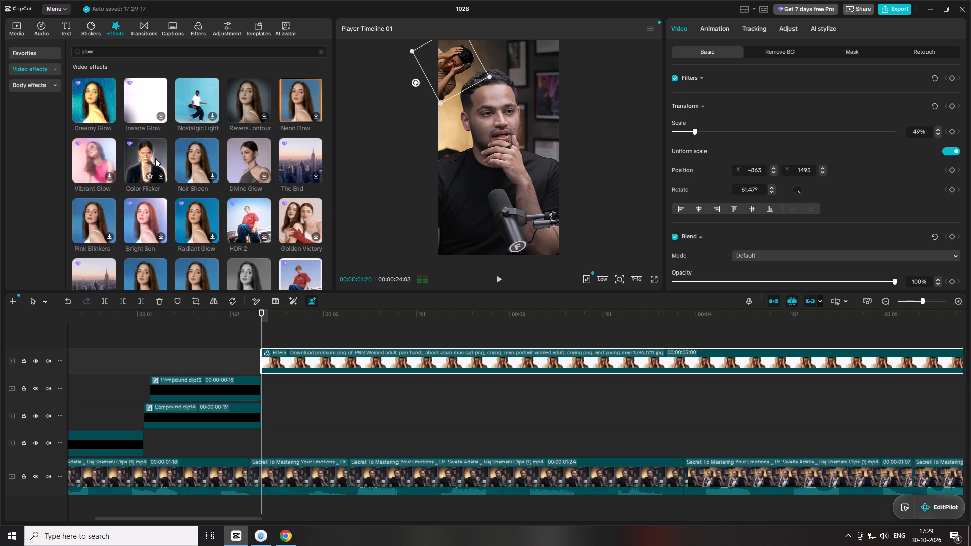
scroll(155, 158, "down", 2)
left_click(36, 82)
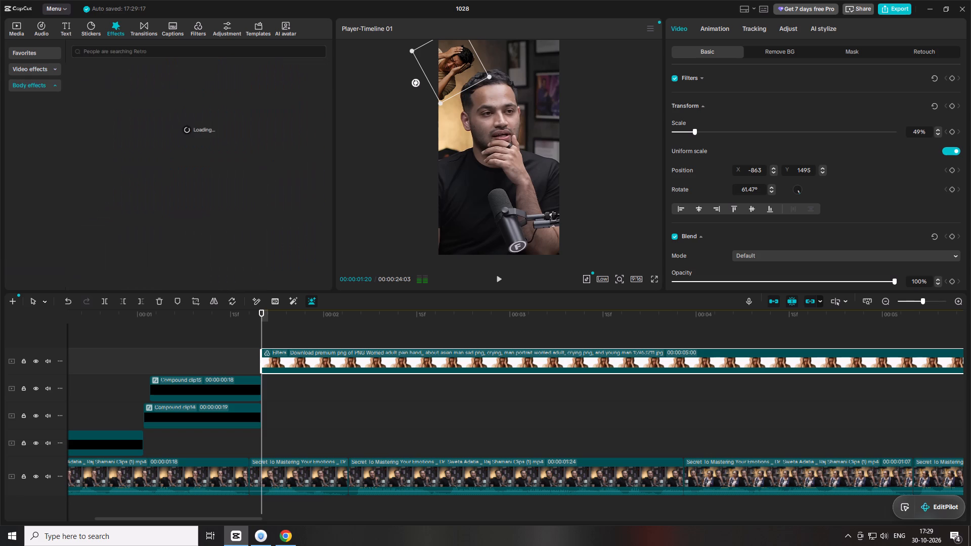
left_click(131, 49)
type("glow")
key("Return")
Apply the favourite Glow 3 video effect to the worried-man clip.
left_click(40, 51)
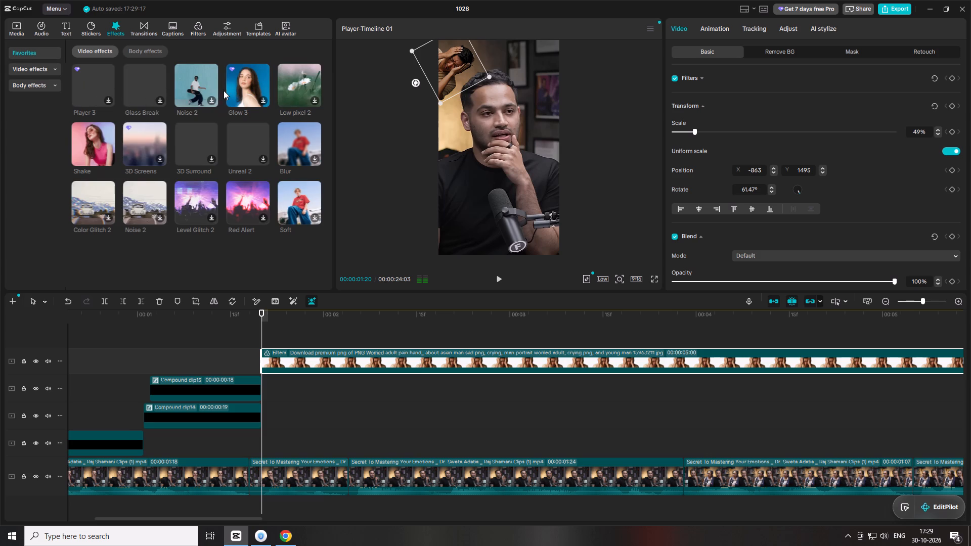
left_click(248, 84)
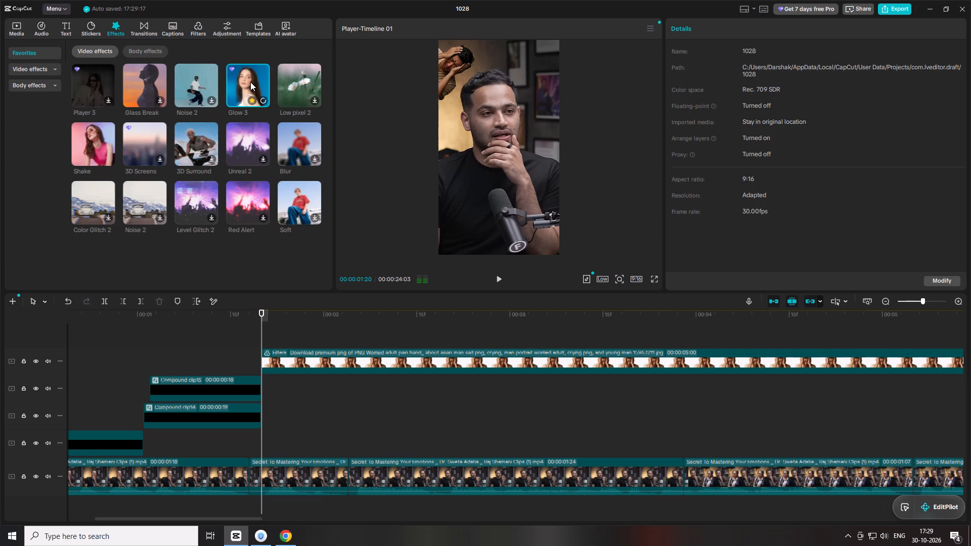
left_click_drag(249, 82, 306, 357)
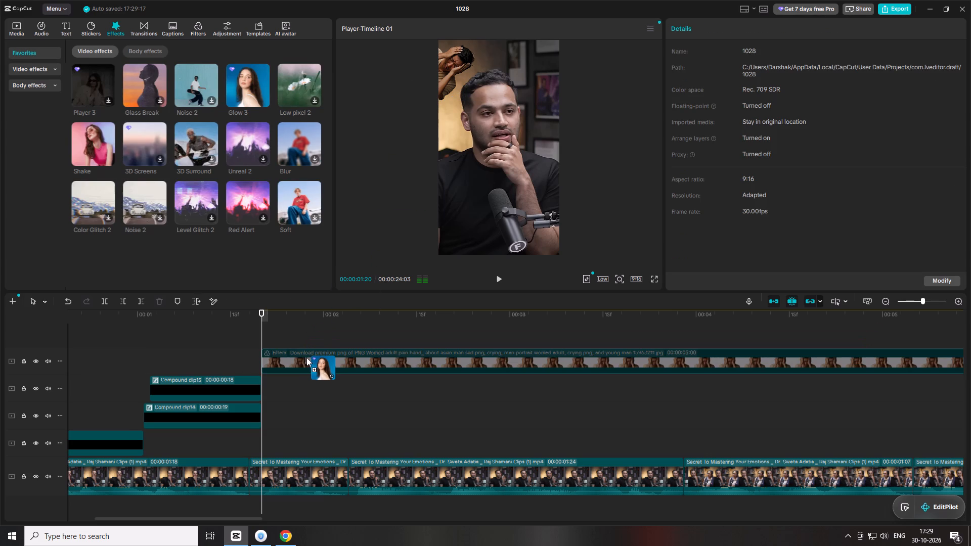
left_click_drag(306, 357, 306, 357)
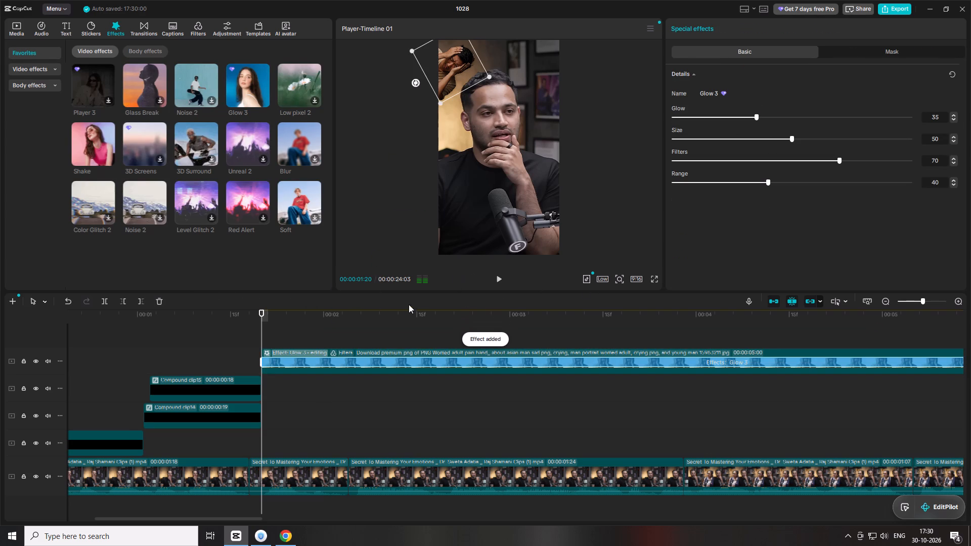
Set the Glow 3 effect's glow strength to 31 and check the worried-man cut-out in the full-screen preview.
left_click_drag(386, 315, 377, 320)
left_click(376, 320)
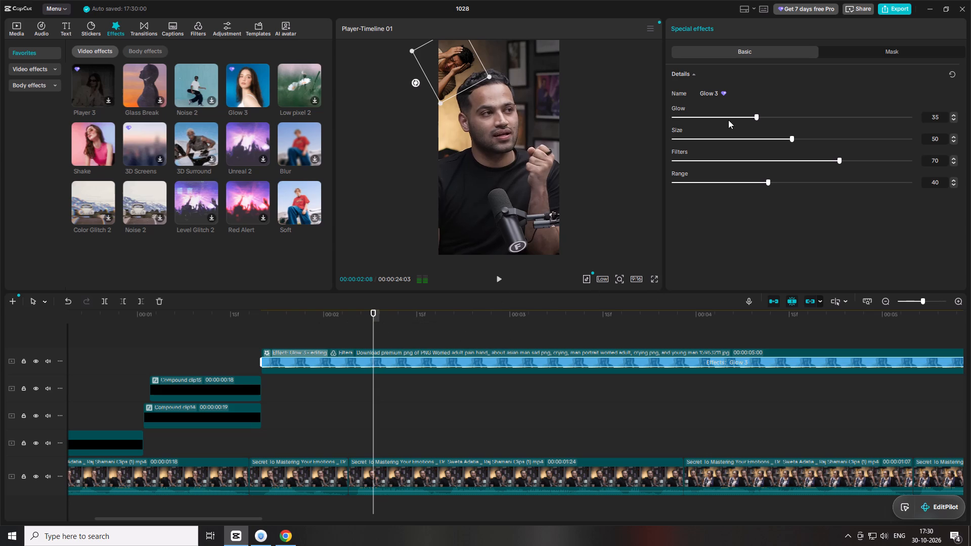
left_click_drag(754, 117, 784, 113)
left_click_drag(784, 113, 747, 118)
left_click(650, 279)
left_click(655, 281)
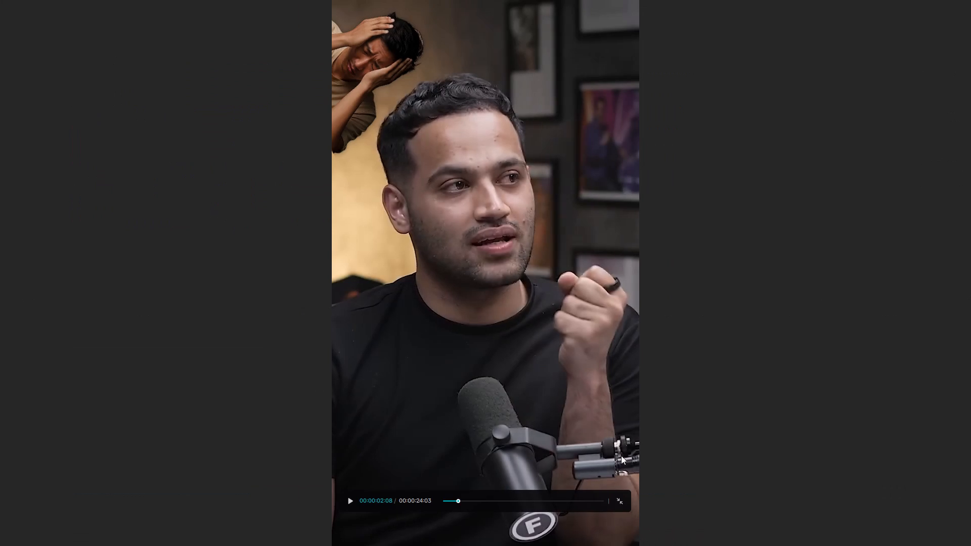
left_click(616, 497)
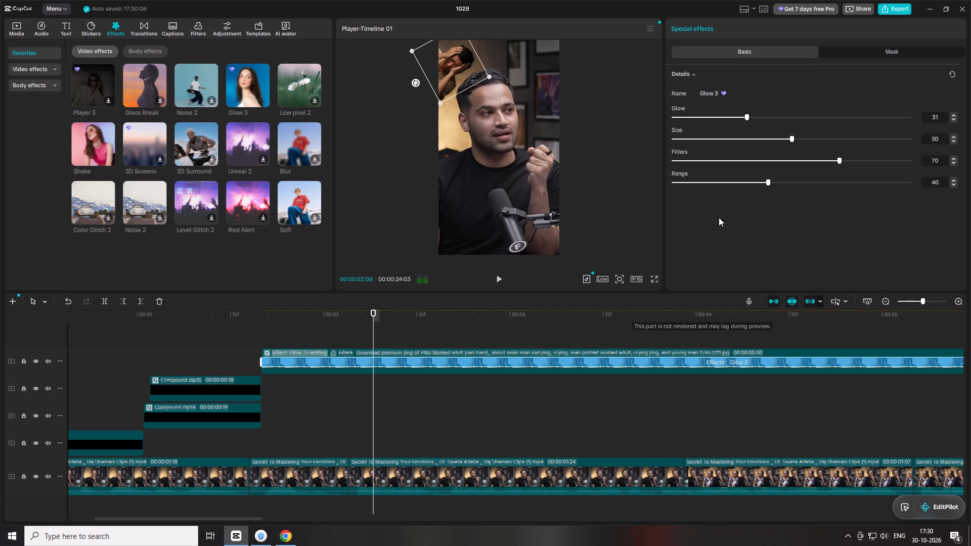
Adjust the Glow 3 effect to Size 52, Filters 37 and Range 26, checking it in the full-screen preview.
left_click(794, 140)
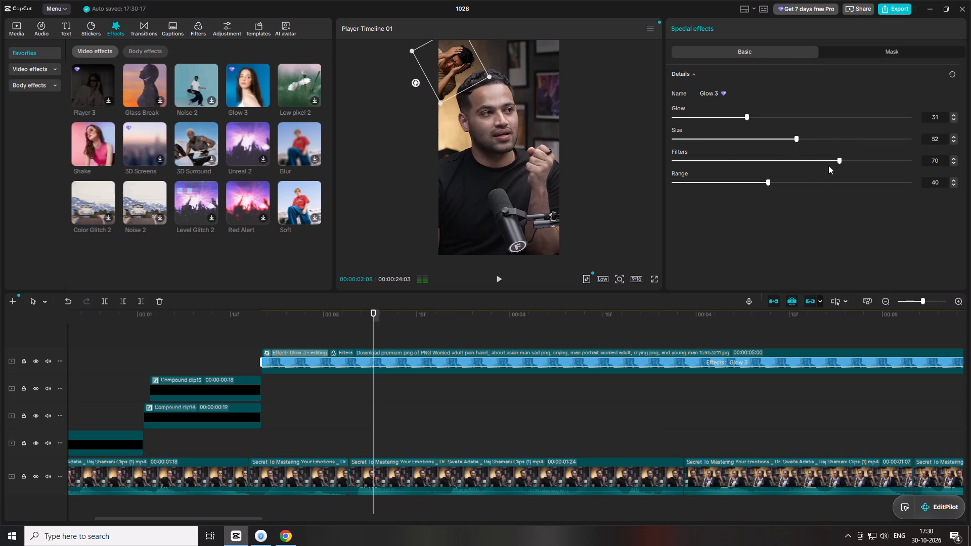
left_click_drag(838, 159, 702, 158)
left_click_drag(702, 158, 760, 159)
left_click_drag(768, 179, 792, 175)
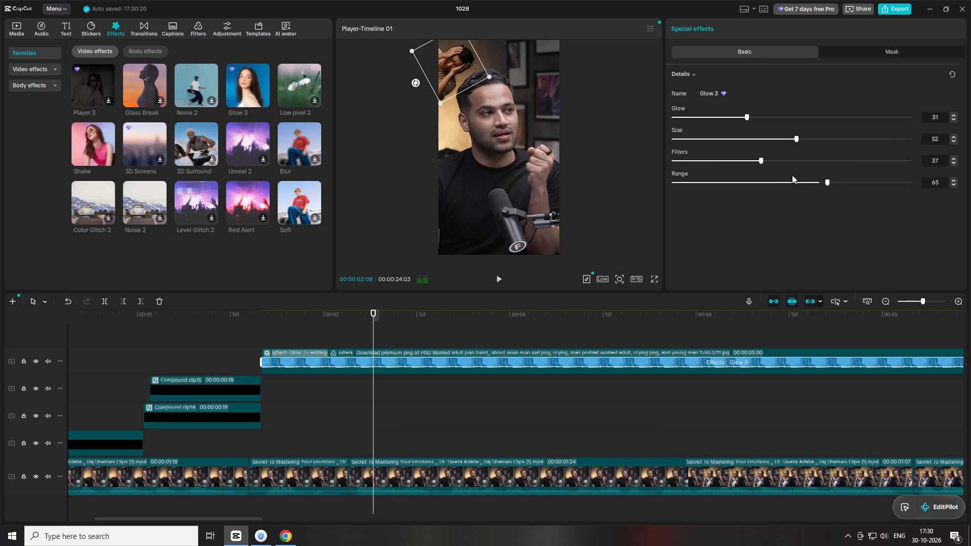
left_click_drag(792, 175, 716, 181)
left_click_drag(716, 181, 736, 182)
left_click(657, 278)
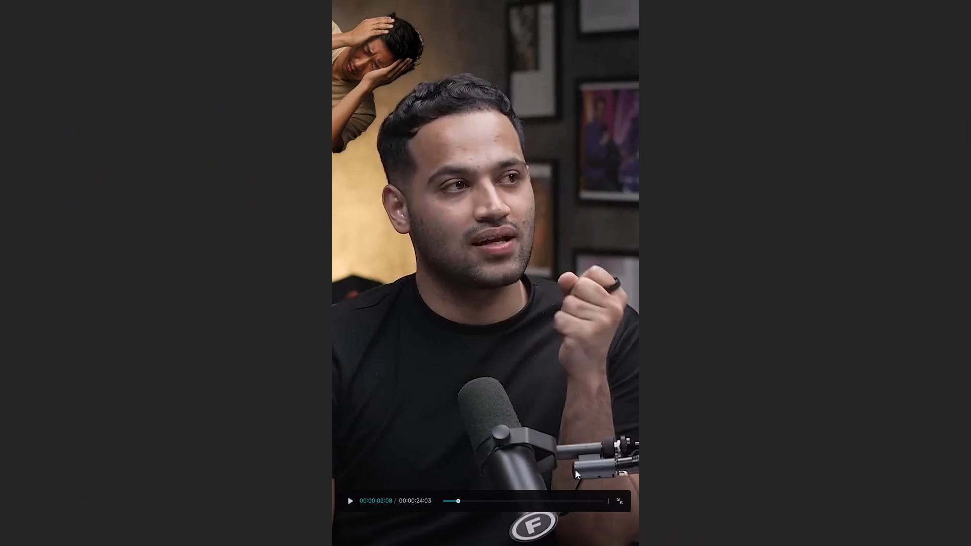
left_click(617, 494)
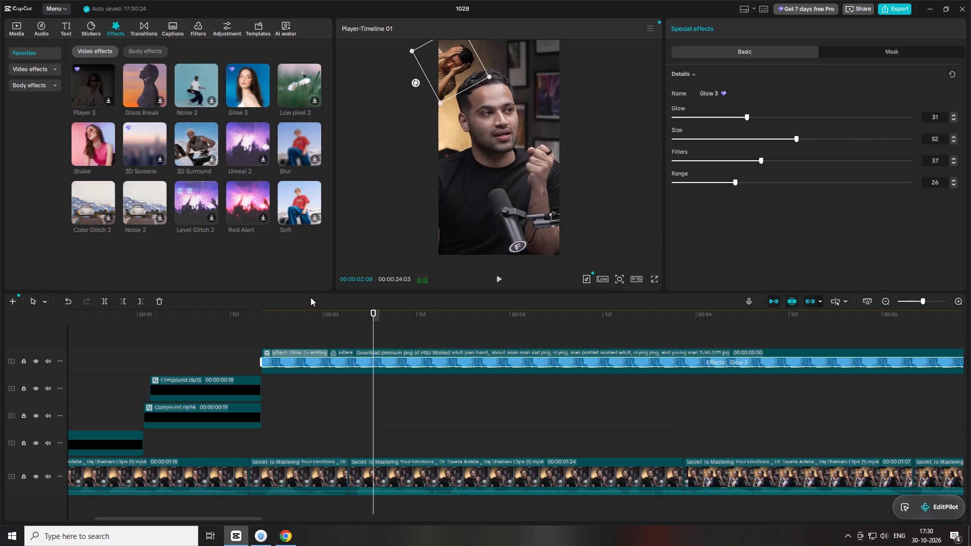
Place the break-up couple image on a new track above the worried-man clip, aligned with that clip's start.
left_click(262, 318)
left_click(266, 332)
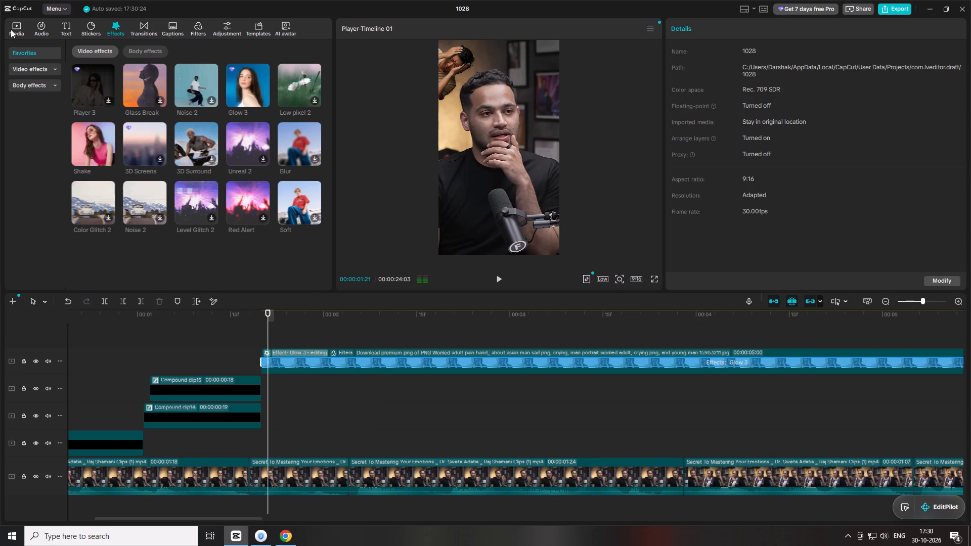
left_click(11, 29)
left_click_drag(171, 98, 256, 328)
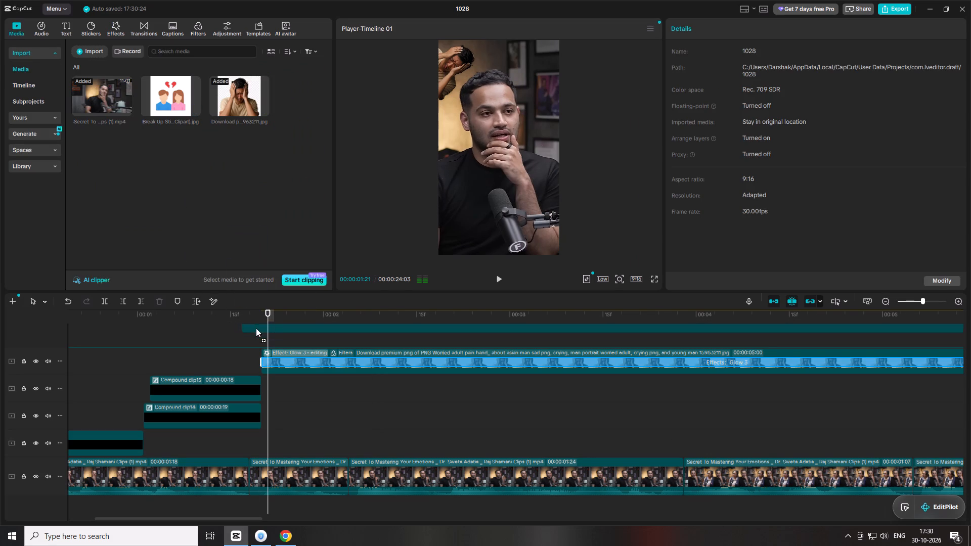
left_click_drag(256, 328, 262, 332)
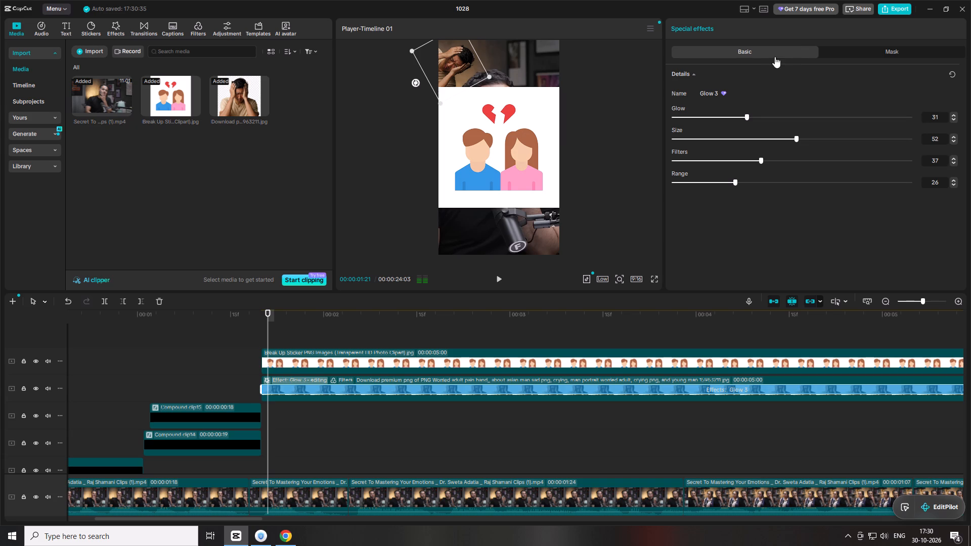
Remove the break-up couple image's background with Auto removal.
left_click(428, 360)
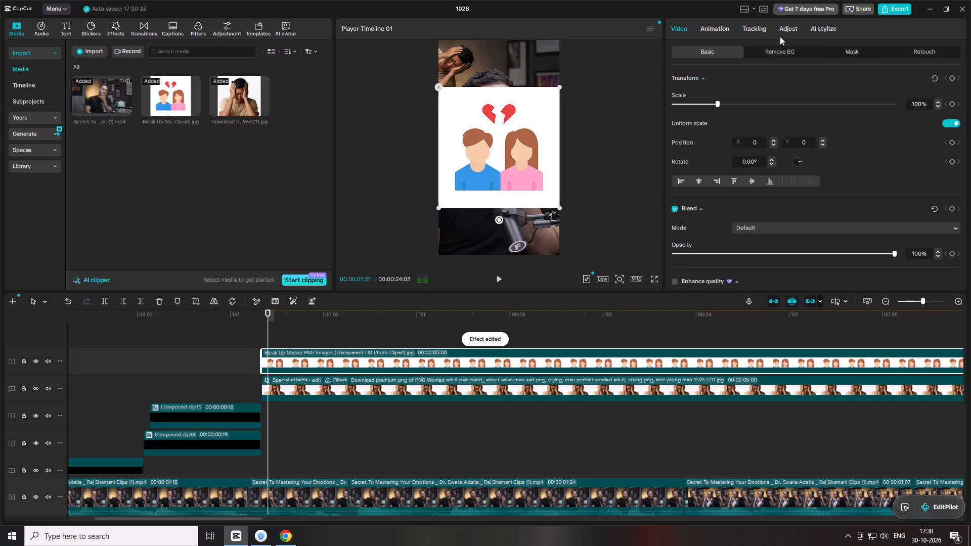
left_click(736, 31)
left_click(724, 30)
left_click(753, 35)
left_click(685, 25)
left_click(753, 51)
left_click(674, 79)
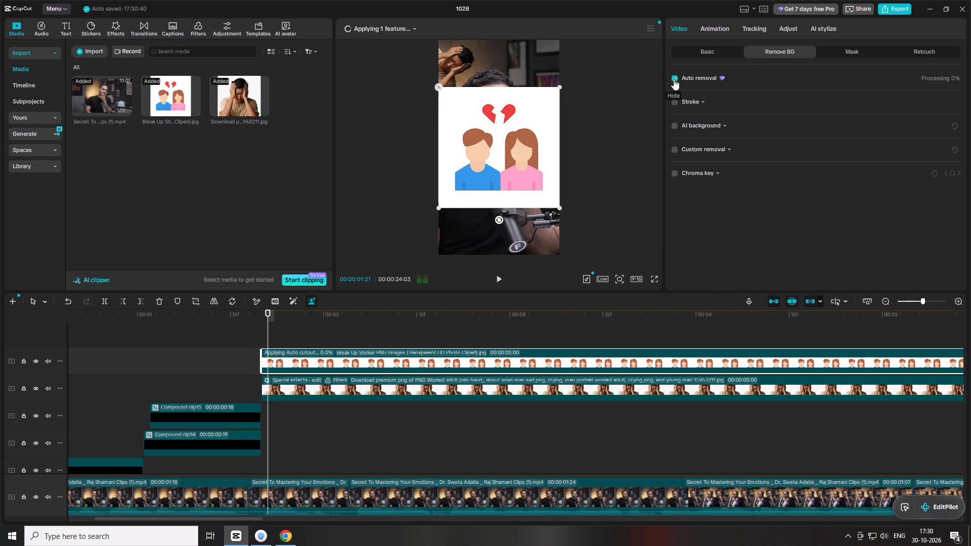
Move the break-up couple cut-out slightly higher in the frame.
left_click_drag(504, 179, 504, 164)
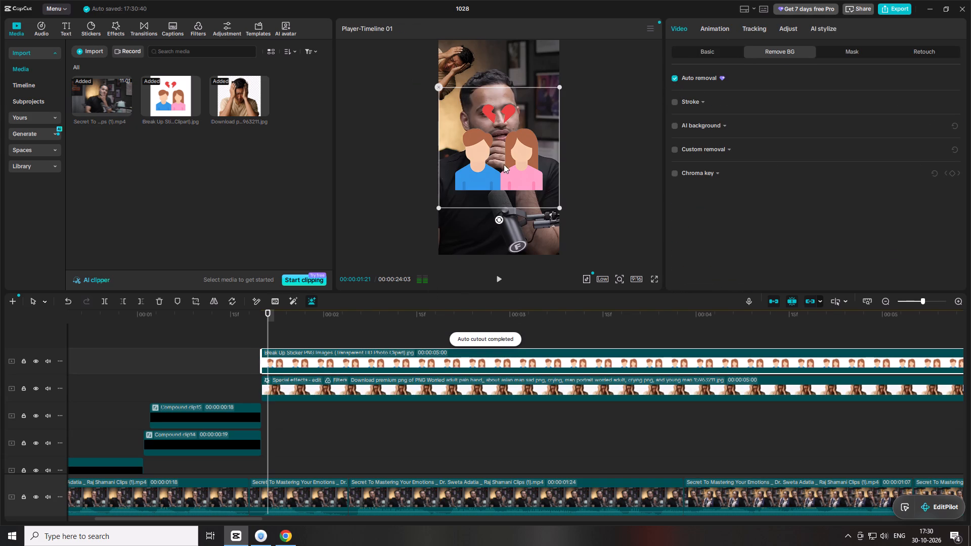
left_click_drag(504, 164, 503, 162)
Copy the worried-man clip's attributes and paste them onto the break-up couple clip, leaving out Location size.
left_click(322, 389)
right_click(322, 389)
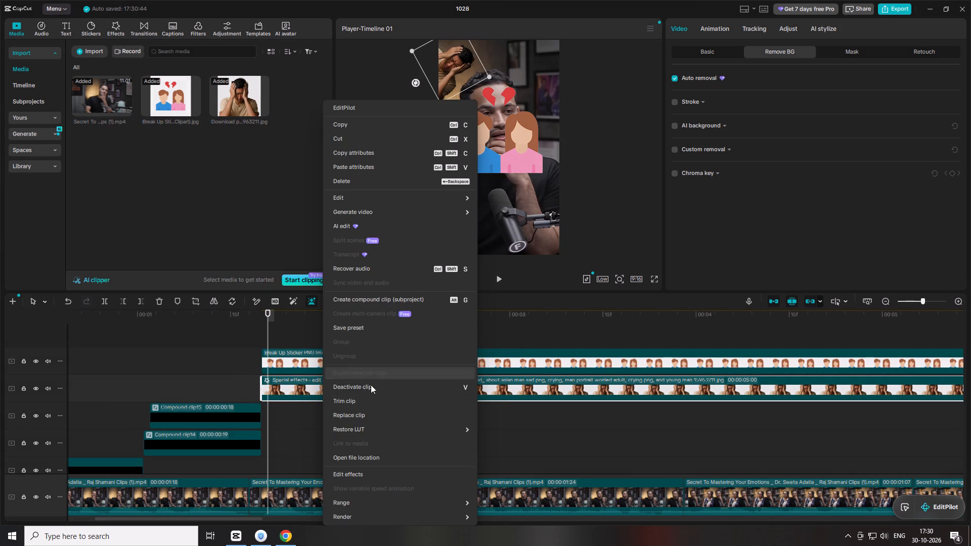
left_click(353, 156)
left_click(316, 367)
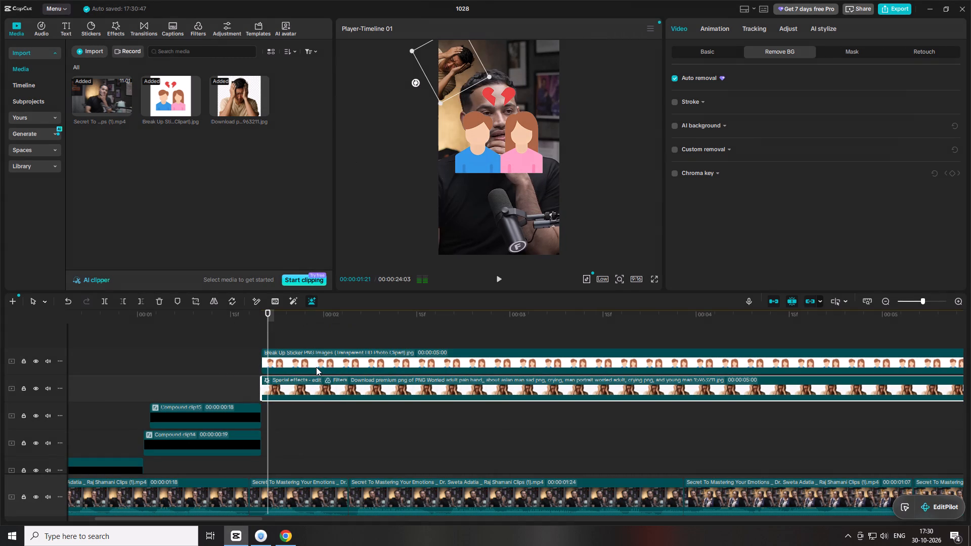
right_click(316, 367)
left_click(374, 170)
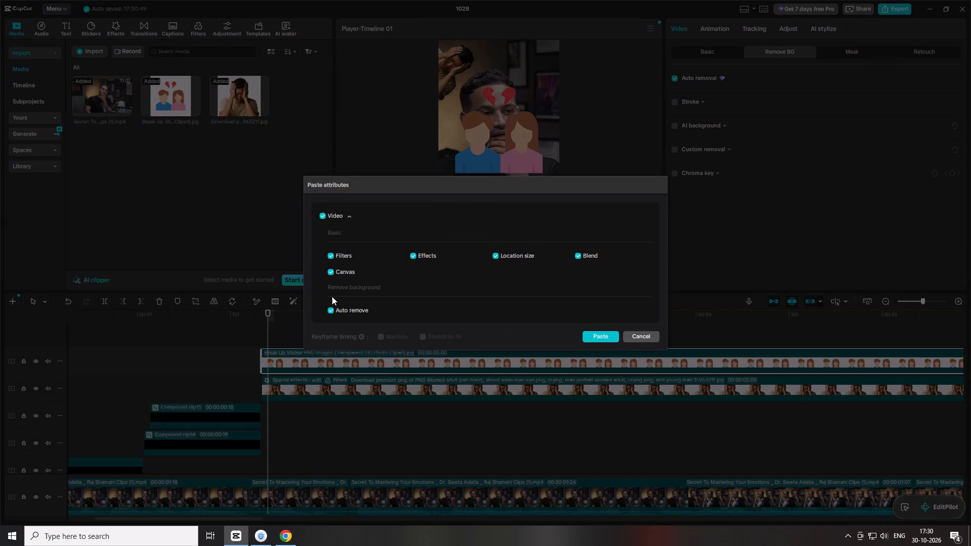
left_click(319, 217)
left_click(322, 217)
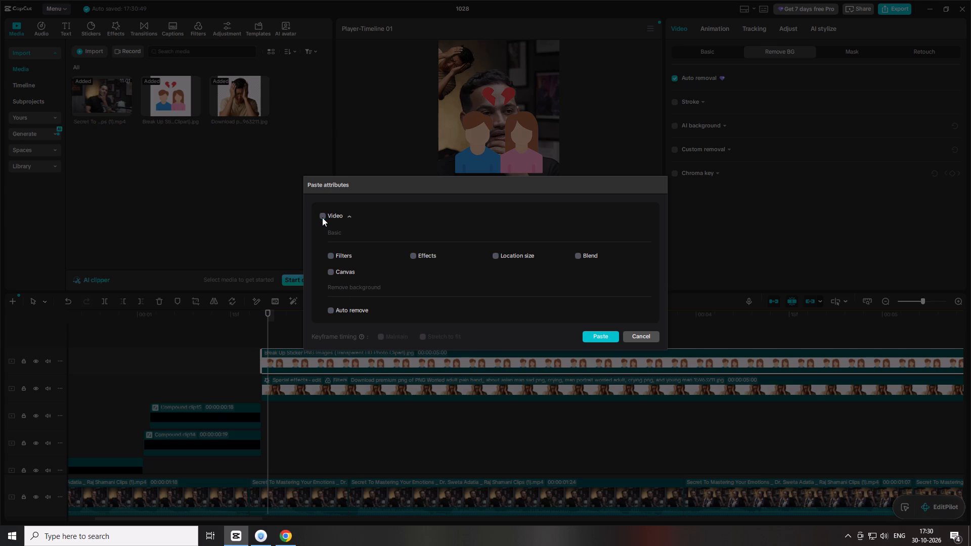
left_click(323, 213)
left_click(495, 254)
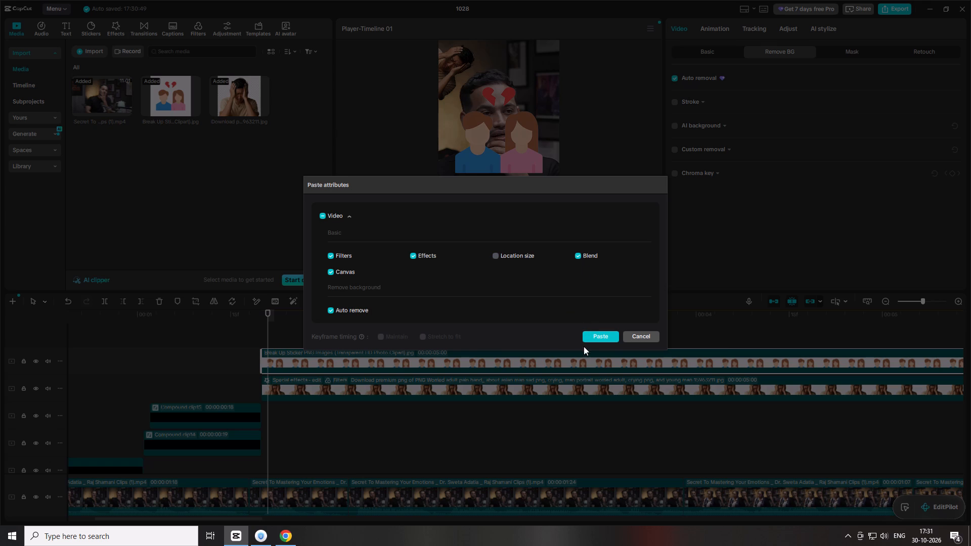
left_click(587, 337)
Tilt and shrink the couple cut-out, trying it over the worried man in the video frame's upper-left corner.
left_click_drag(506, 172, 520, 159)
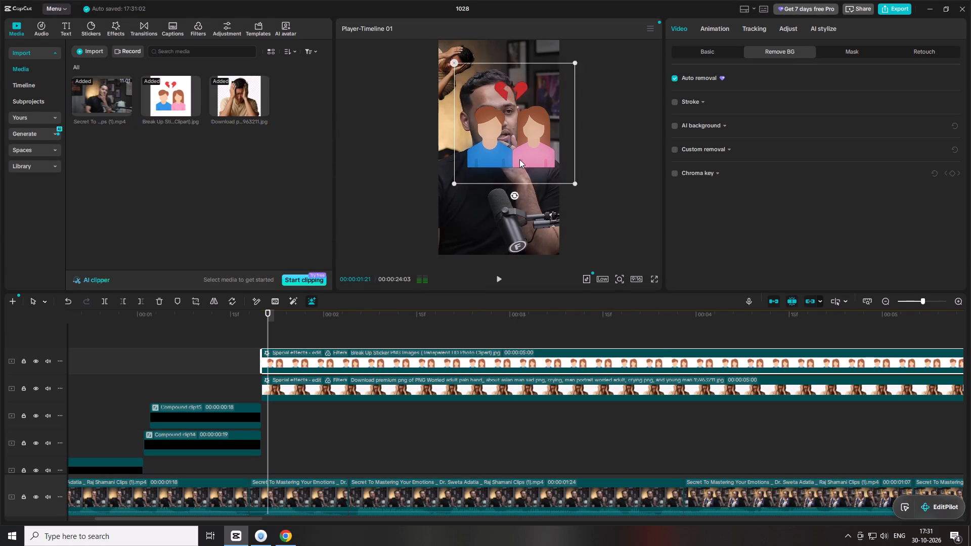
left_click_drag(511, 189, 546, 175)
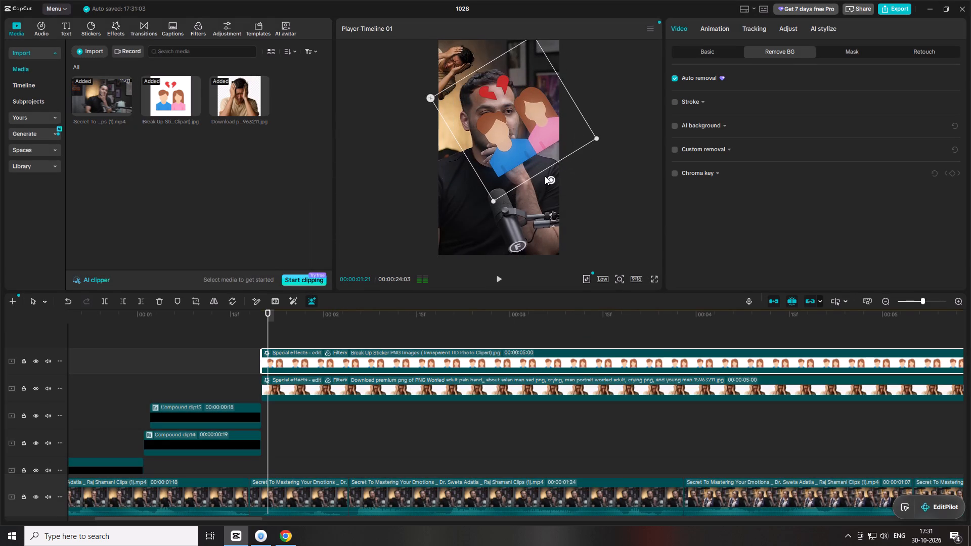
left_click_drag(494, 202, 505, 133)
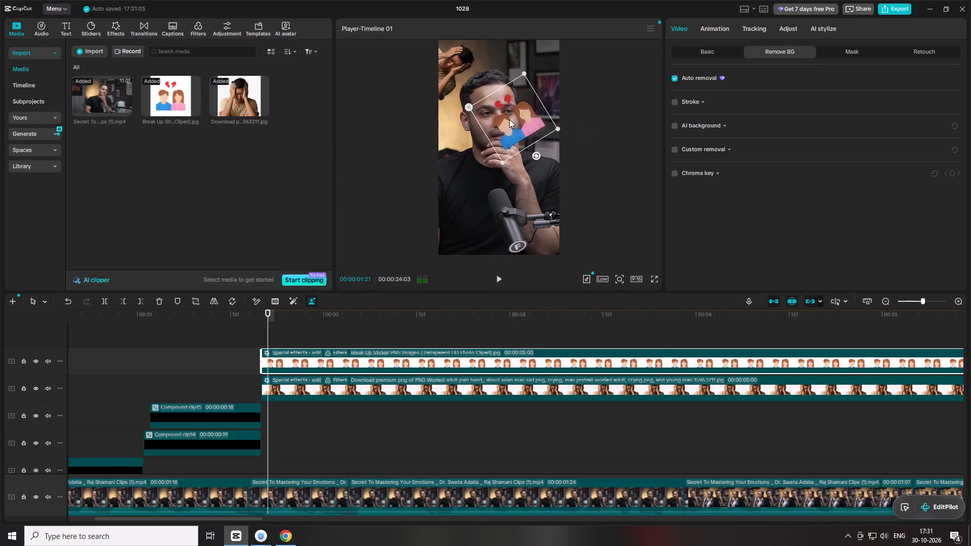
left_click_drag(510, 115, 455, 63)
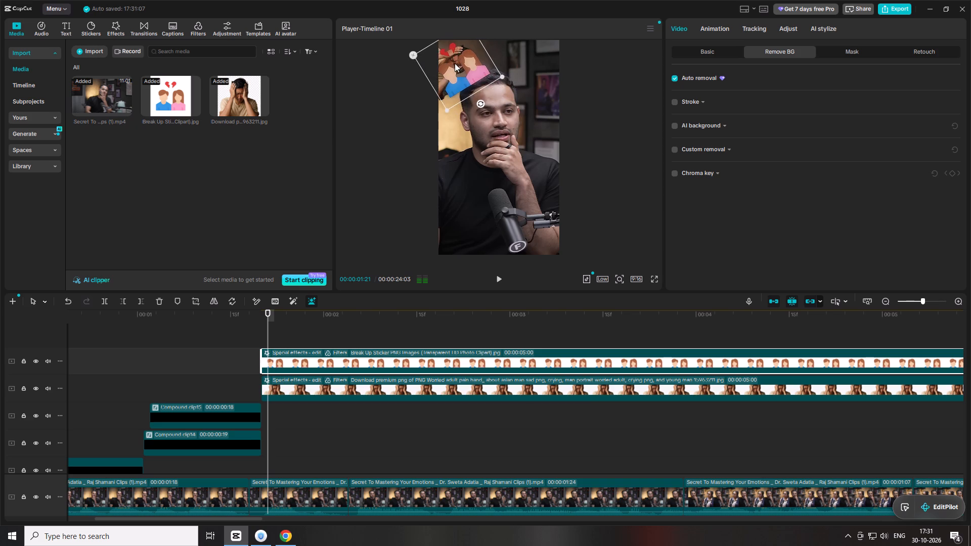
left_click_drag(455, 63, 450, 62)
left_click_drag(476, 105, 484, 100)
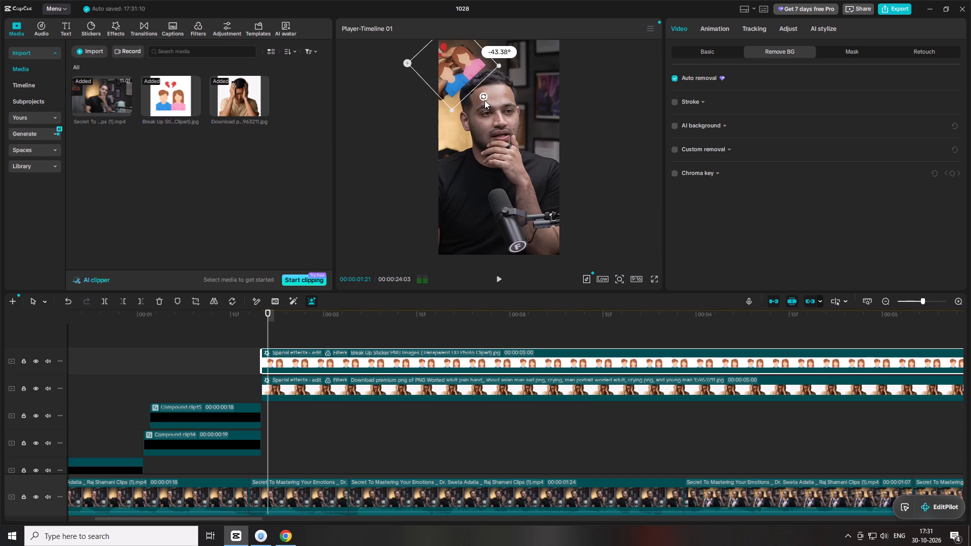
left_click_drag(484, 100, 481, 97)
Reposition the couple cut-out in the video frame's upper-right corner and rotate it to about -64°.
left_click_drag(459, 82, 548, 85)
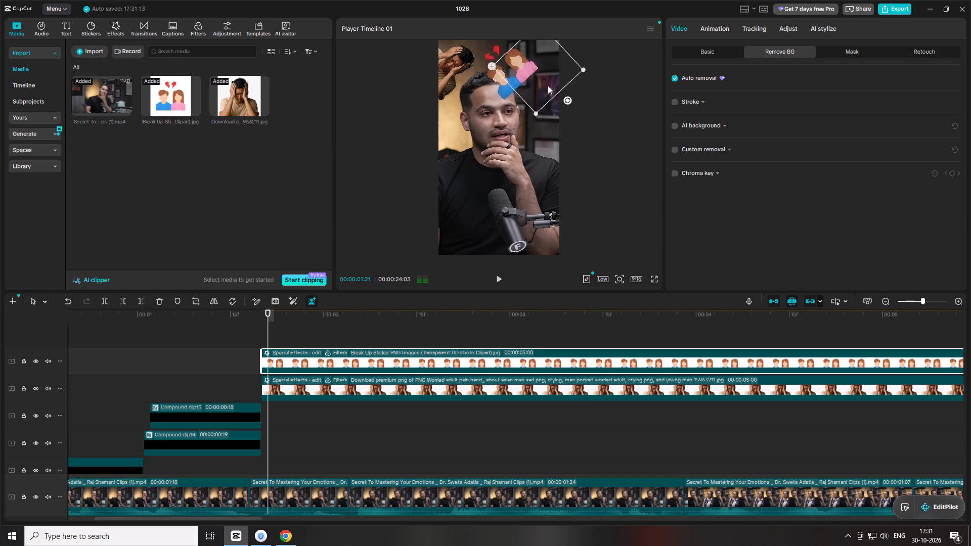
left_click_drag(548, 85, 565, 78)
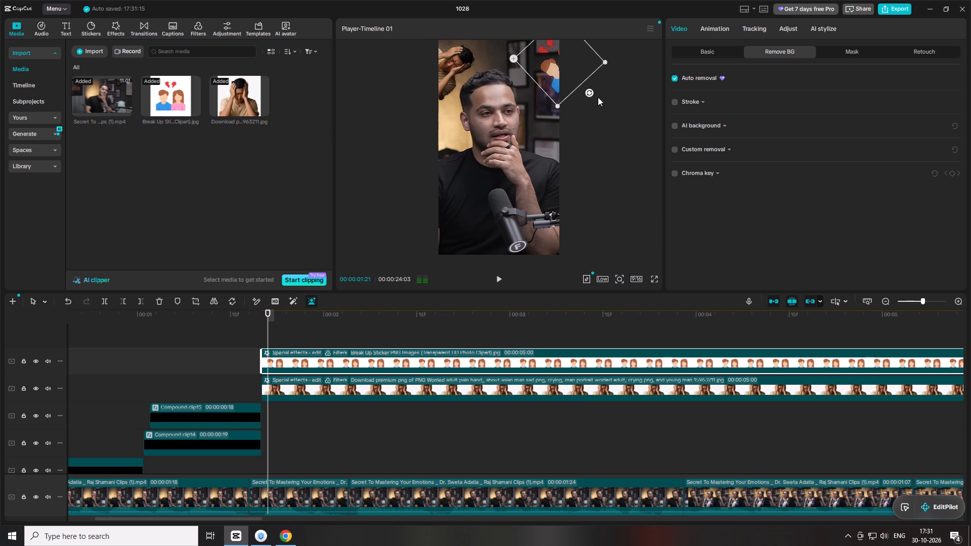
left_click_drag(590, 95, 594, 96)
left_click_drag(562, 75, 549, 79)
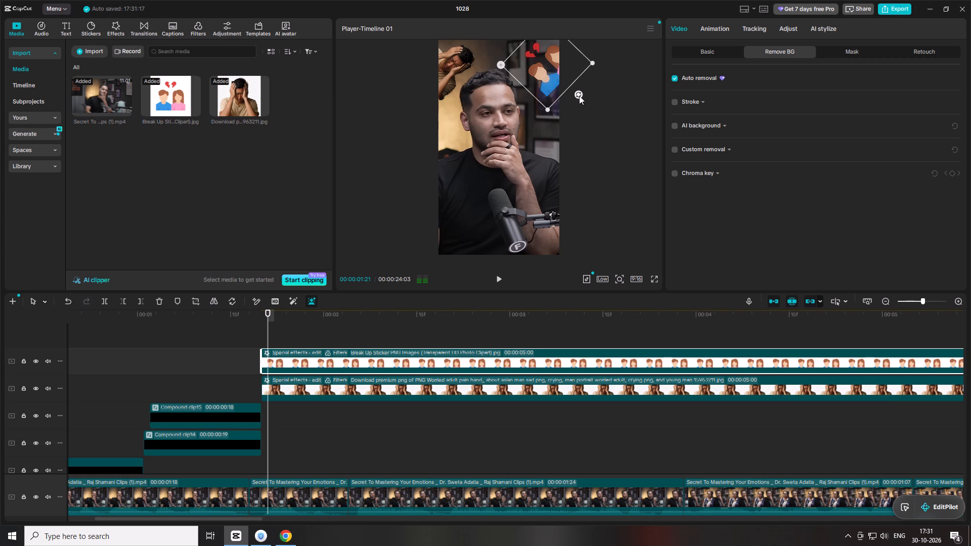
left_click_drag(579, 96, 580, 88)
left_click_drag(556, 81, 565, 85)
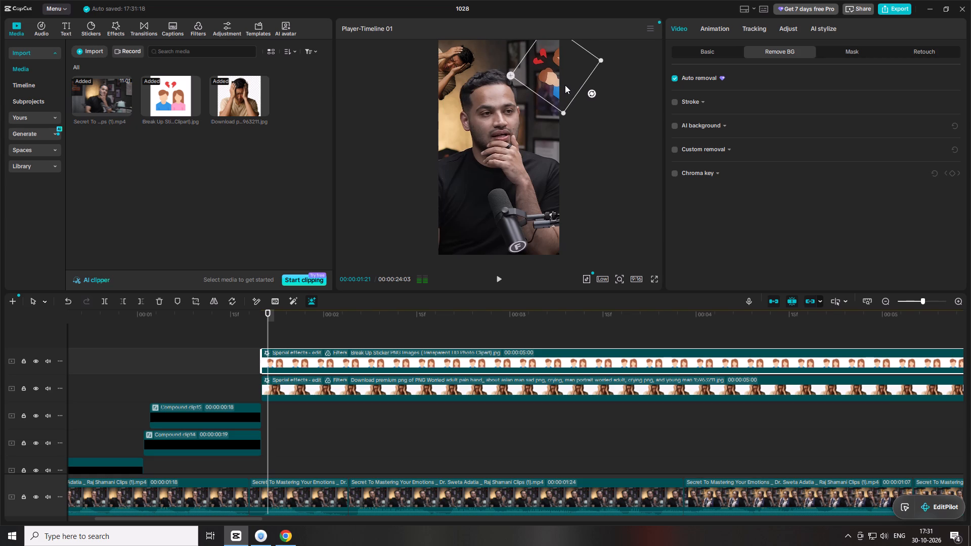
left_click_drag(565, 85, 563, 80)
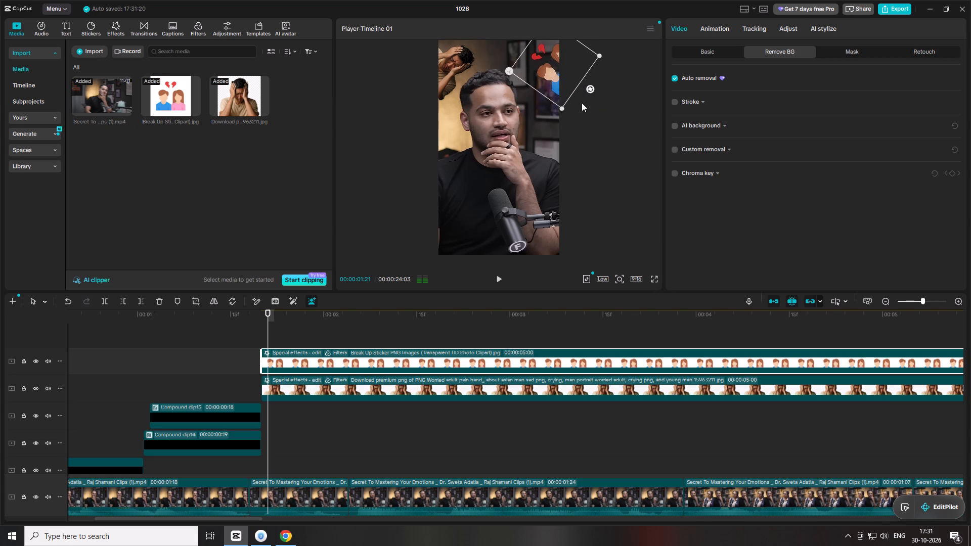
left_click(593, 89)
left_click_drag(576, 77, 570, 80)
left_click_drag(591, 91, 588, 83)
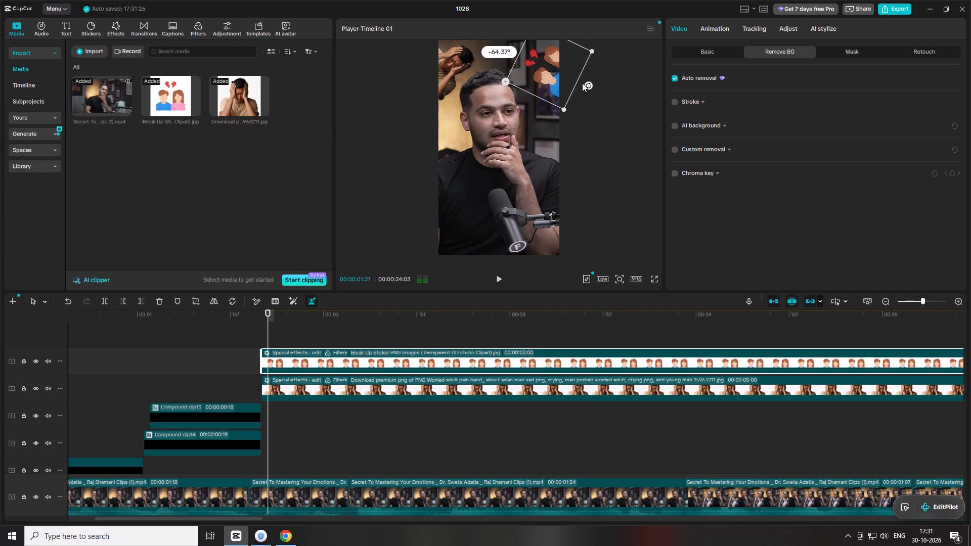
left_click_drag(572, 77, 568, 76)
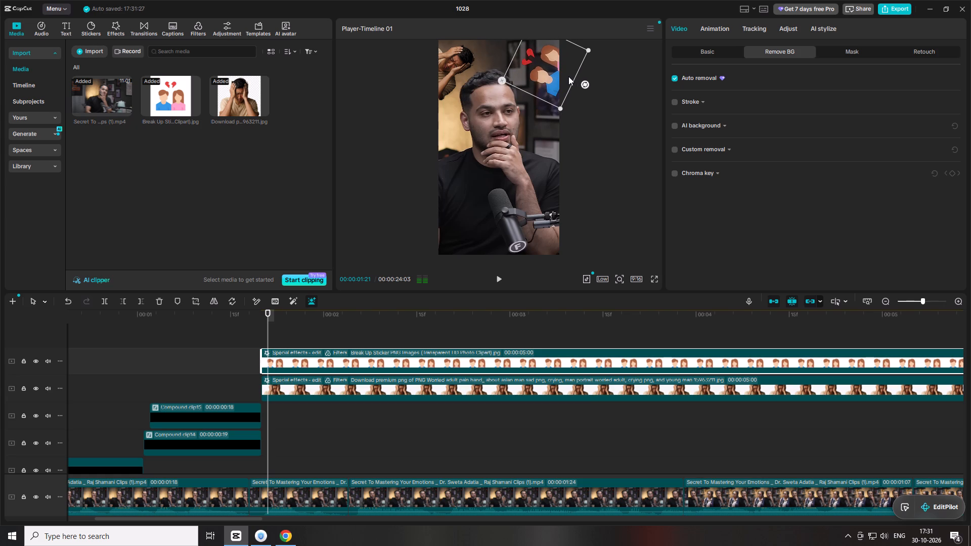
left_click_drag(568, 76, 565, 78)
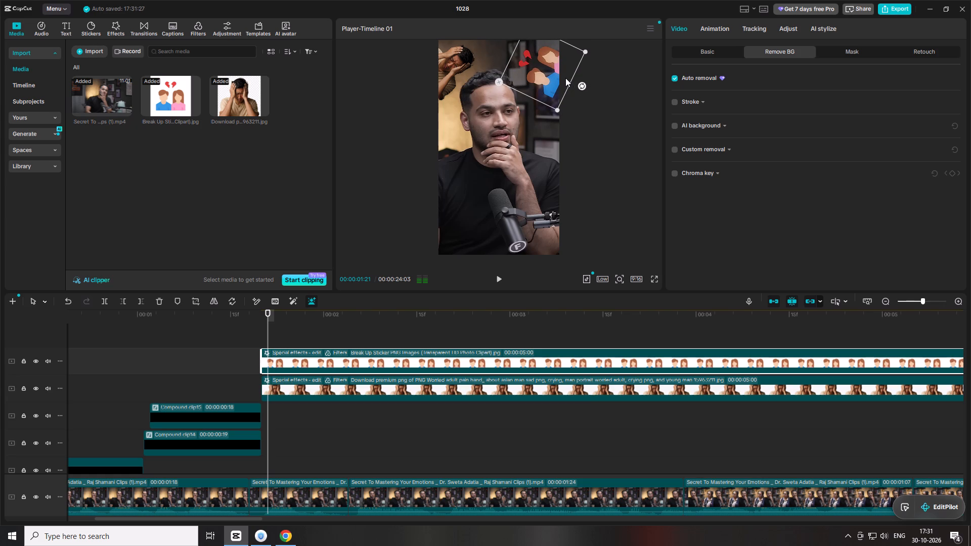
left_click_drag(565, 78, 565, 78)
Check the couple cut-out in the full-screen preview and nudge it slightly further into the frame's upper-right corner.
left_click(655, 280)
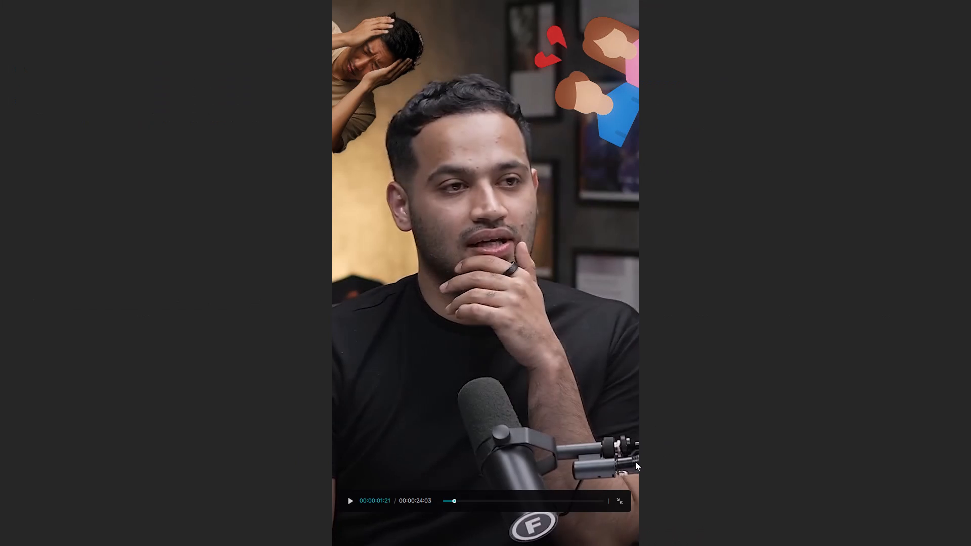
left_click(623, 502)
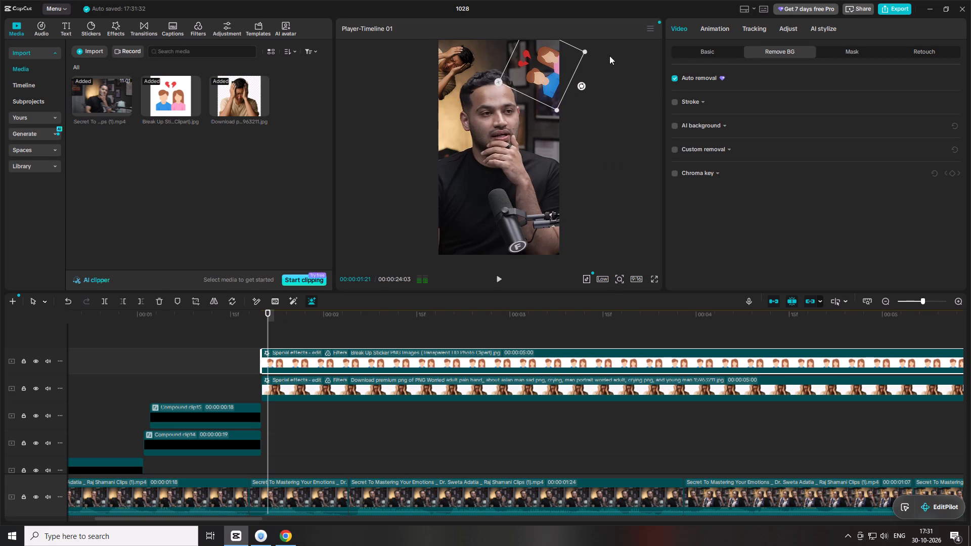
left_click_drag(545, 63, 551, 61)
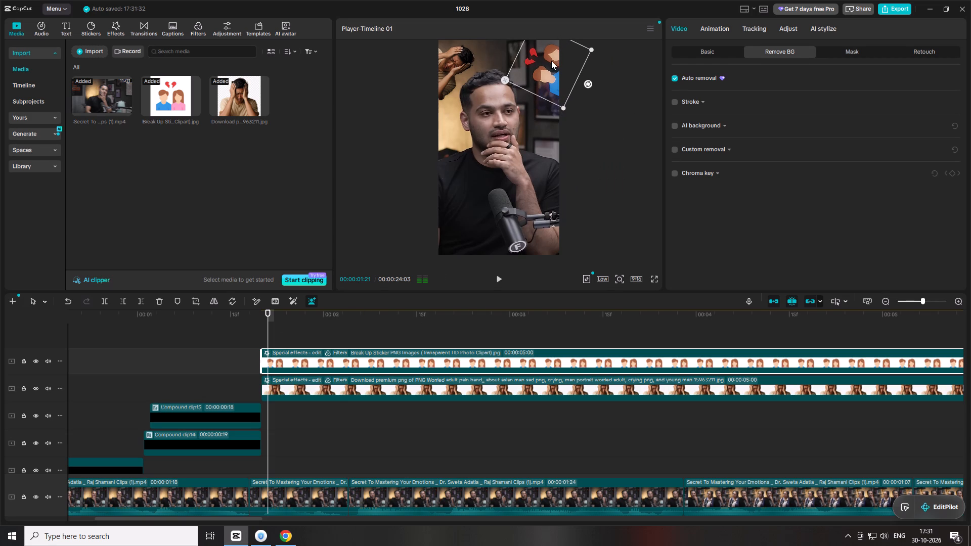
left_click_drag(551, 61, 551, 60)
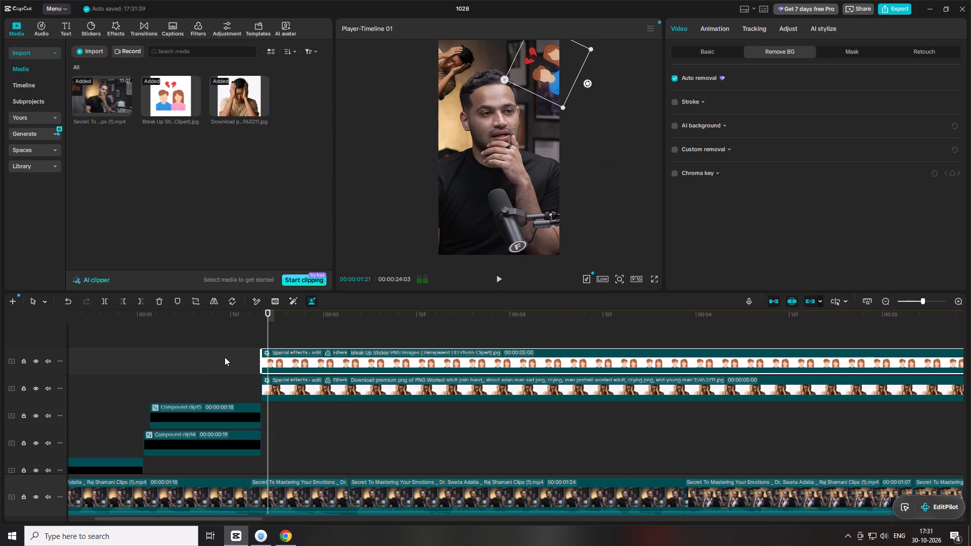
Play back the opening around the two image overlays to examine the podcast footage's timing up to about 00:00:02:06.
left_click(261, 319)
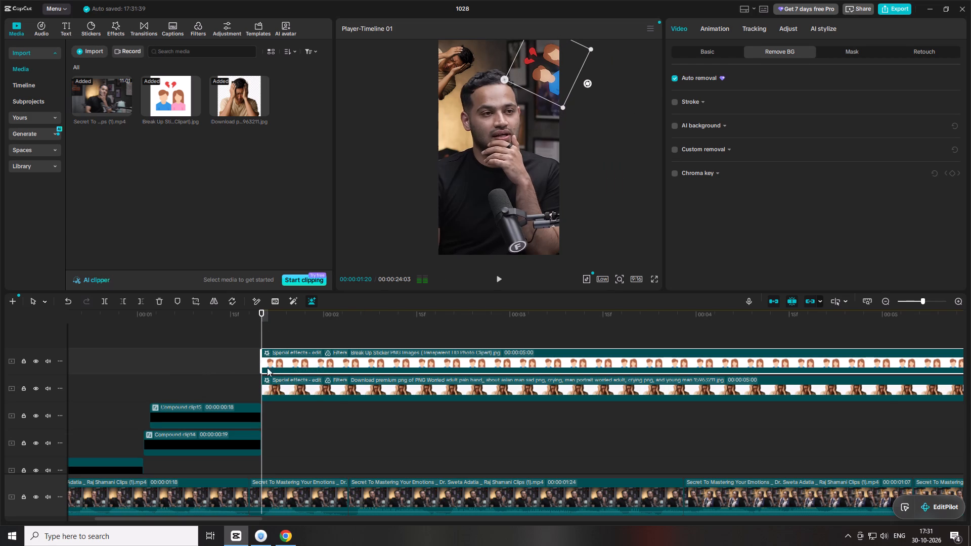
left_click(284, 388)
key("space")
key("space")
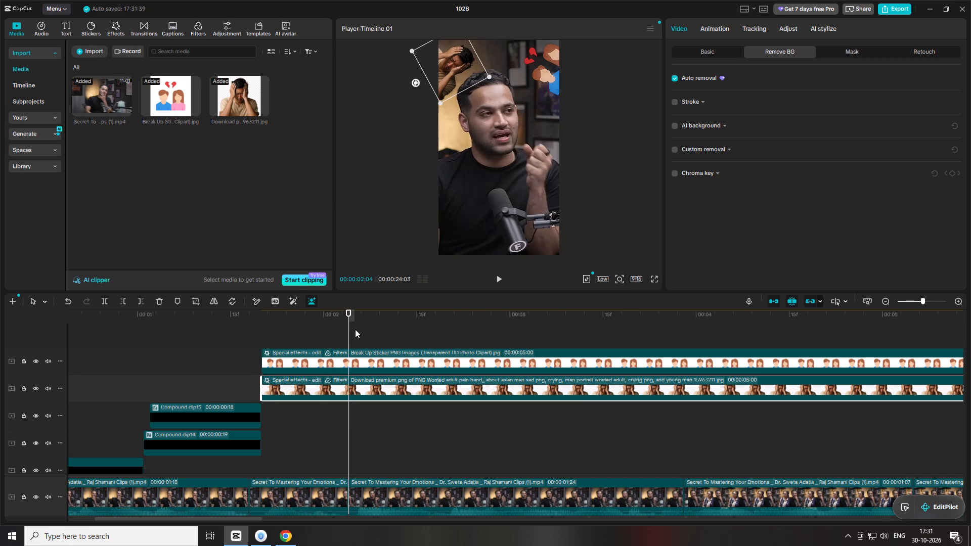
left_click_drag(191, 323, 185, 321)
key("space")
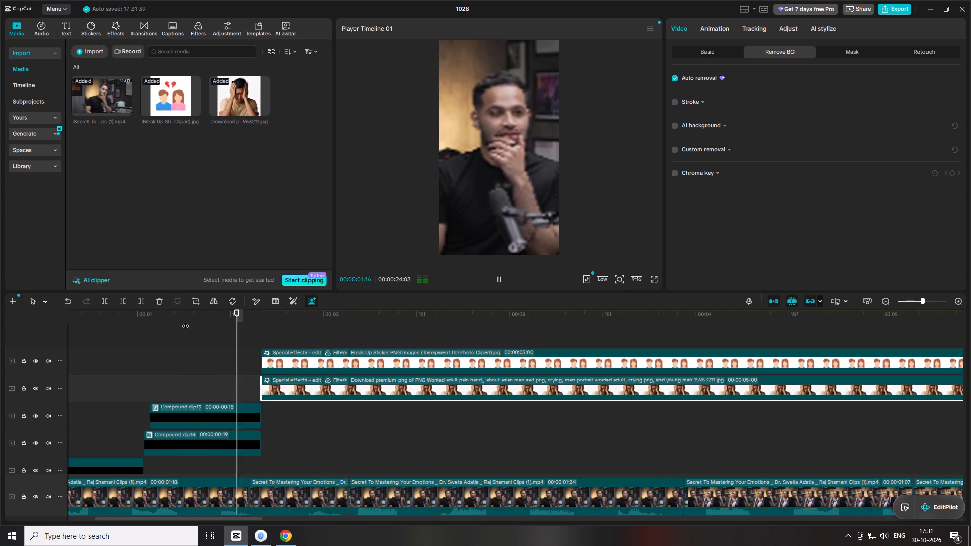
left_click_drag(249, 315, 0, 324)
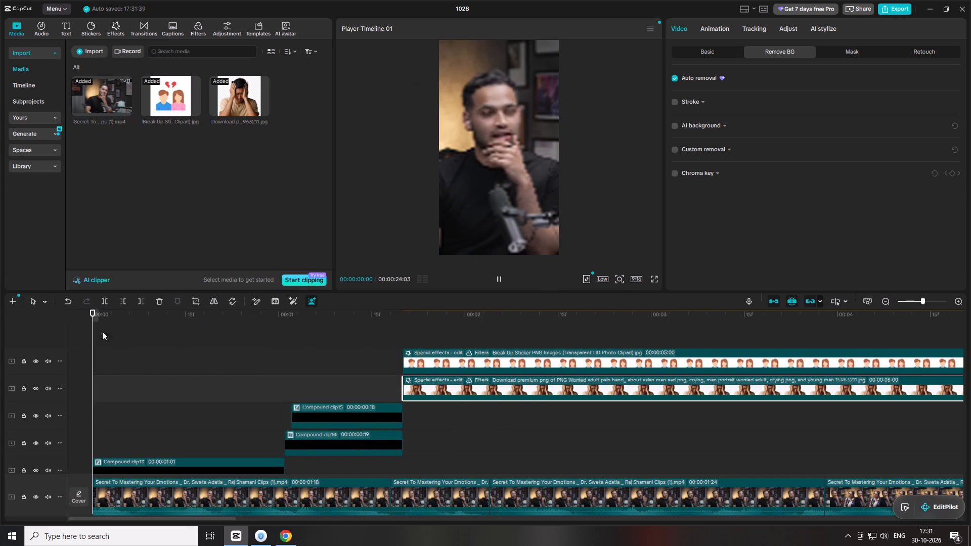
key("space")
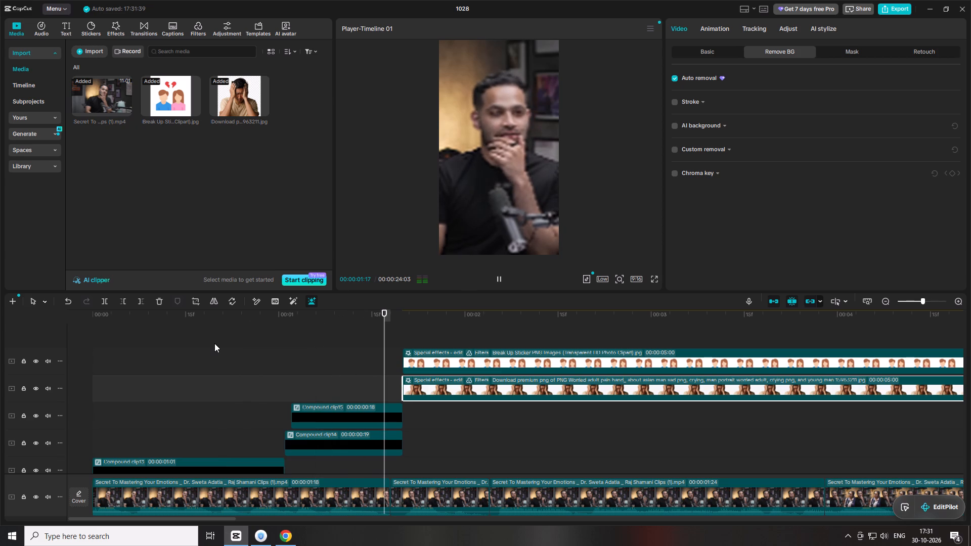
key("space")
left_click_drag(385, 323, 462, 327)
key("space")
key("space")
left_click_drag(505, 320, 503, 320)
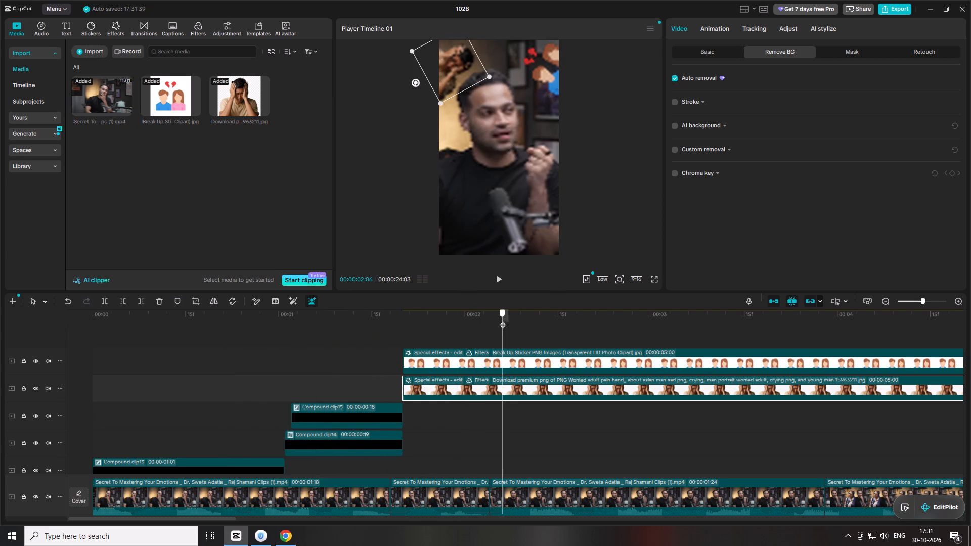
left_click_drag(503, 320, 491, 316)
Ripple-trim the end of the second podcast clip to 00:00:01:20, where the image overlays start, and play back the join.
left_click(428, 499)
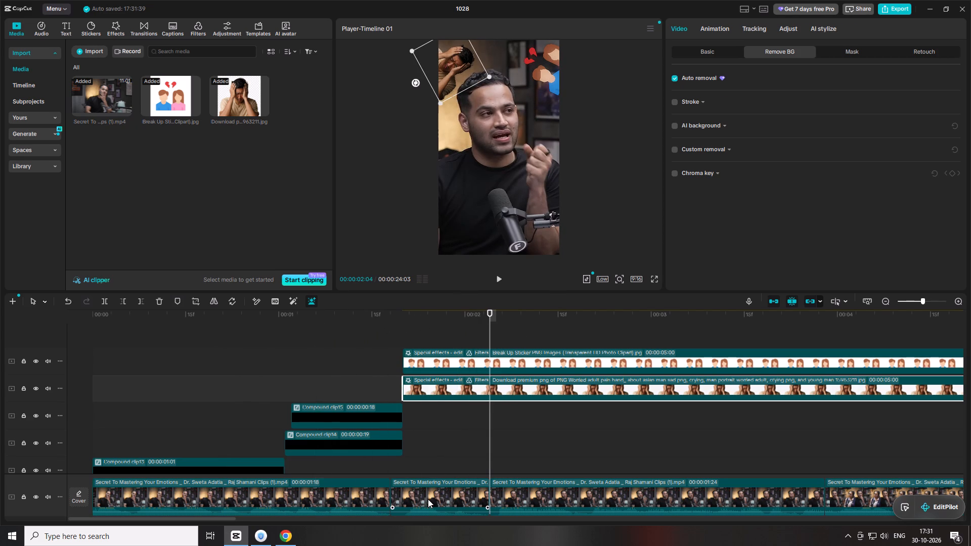
left_click_drag(408, 317, 401, 315)
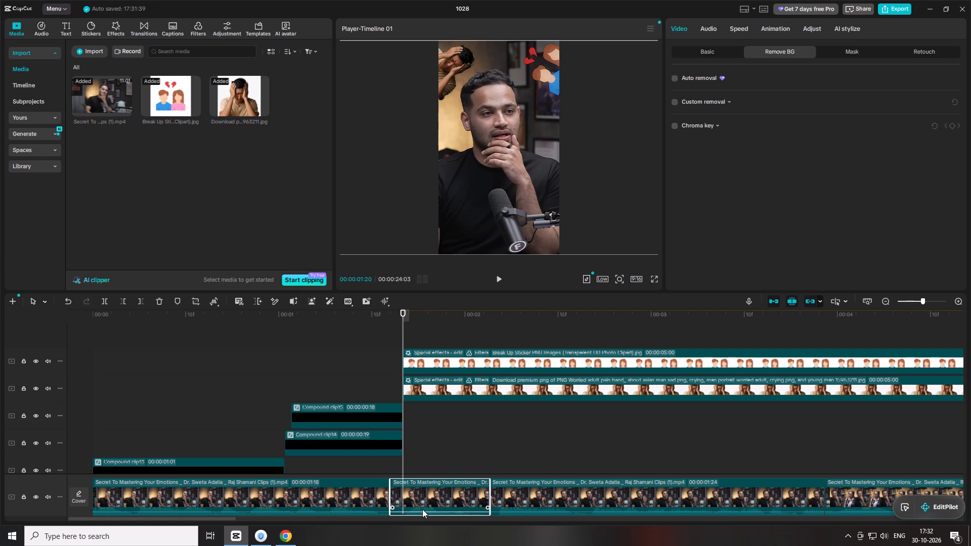
key("w")
key("space")
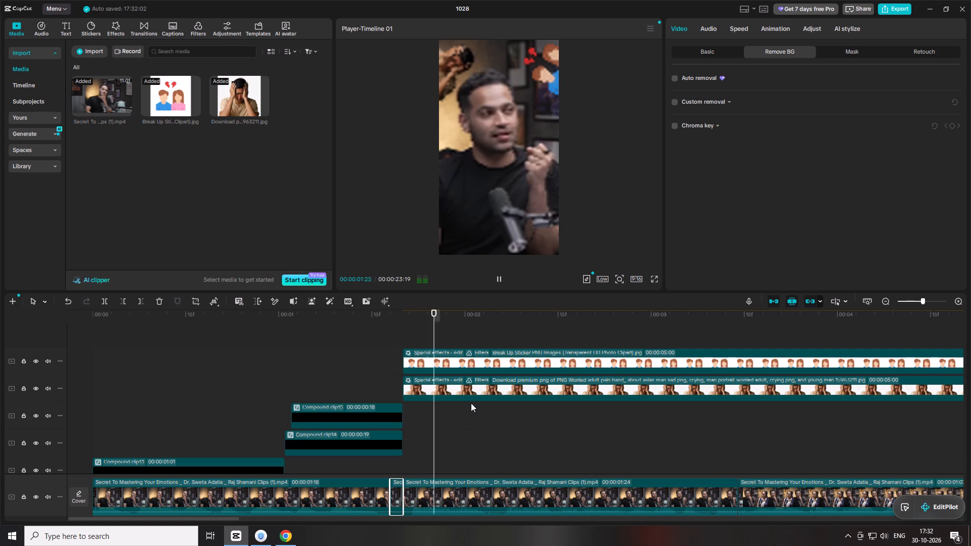
key("space")
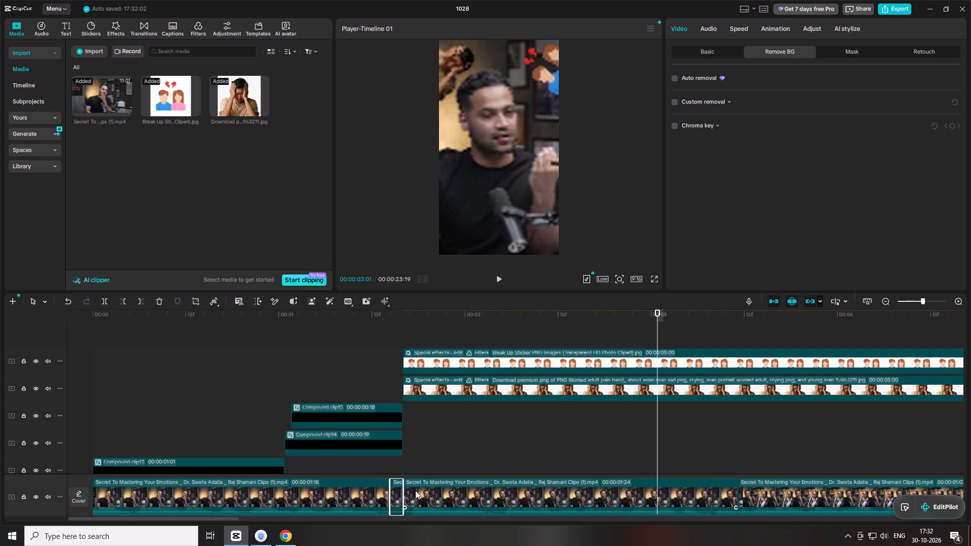
left_click_drag(418, 318, 411, 317)
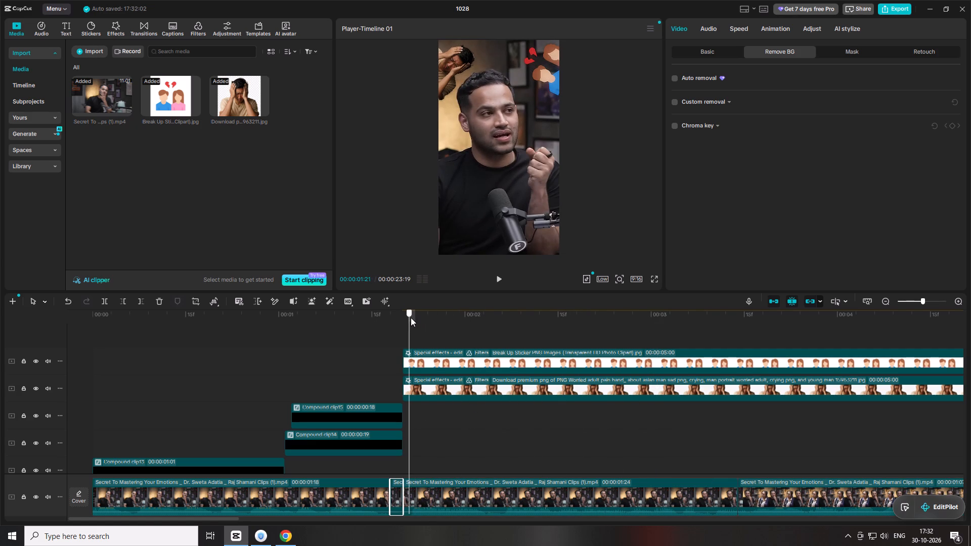
Ripple-trim one frame off the start of the third podcast clip at 00:00:01:20 and play back the join.
left_click_drag(411, 317, 404, 315)
key("q")
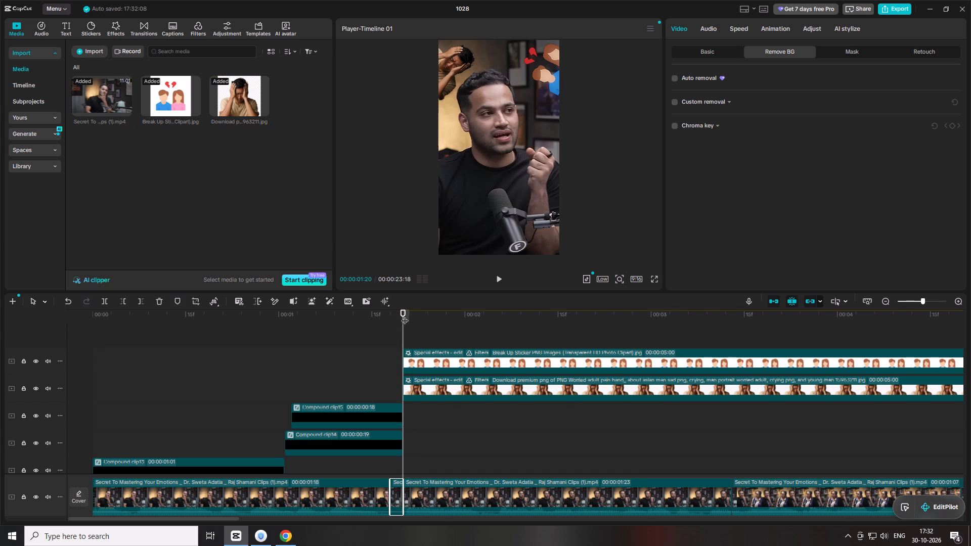
key("space")
key("space")
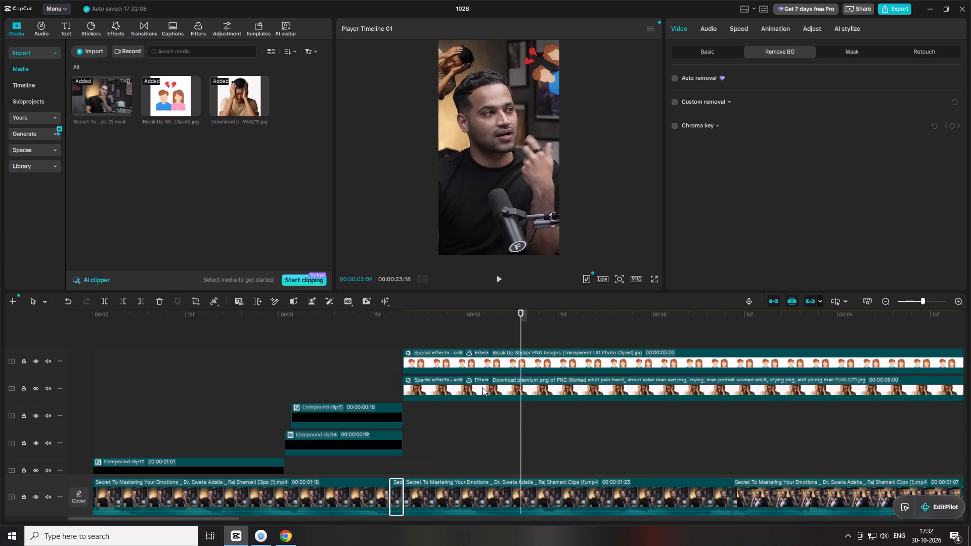
Play back the podcast footage under the two image overlays from 00:00:01:20 to about 00:00:03:27 to examine speech and speaker-change timing.
left_click(424, 386)
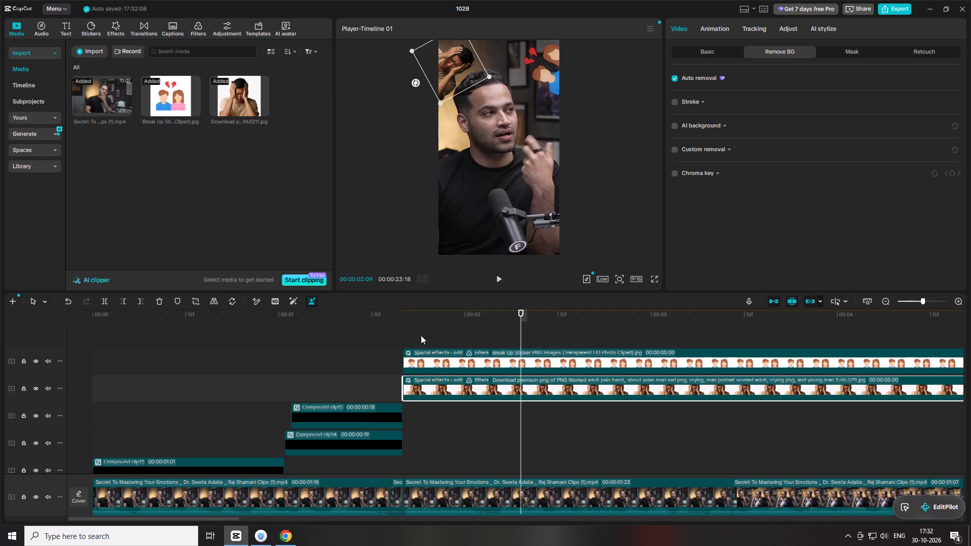
left_click_drag(428, 316, 403, 307)
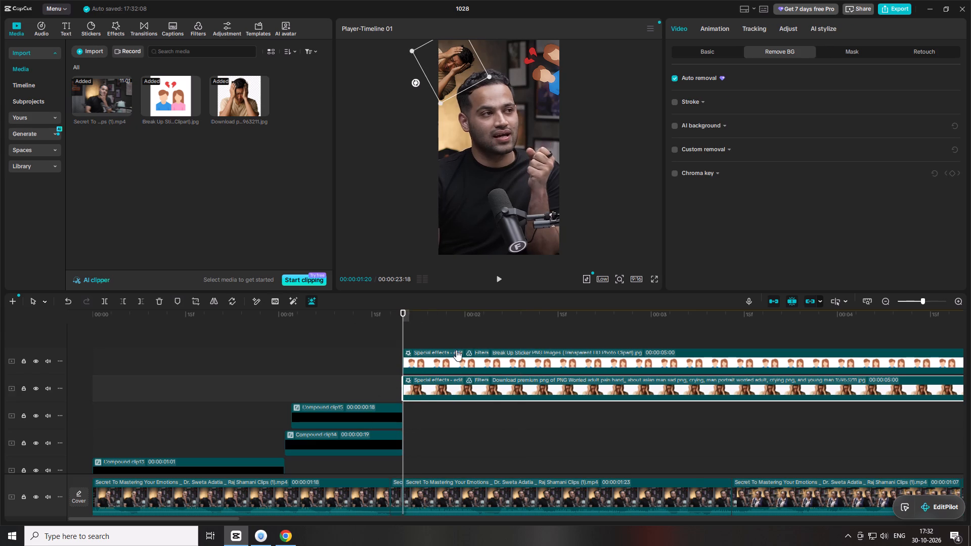
key("space")
key("space")
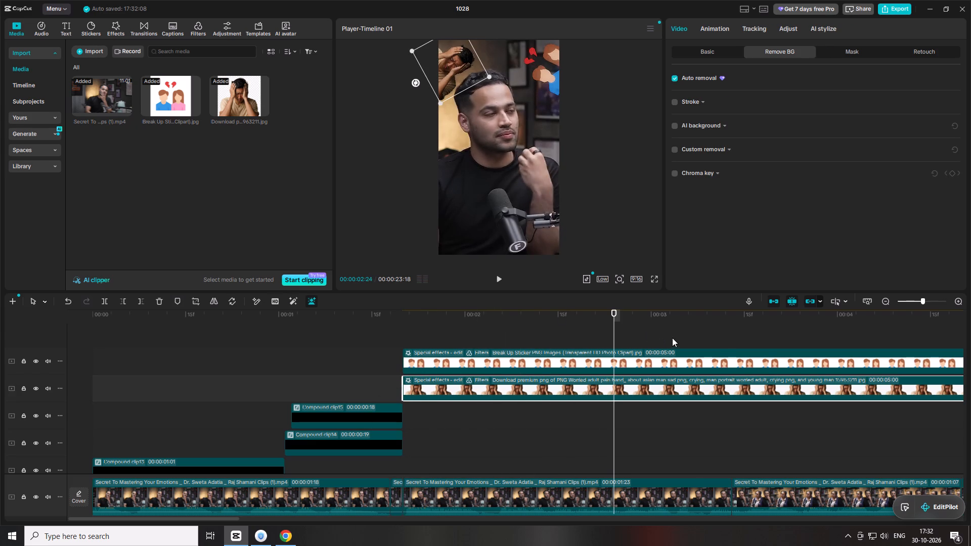
key("space")
key("space")
left_click(921, 300)
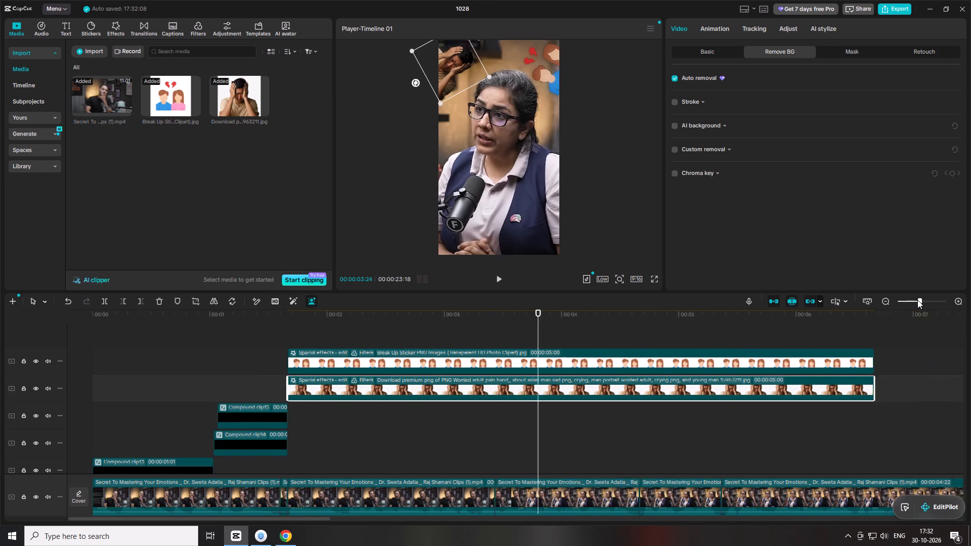
left_click_drag(471, 315, 459, 312)
key("space")
key("space")
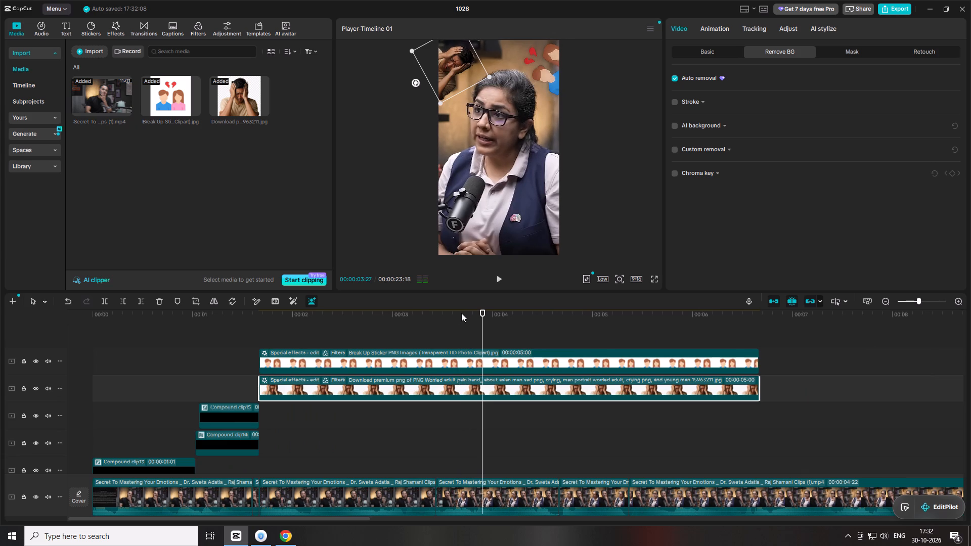
left_click_drag(462, 321, 446, 315)
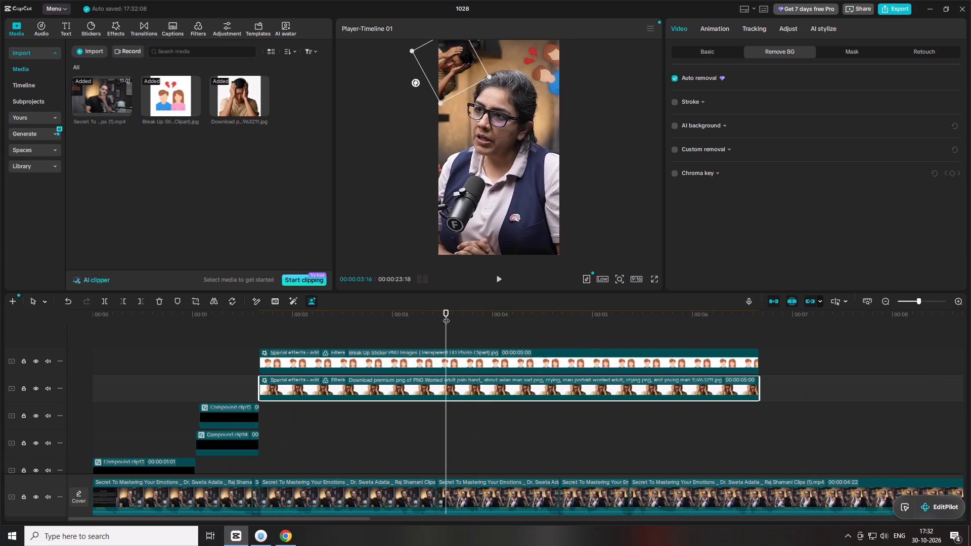
key("space")
left_click_drag(446, 318, 440, 317)
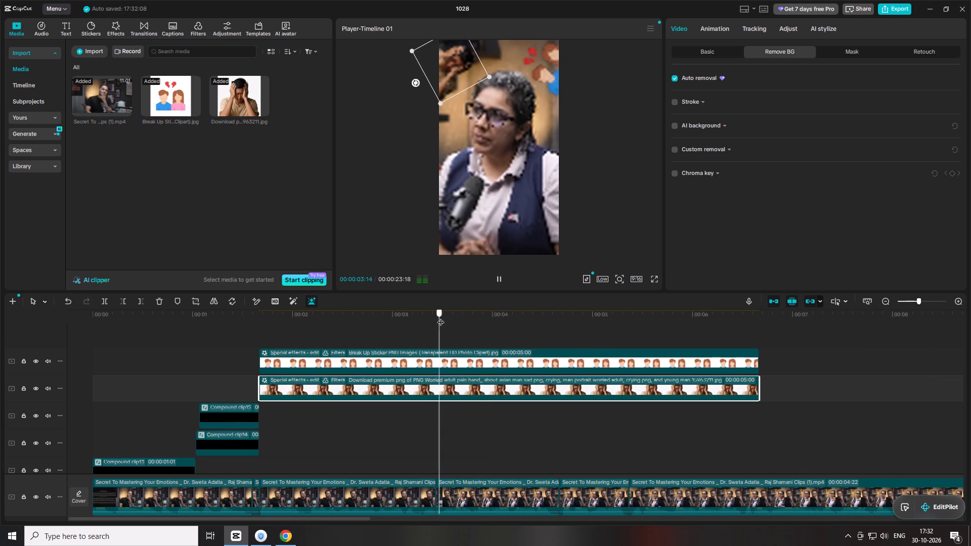
left_click_drag(440, 317, 432, 314)
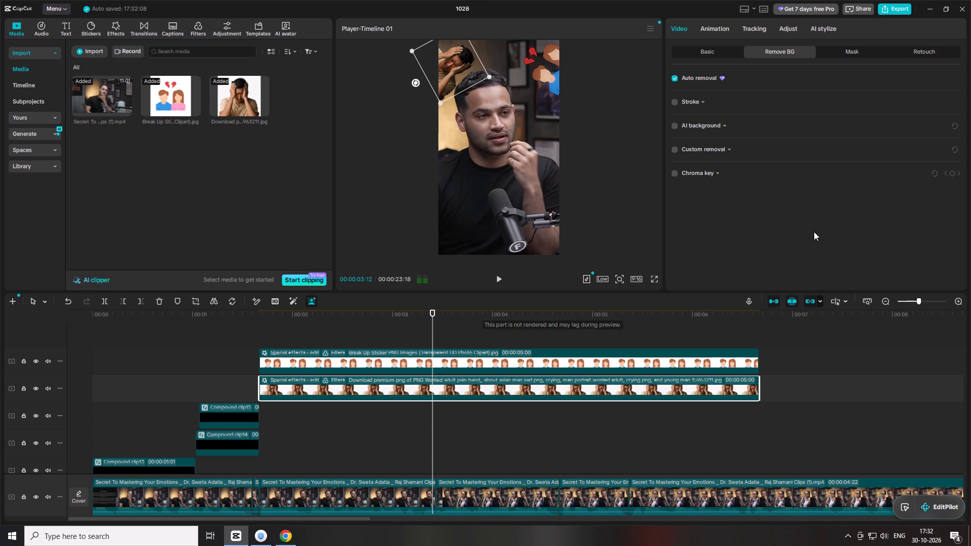
Add a transform keyframe to the couple cut-out at 00:00:03:15, just after the cut to the woman speaker.
left_click(456, 359)
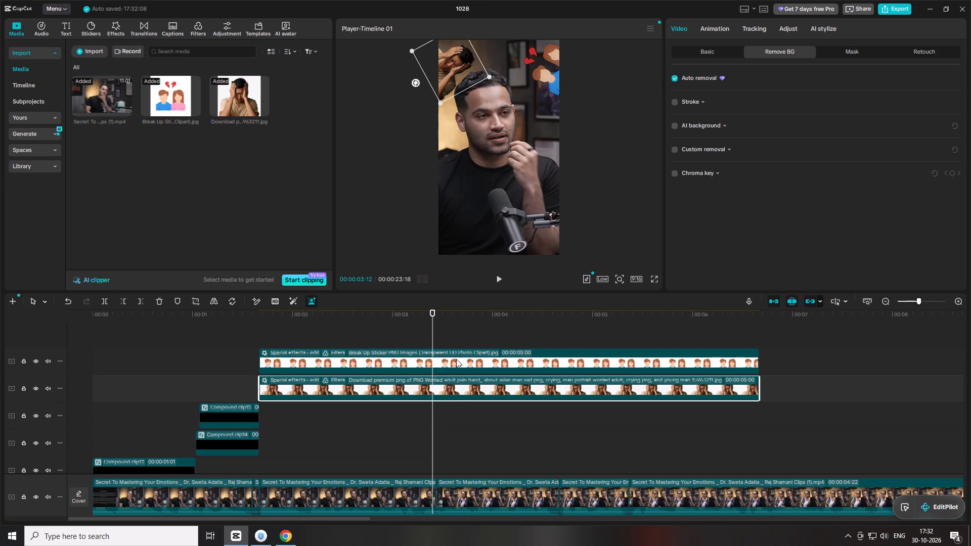
left_click(722, 54)
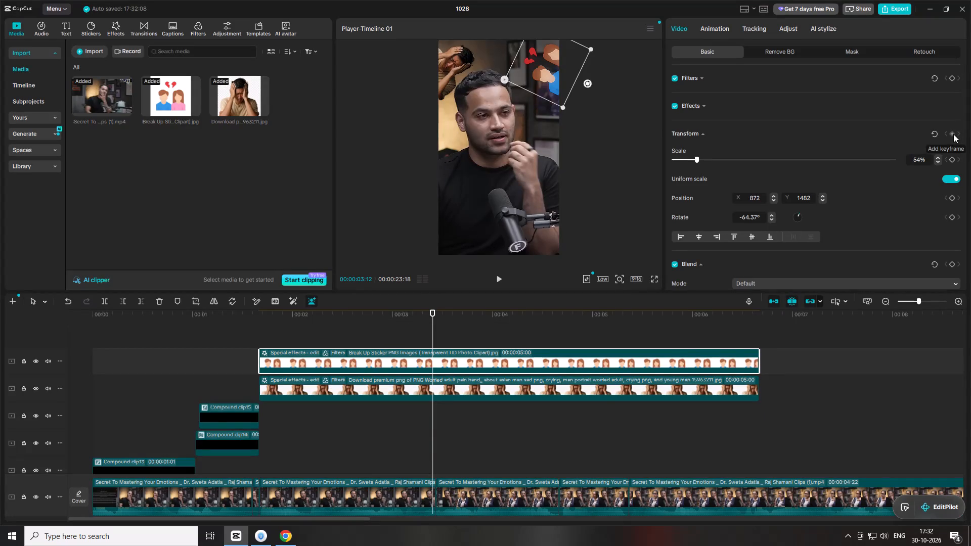
left_click_drag(433, 315, 445, 318)
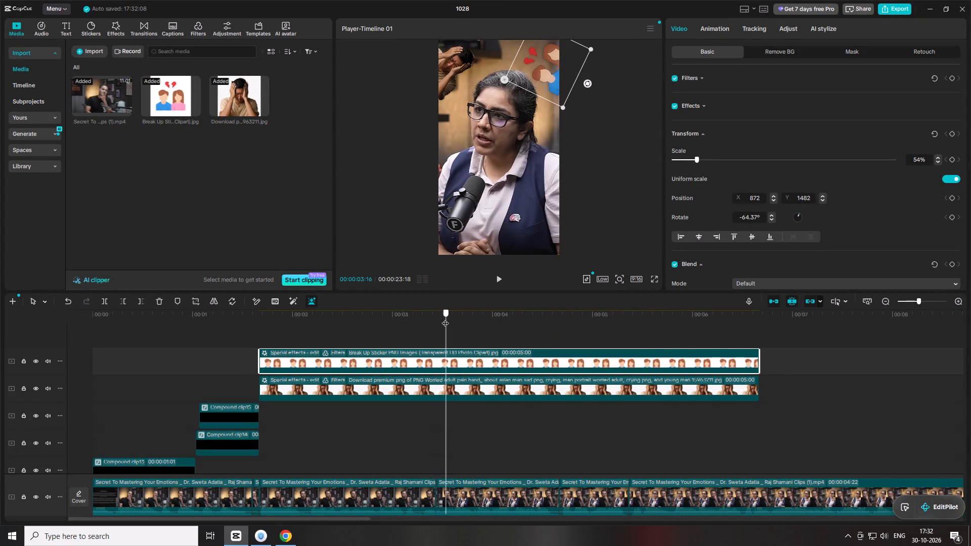
left_click_drag(445, 318, 444, 318)
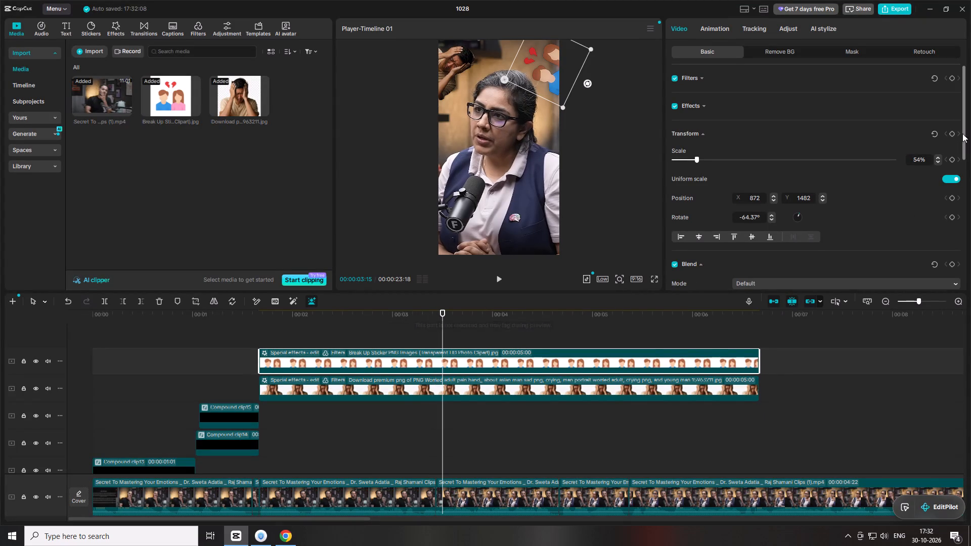
left_click(951, 134)
Play back and scrub the footage between about 00:00:02:17 and 00:00:03:14 to examine where the couple cut-out's movement should start.
left_click_drag(440, 314, 432, 314)
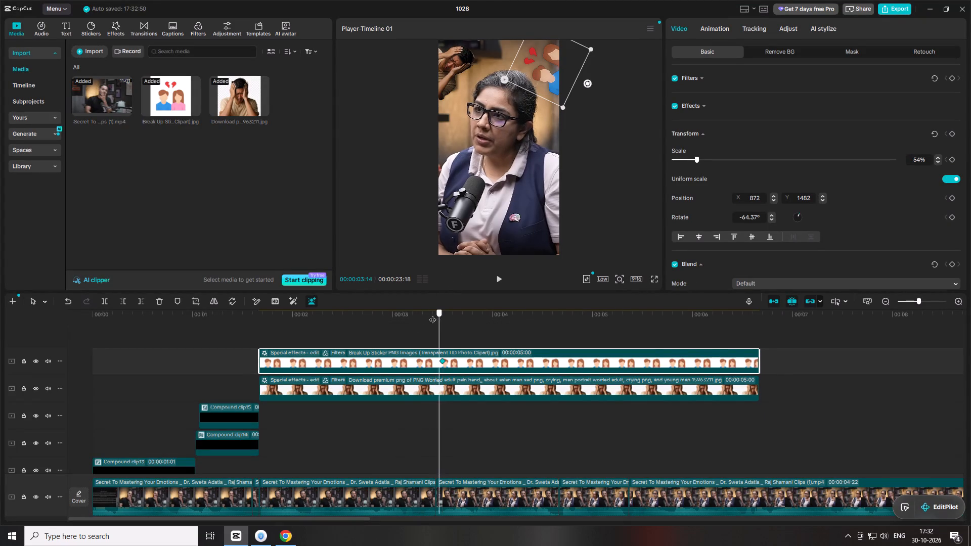
left_click_drag(432, 314, 361, 329)
key("space")
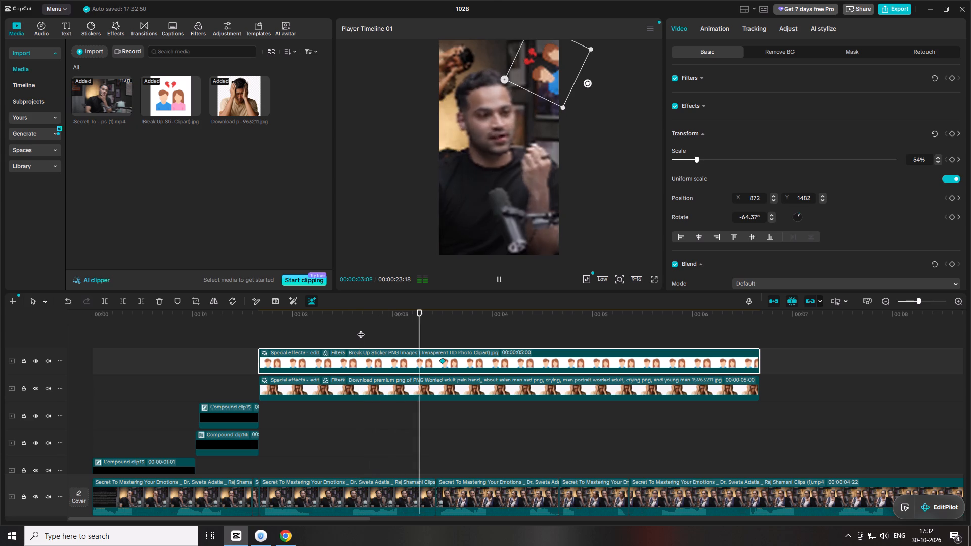
left_click(361, 329)
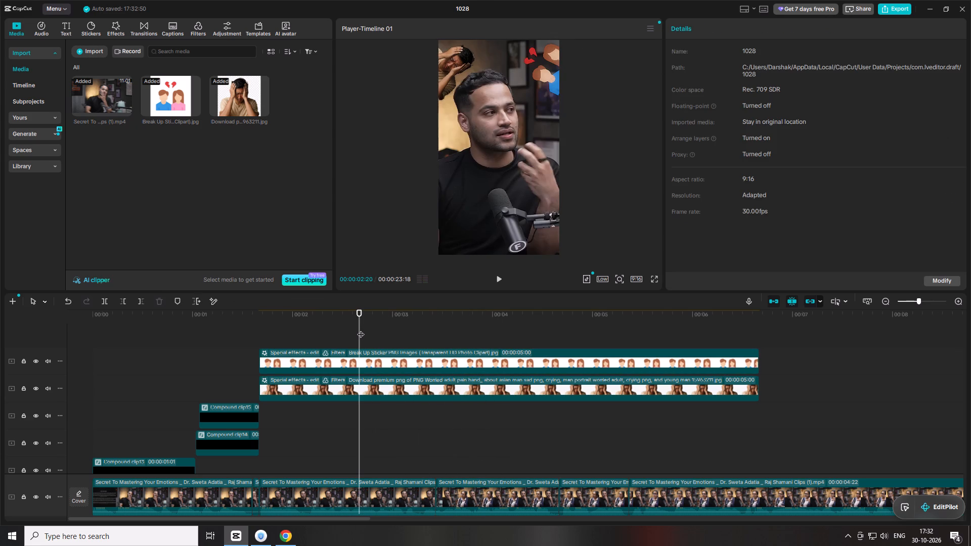
key("space")
key("space")
key("space")
key("space")
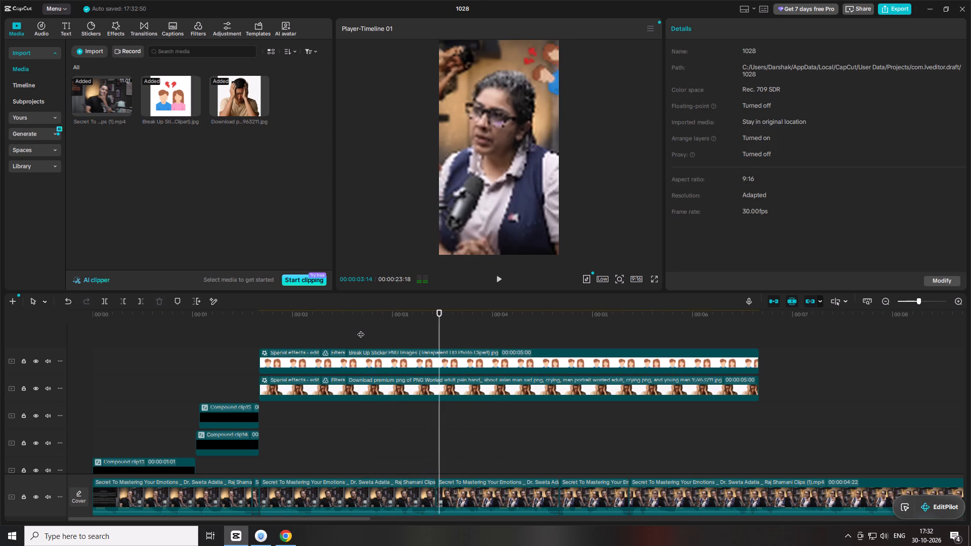
left_click(381, 317)
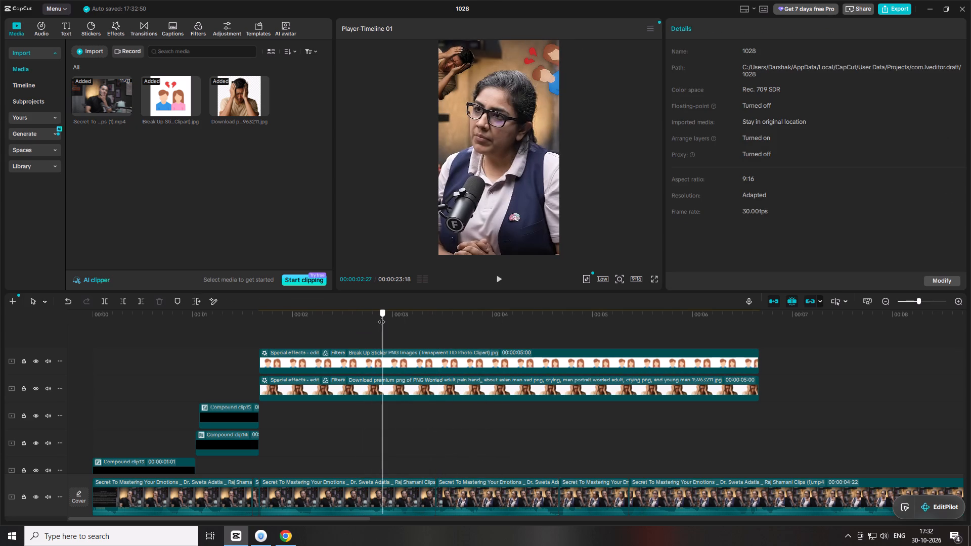
left_click_drag(382, 316, 398, 320)
left_click_drag(390, 320, 347, 332)
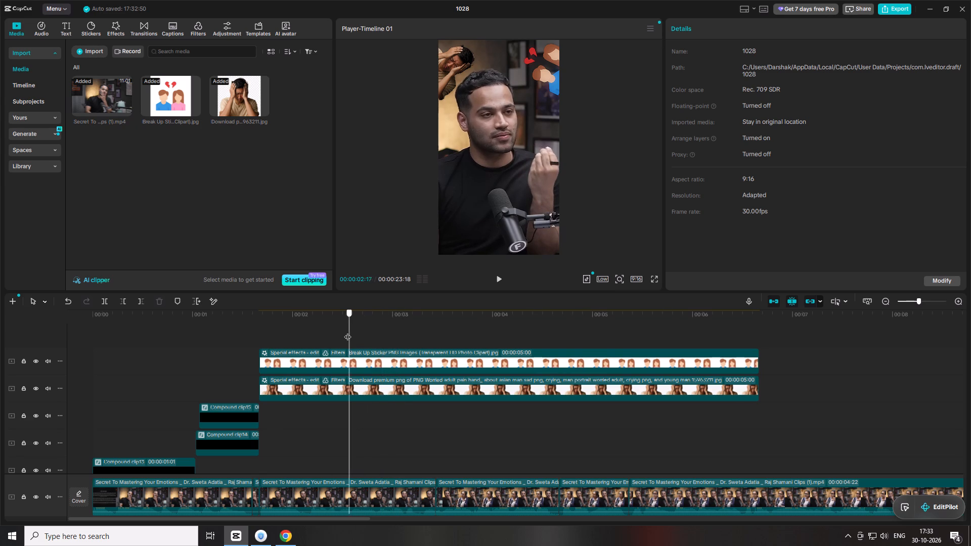
left_click_drag(347, 332, 357, 334)
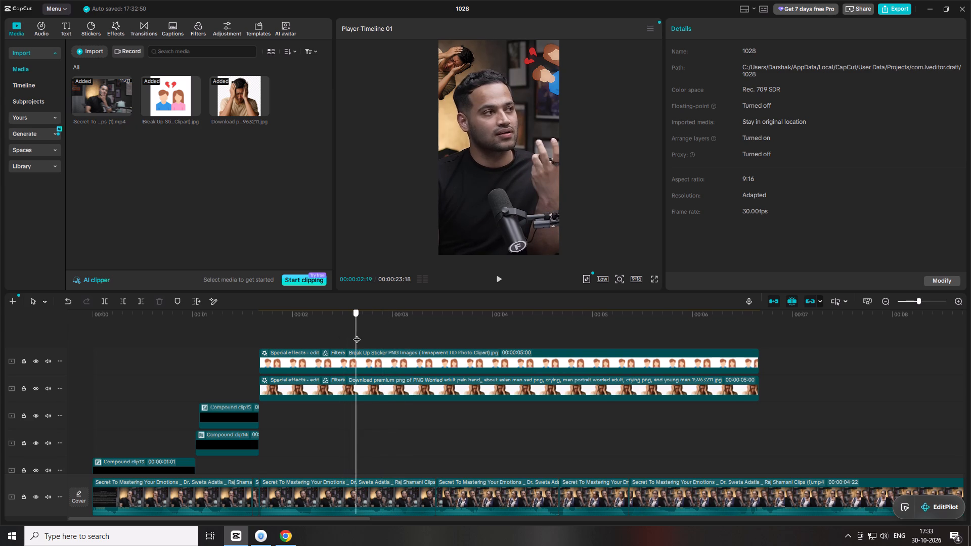
left_click_drag(357, 334, 358, 335)
Shift the couple cut-out's transform keyframe along its clip to about 00:00:03:20.
left_click(384, 362)
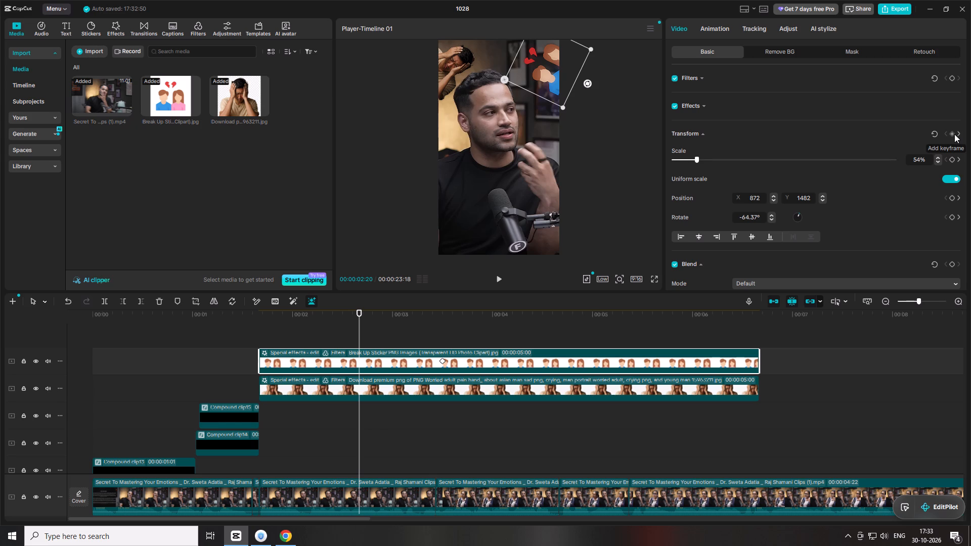
left_click(443, 357)
left_click_drag(443, 360, 458, 361)
Add another transform keyframe to the couple cut-out at 00:00:02:23.
left_click_drag(401, 321, 381, 323)
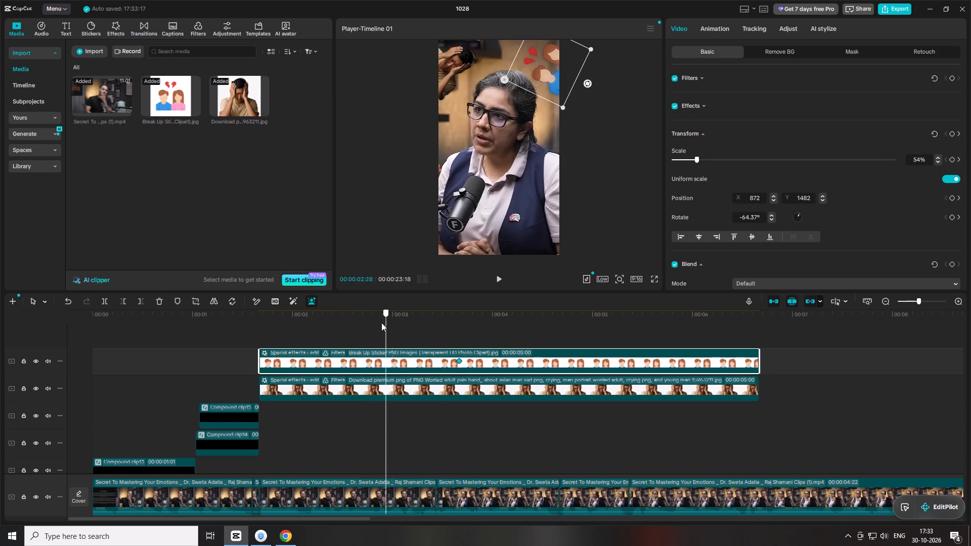
left_click_drag(381, 323, 376, 323)
left_click_drag(375, 316, 370, 314)
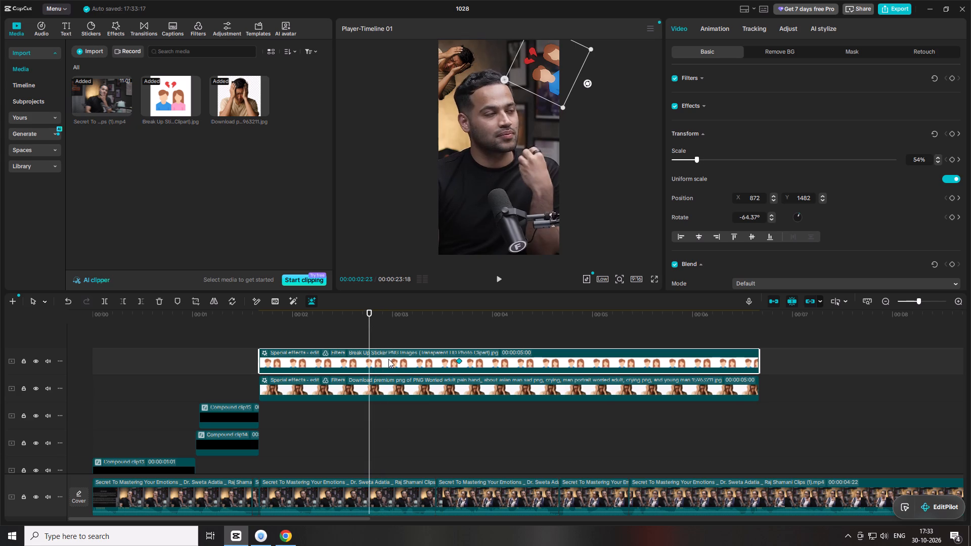
left_click(388, 359)
scroll(903, 118, "up", 3)
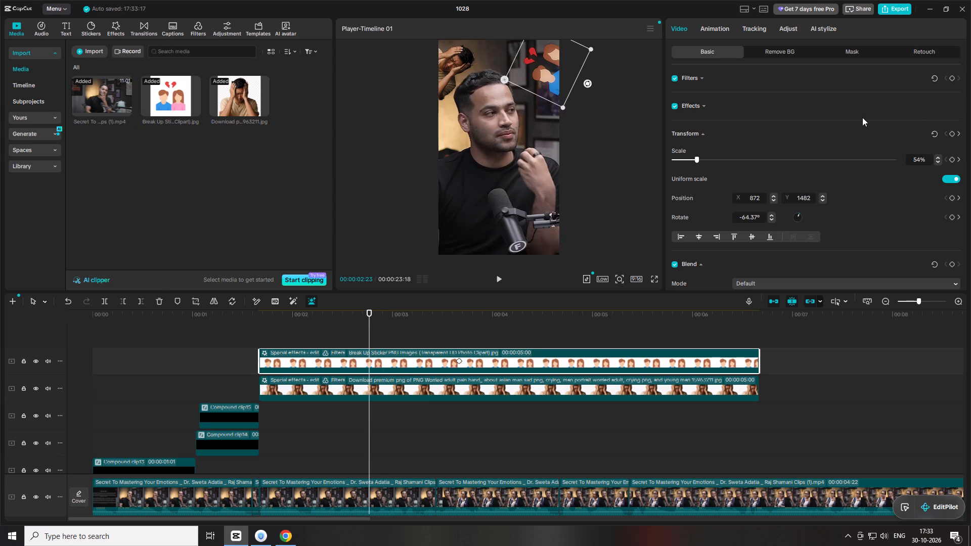
left_click_drag(876, 111, 874, 92)
left_click(948, 112)
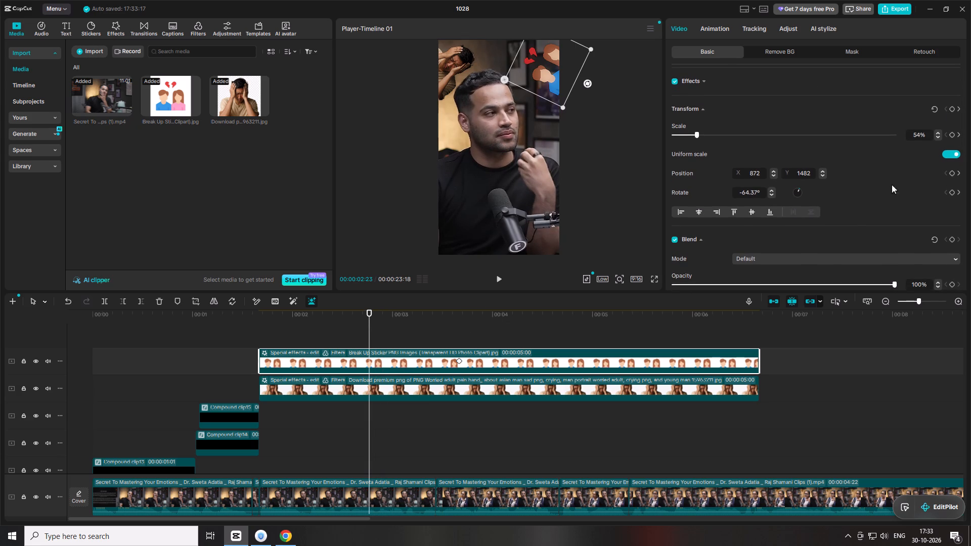
left_click(950, 110)
Rotate the couple cut-out upright to 0° at the 00:00:02:23 keyframe.
left_click_drag(891, 195, 891, 139)
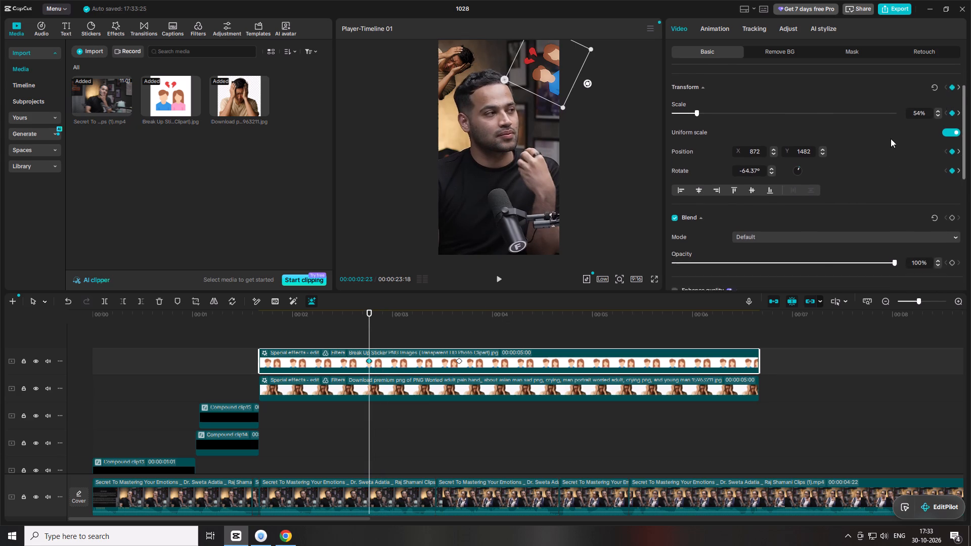
left_click_drag(891, 139, 891, 137)
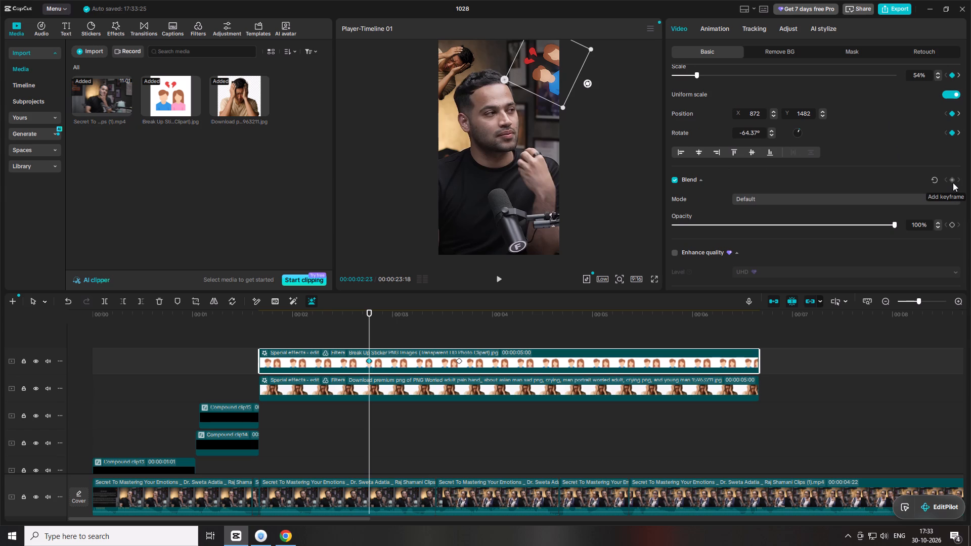
left_click_drag(896, 142, 887, 191)
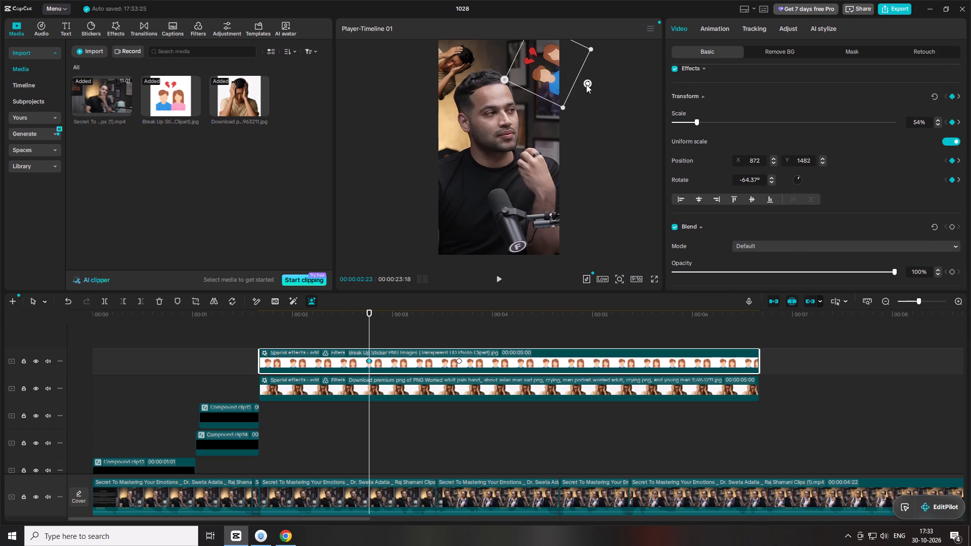
left_click_drag(590, 83, 556, 98)
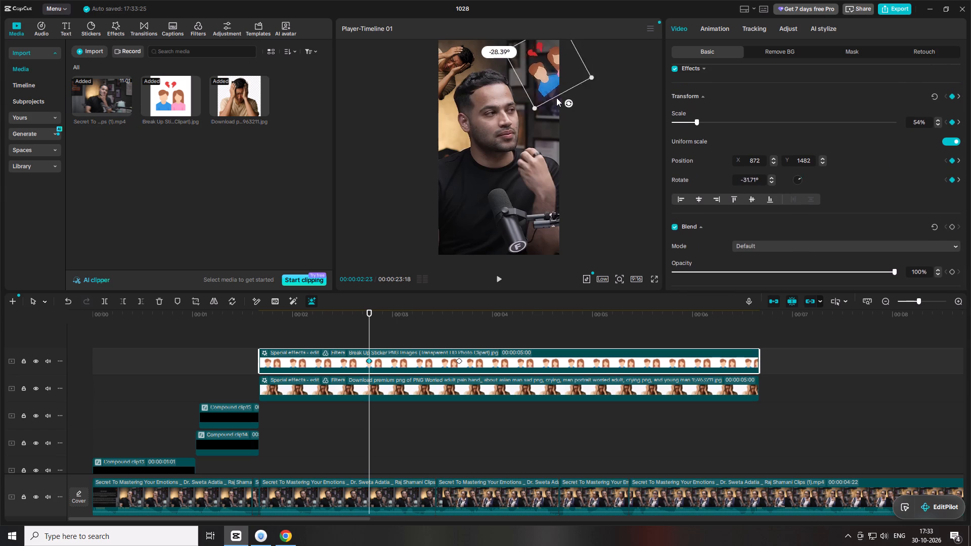
left_click_drag(556, 98, 549, 101)
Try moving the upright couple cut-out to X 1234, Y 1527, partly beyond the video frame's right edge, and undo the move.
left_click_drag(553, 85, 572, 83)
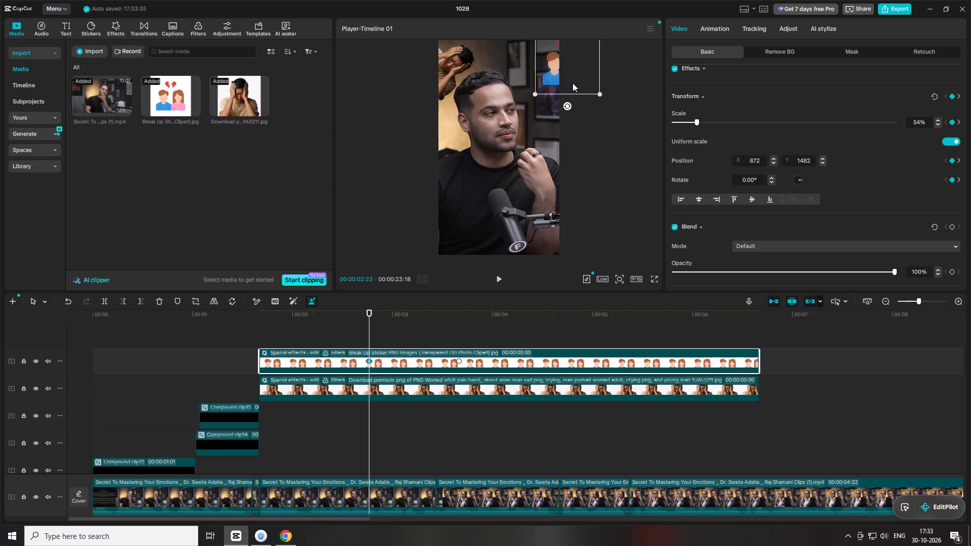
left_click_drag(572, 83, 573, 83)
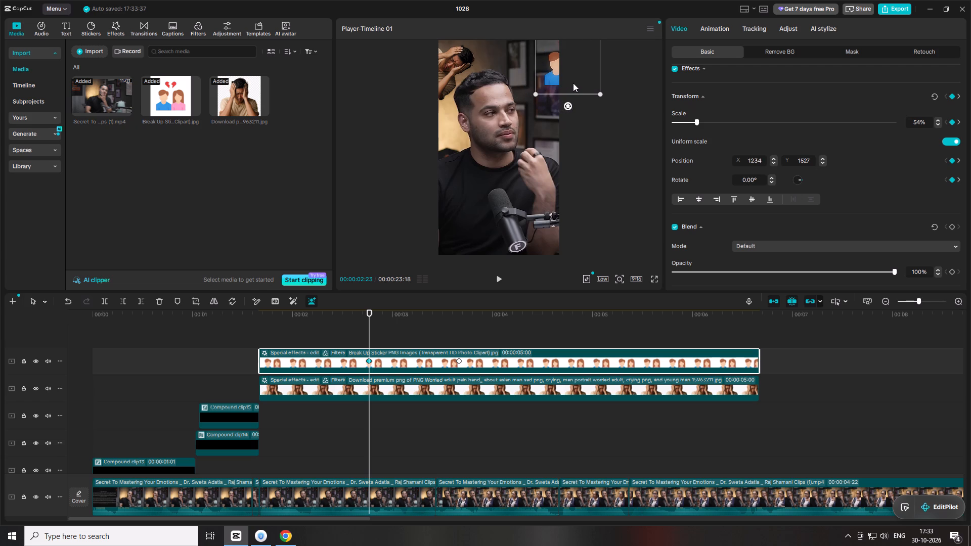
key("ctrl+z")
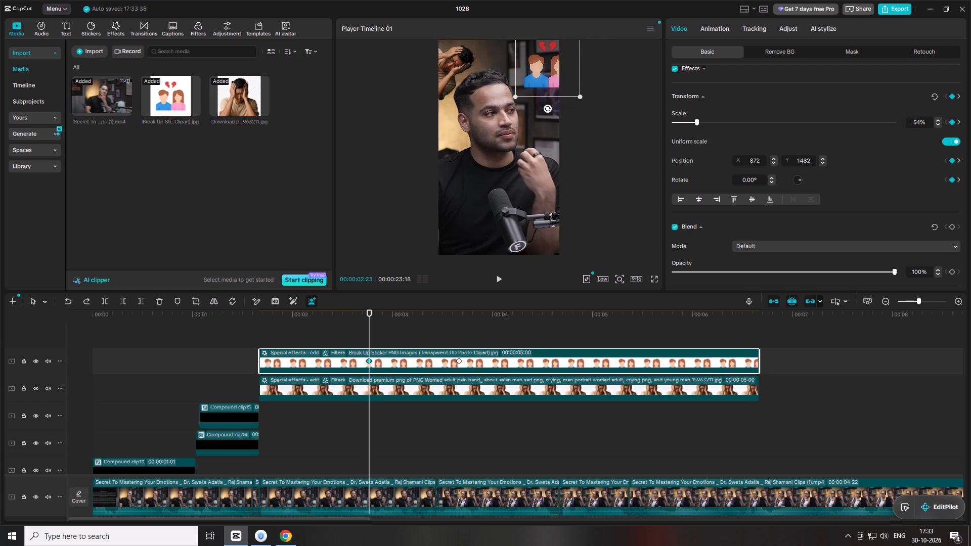
Move the couple cut-out just outside the frame's right edge to X 1659, Y 1482 at the 00:00:02:23 keyframe and preview the motion.
left_click_drag(532, 70, 578, 76)
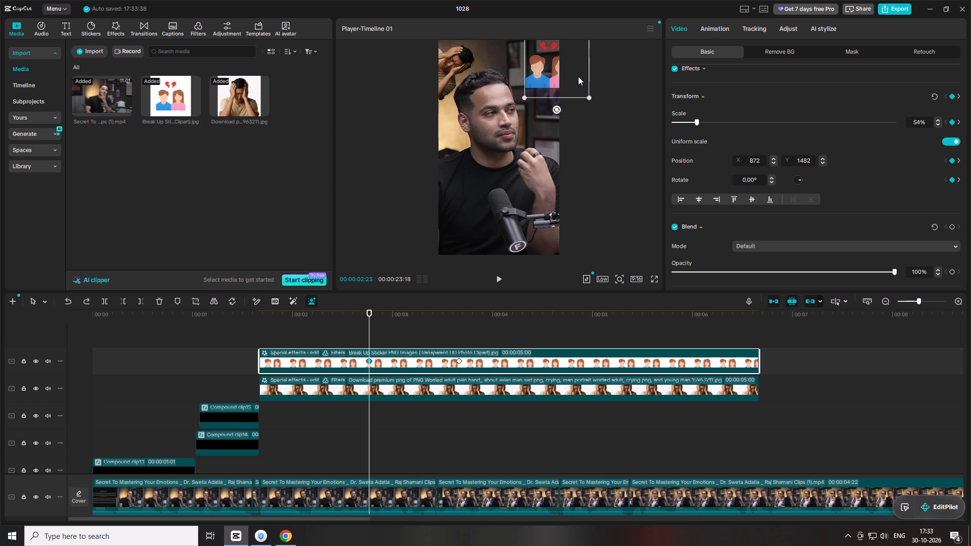
left_click_drag(578, 76, 578, 74)
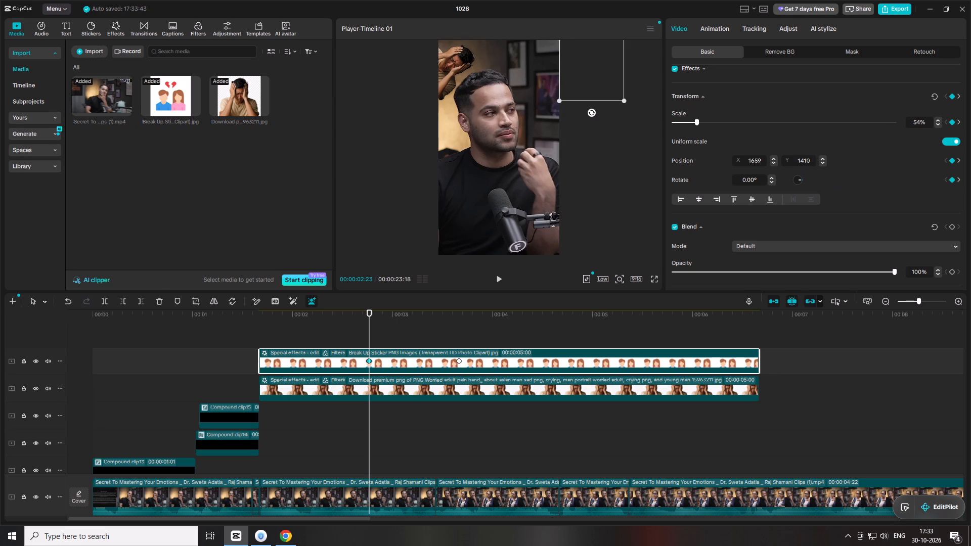
left_click_drag(797, 162, 836, 163)
type("1482")
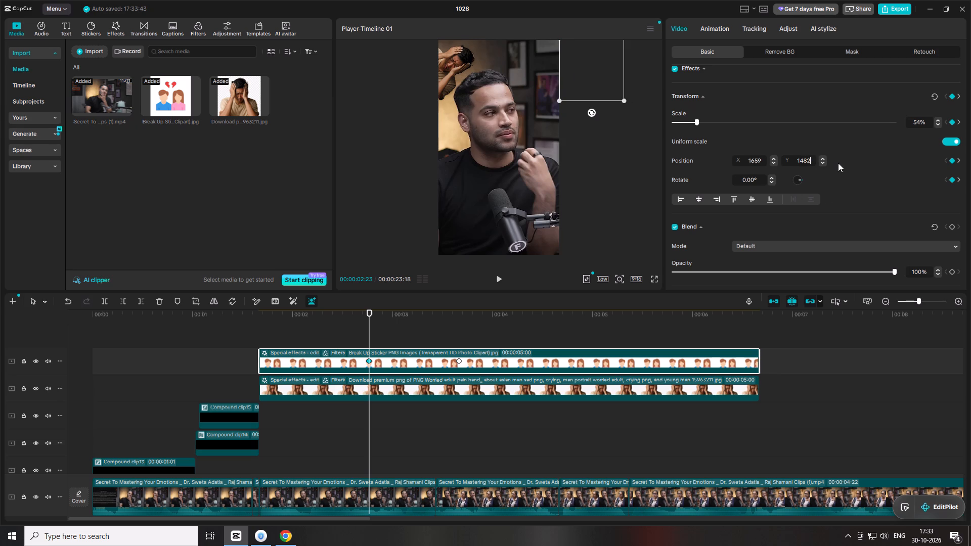
left_click(840, 163)
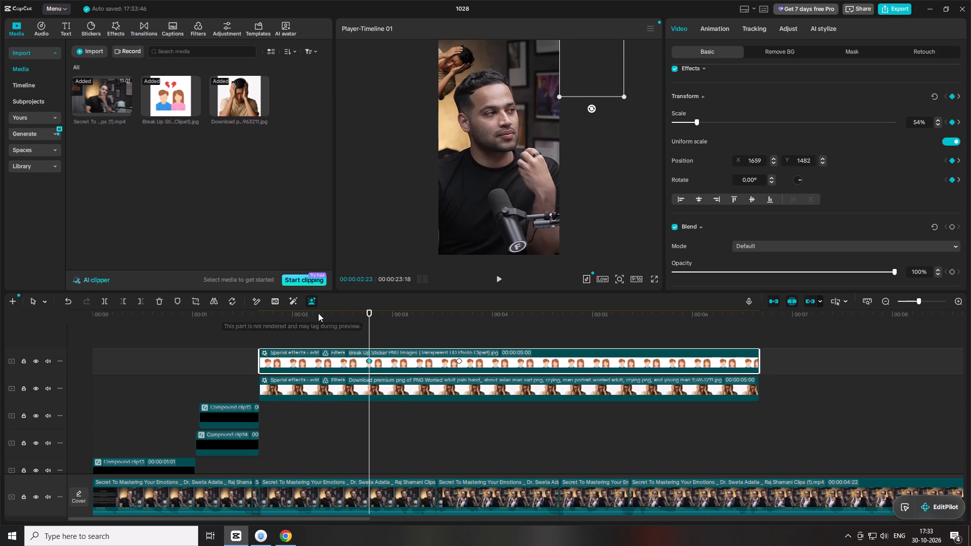
key("space")
key("space")
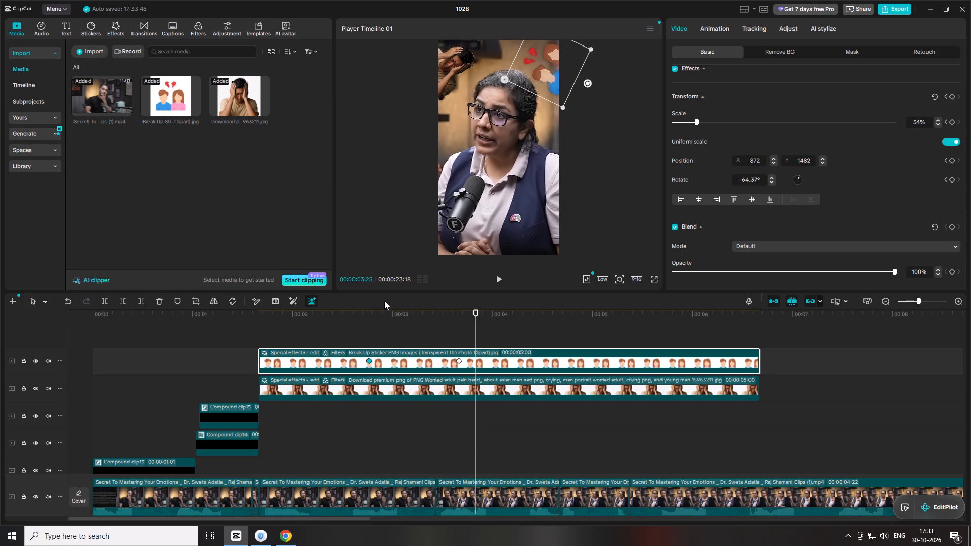
Apply the Cubic Out preset curve to the couple cut-out's transform animation and play it back.
right_click(458, 360)
left_click(506, 425)
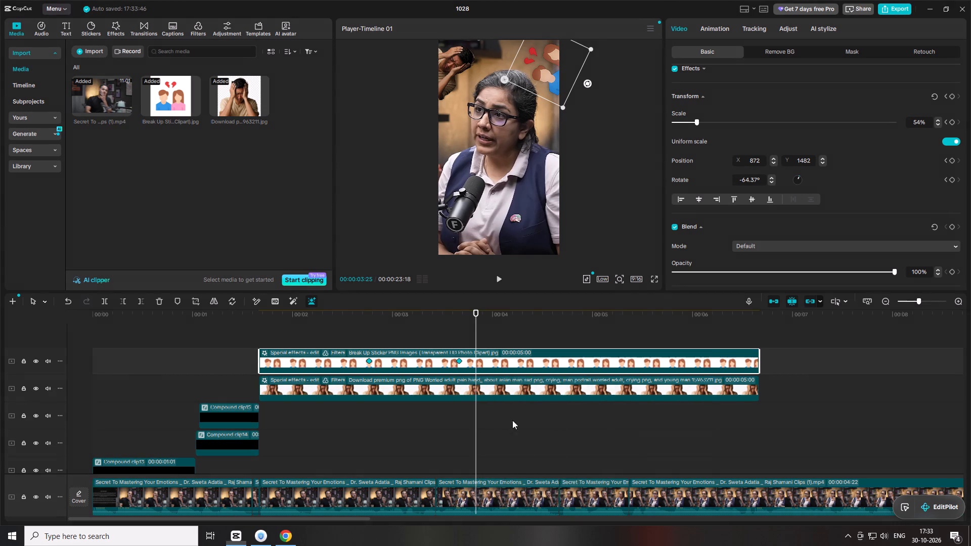
left_click(614, 435)
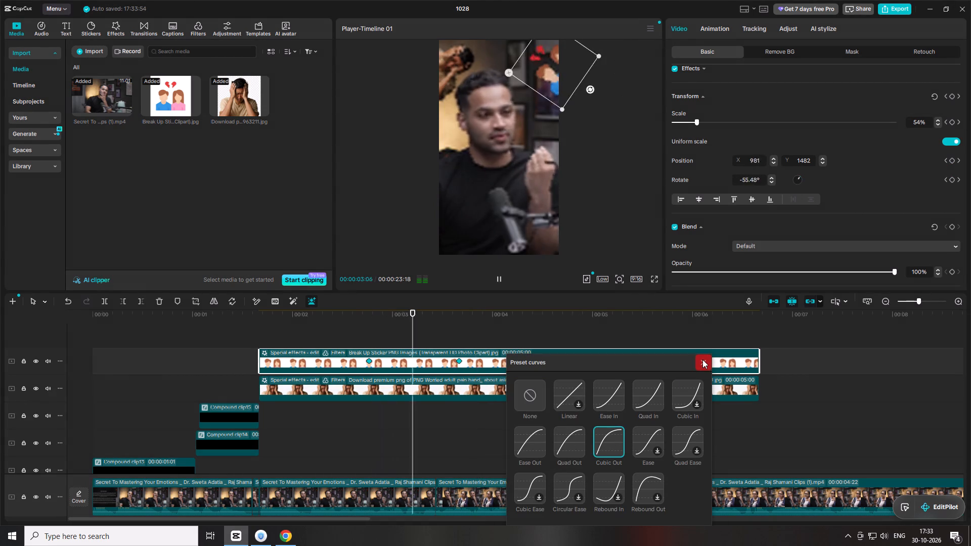
key("space")
left_click(701, 360)
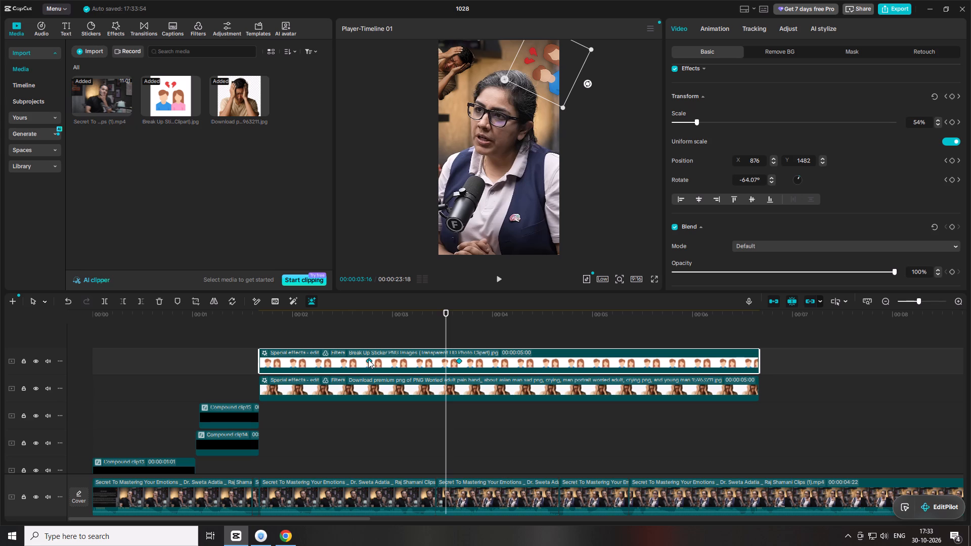
Spread the couple cut-out's transform keyframes, moving the first slightly earlier to about 00:00:02:21 and the second to about 00:00:03:26.
left_click_drag(368, 359, 364, 359)
left_click(375, 390)
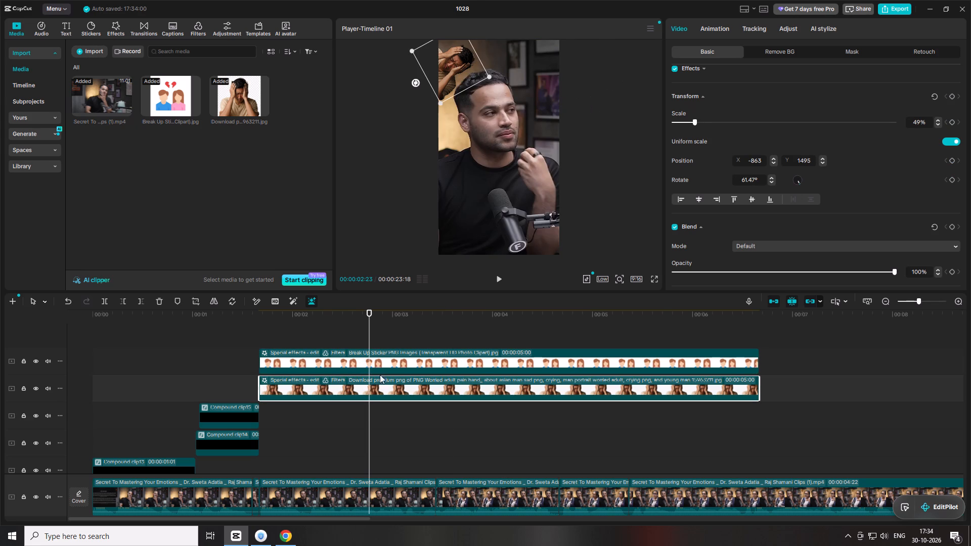
left_click_drag(368, 313, 300, 321)
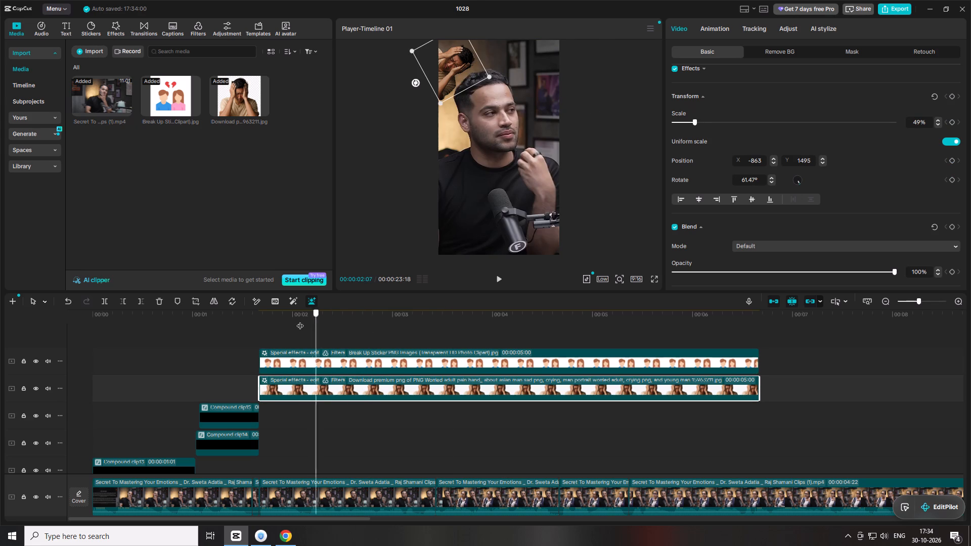
left_click_drag(300, 321, 420, 396)
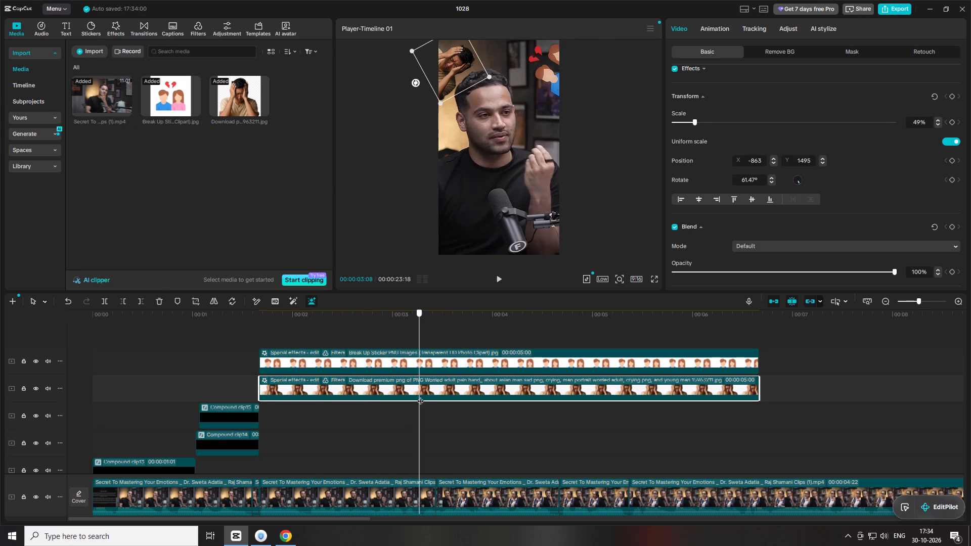
left_click_drag(420, 396, 446, 395)
left_click_drag(444, 317, 435, 329)
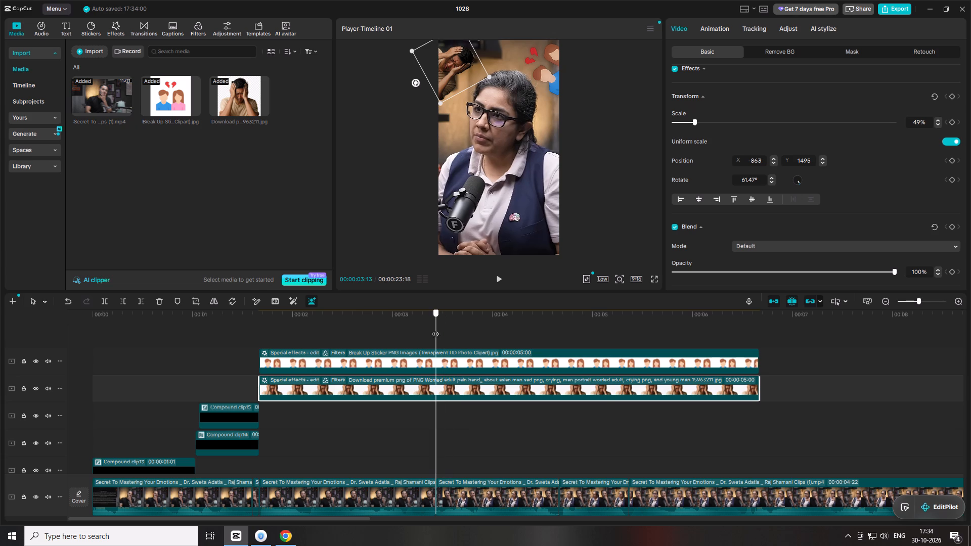
left_click_drag(435, 329, 458, 352)
left_click(461, 397)
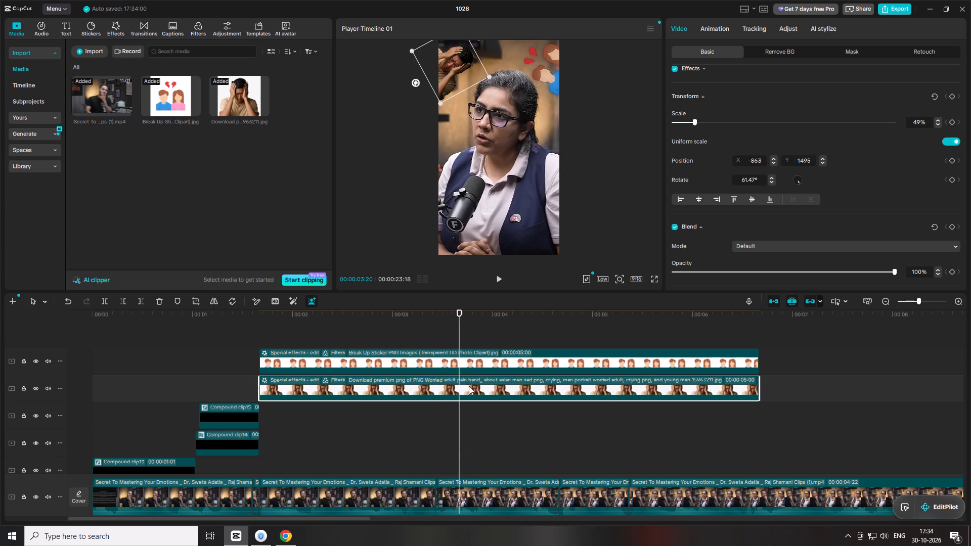
left_click(469, 386)
left_click(478, 363)
left_click_drag(458, 362, 479, 369)
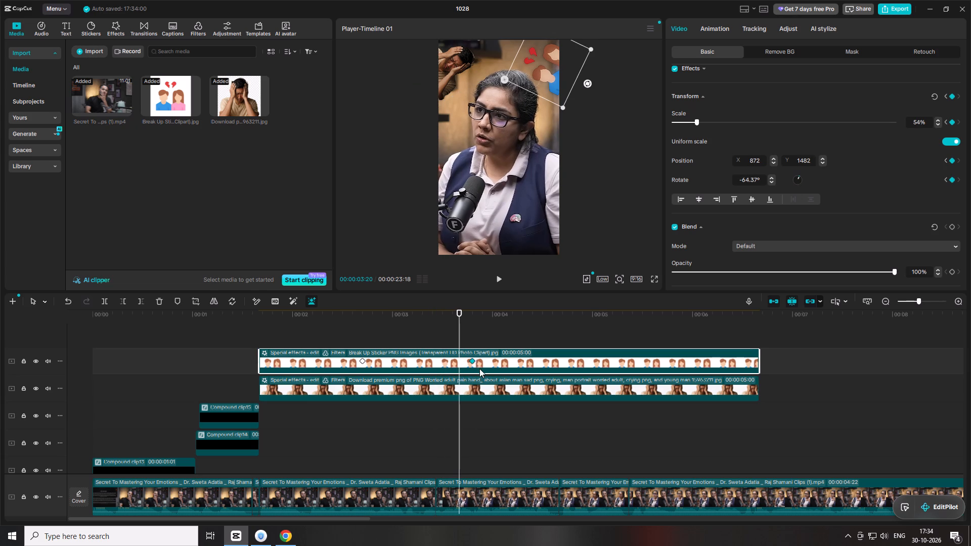
left_click_drag(479, 369, 479, 370)
Add a transform keyframe to the worried-man cut-out at 00:00:03:25.
left_click_drag(463, 312, 474, 322)
left_click(481, 391)
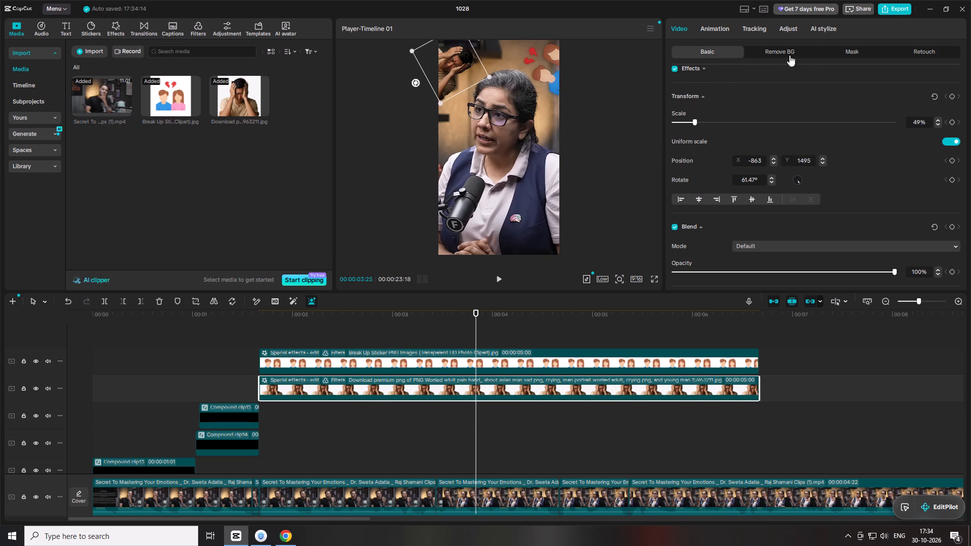
left_click(716, 33)
left_click(672, 27)
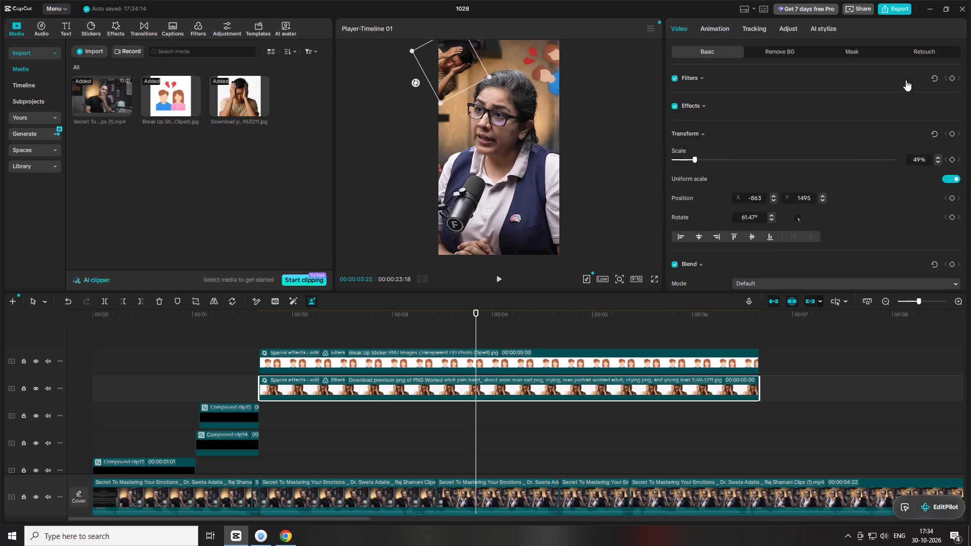
left_click(953, 137)
Add a Filters keyframe to the worried-man cut-out near its clip start at 00:00:01:21.
left_click_drag(274, 318, 261, 315)
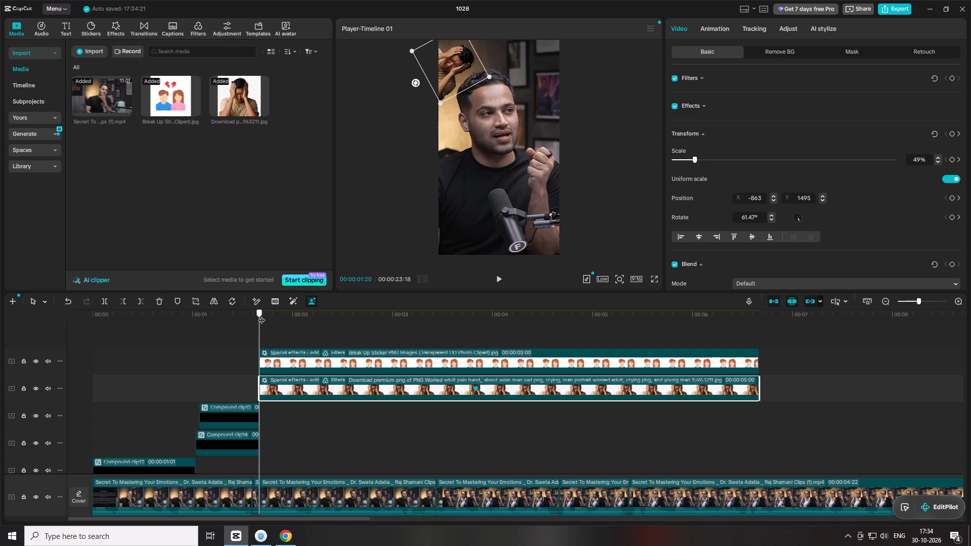
left_click_drag(261, 315, 262, 315)
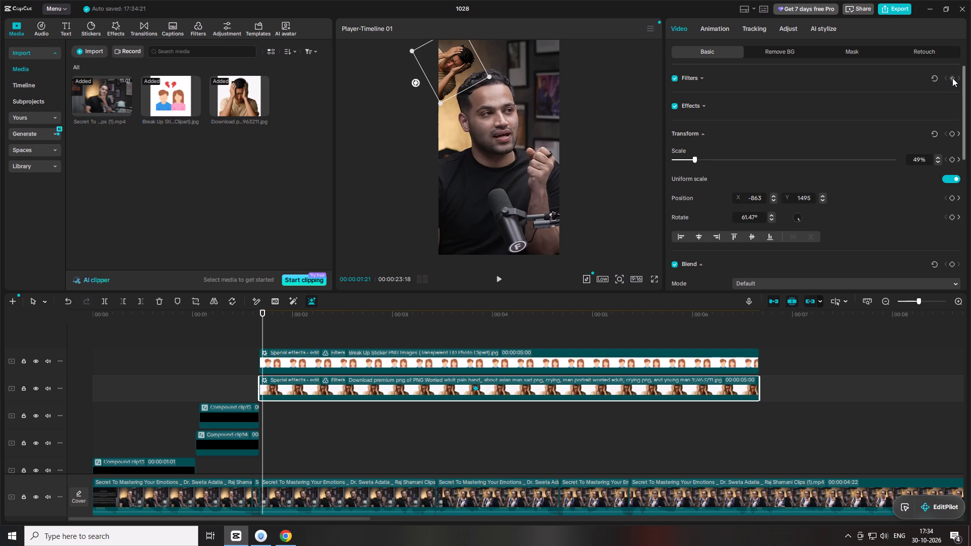
left_click(952, 78)
Rotate the worried-man cut-out upright to 0° at 00:00:01:21.
left_click_drag(415, 84, 416, 84)
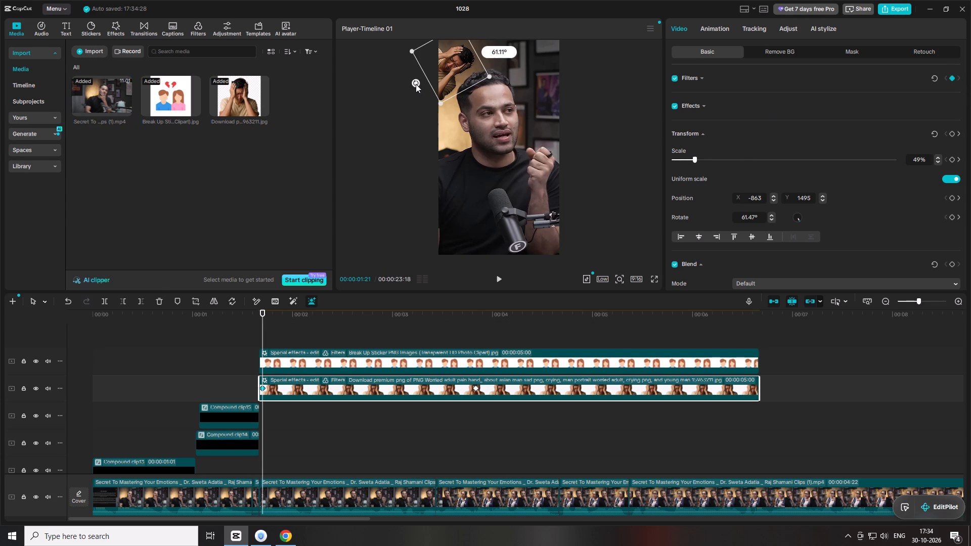
left_click_drag(416, 84, 447, 93)
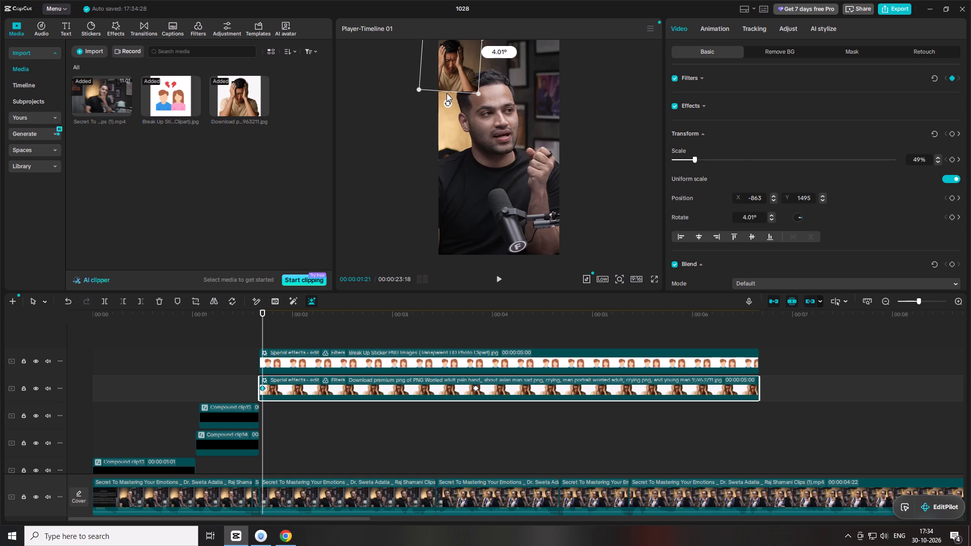
left_click_drag(447, 93, 447, 93)
Move the worried-man cut-out fully outside the frame's left edge to X -1613, Y 1495 at 00:00:01:21.
left_click_drag(457, 75, 448, 75)
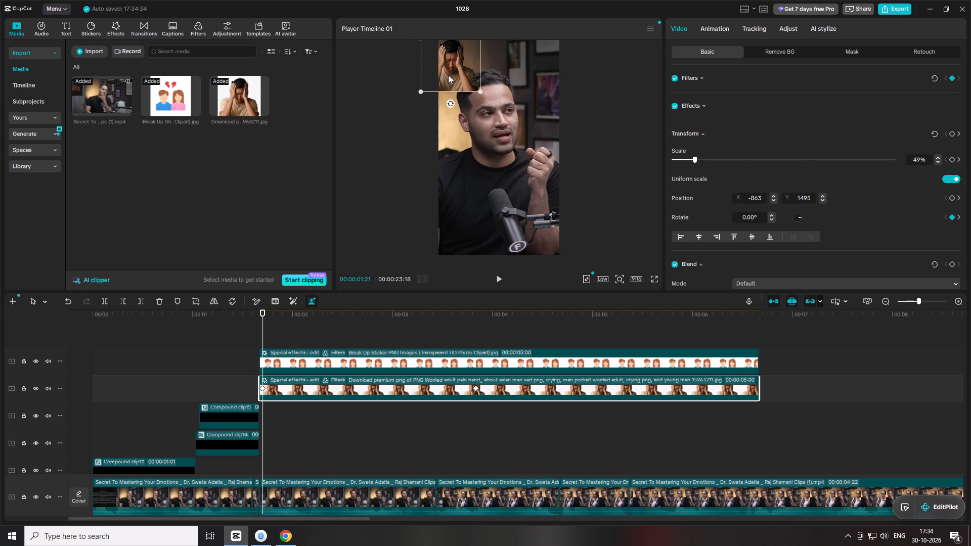
left_click_drag(448, 75, 418, 75)
left_click_drag(446, 73, 422, 72)
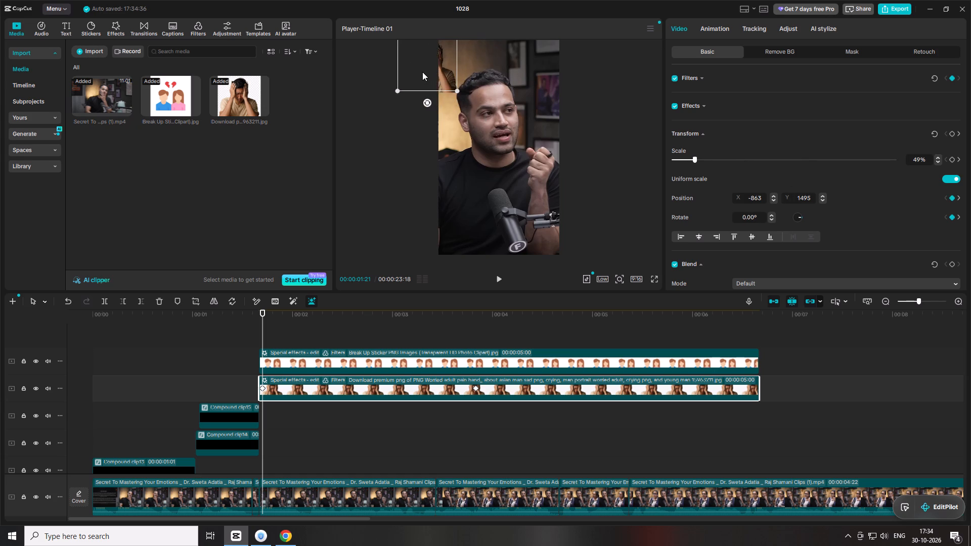
left_click_drag(422, 72, 403, 69)
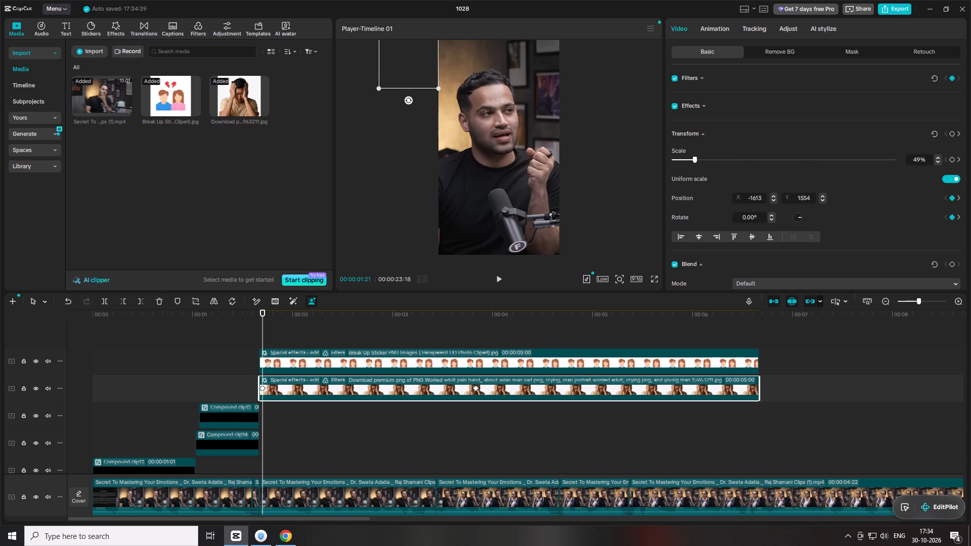
left_click_drag(796, 196, 899, 195)
type("14")
type("95")
left_click(904, 196)
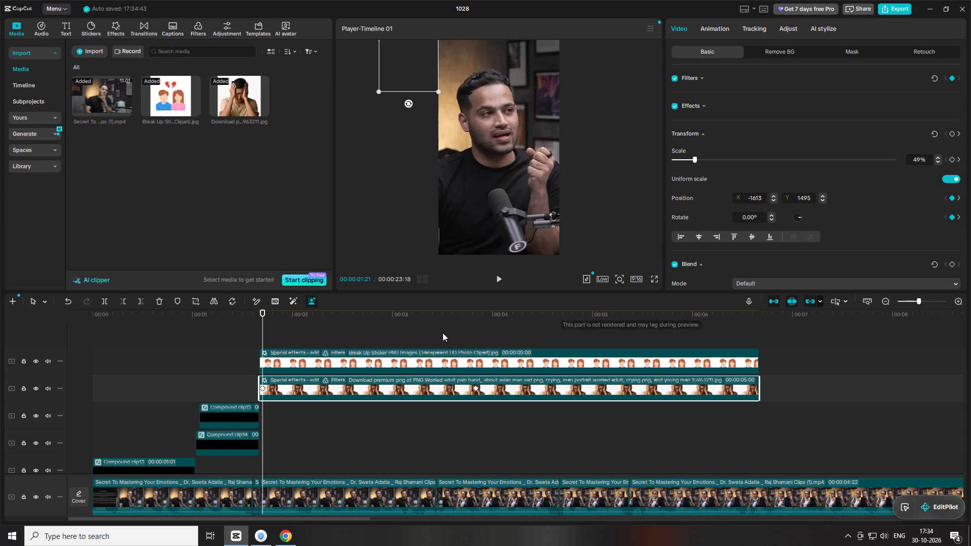
Shift the worried-man cut-out's first keyframe back to the very start of its clip at 00:00:01:20.
left_click(261, 314)
left_click(257, 313)
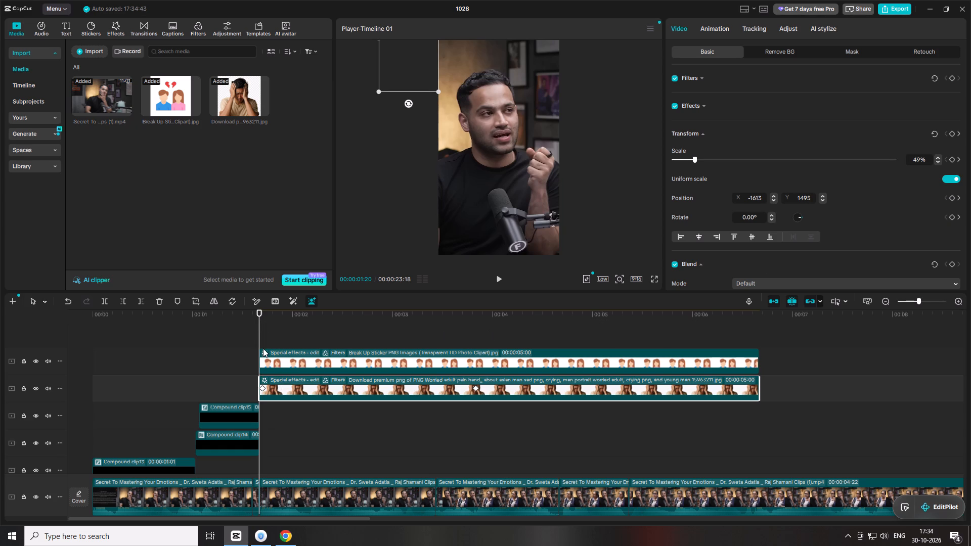
left_click(275, 388)
left_click_drag(263, 387, 256, 385)
Play back the section from just before 00:00:01:20 to review how the worried-man cut-out slides and rotates in.
left_click_drag(260, 318, 253, 317)
left_click(254, 314)
key("space")
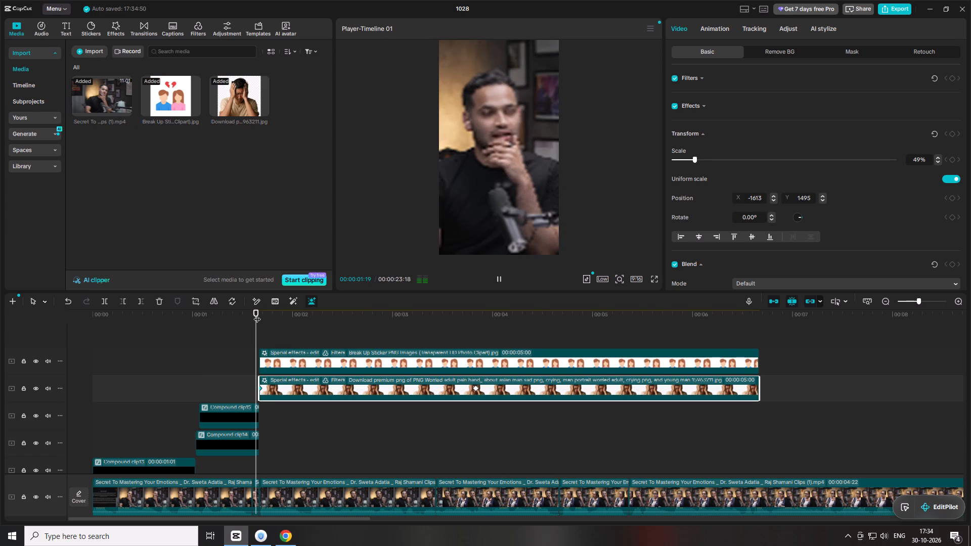
key("space")
left_click(258, 314)
left_click(260, 314)
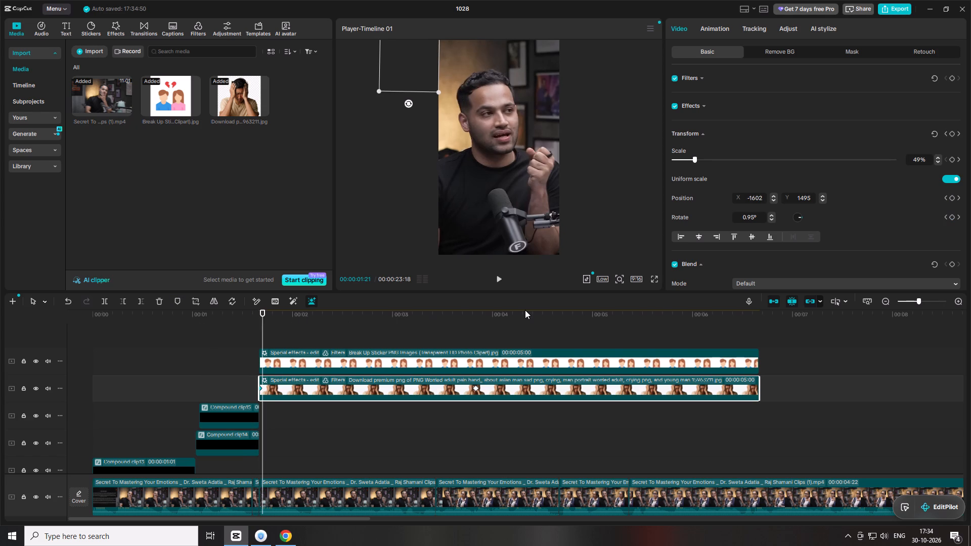
key("space")
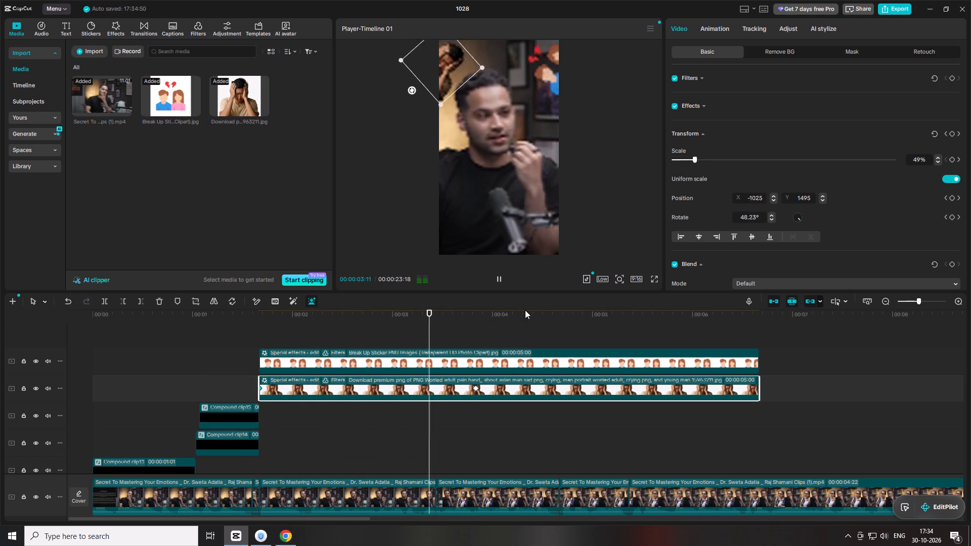
key("space")
Apply the Cubic Out preset curve to the worried-man cut-out's transform animation and play it back.
left_click(512, 395)
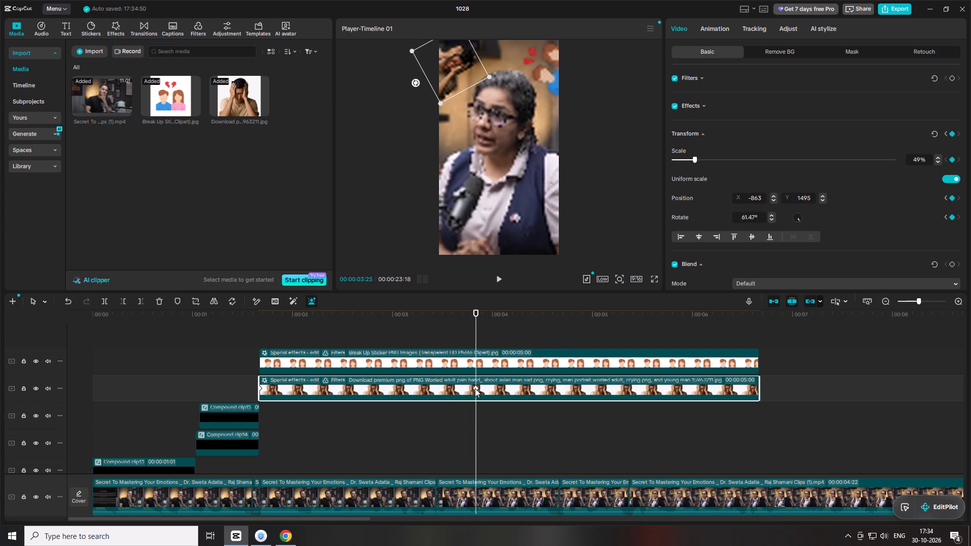
right_click(475, 388)
left_click(517, 459)
left_click(620, 448)
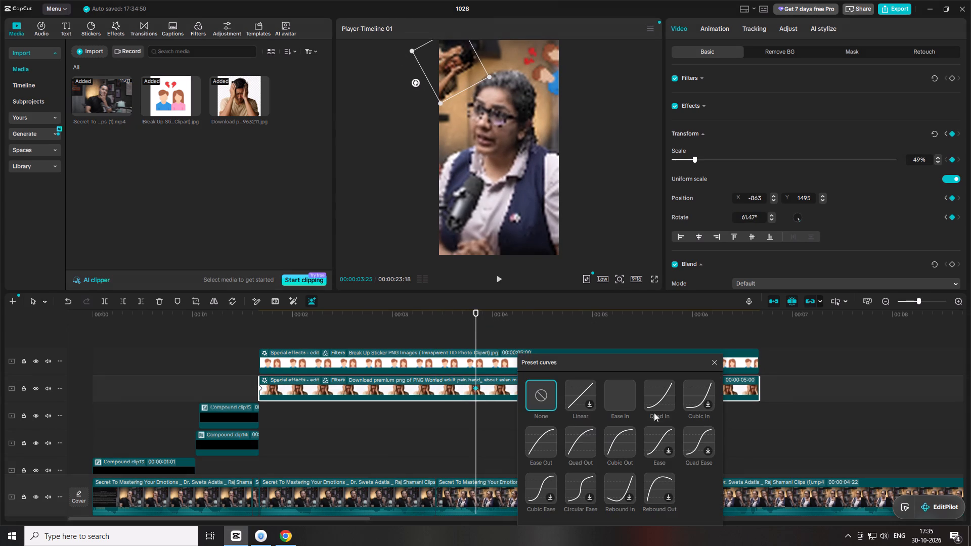
left_click(714, 364)
key("space")
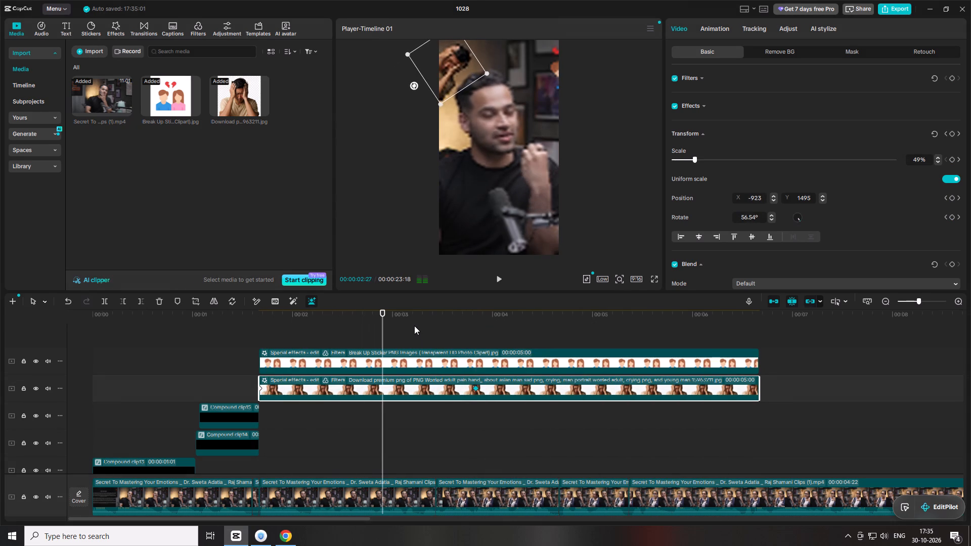
Shift the break-up sticker's first keyframe slightly earlier in its clip and play back the animation from 00:00:02:13.
left_click(391, 366)
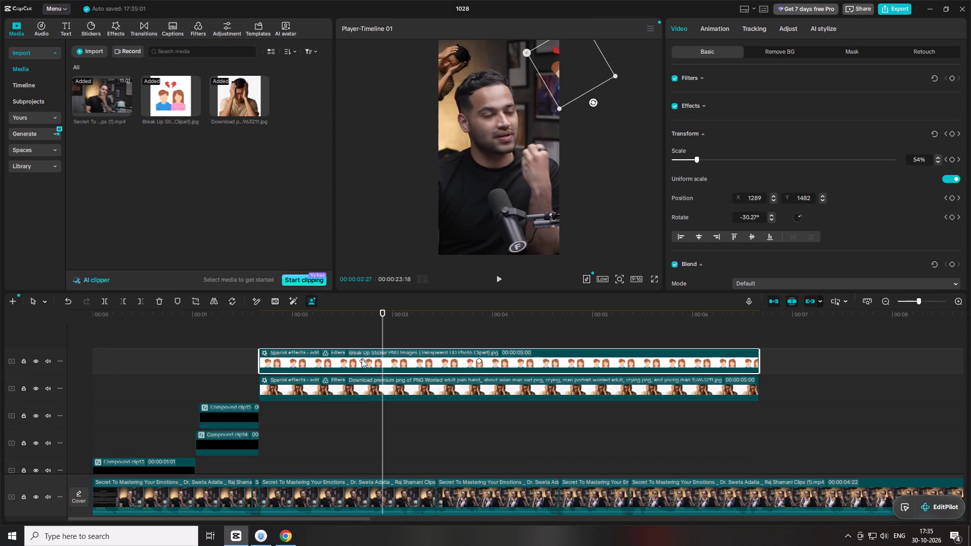
left_click_drag(362, 359, 357, 358)
left_click_drag(360, 318, 353, 317)
left_click_drag(352, 316, 334, 318)
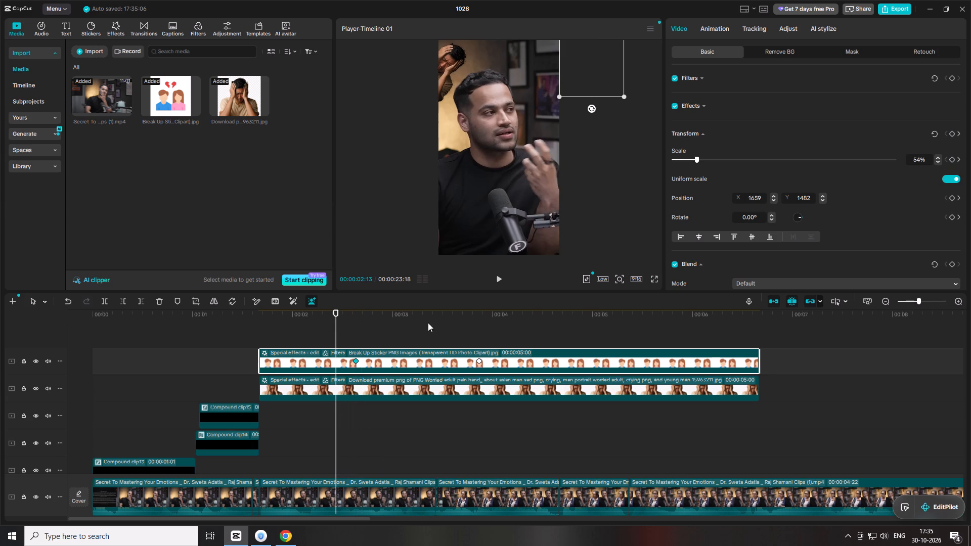
key("space")
key("space")
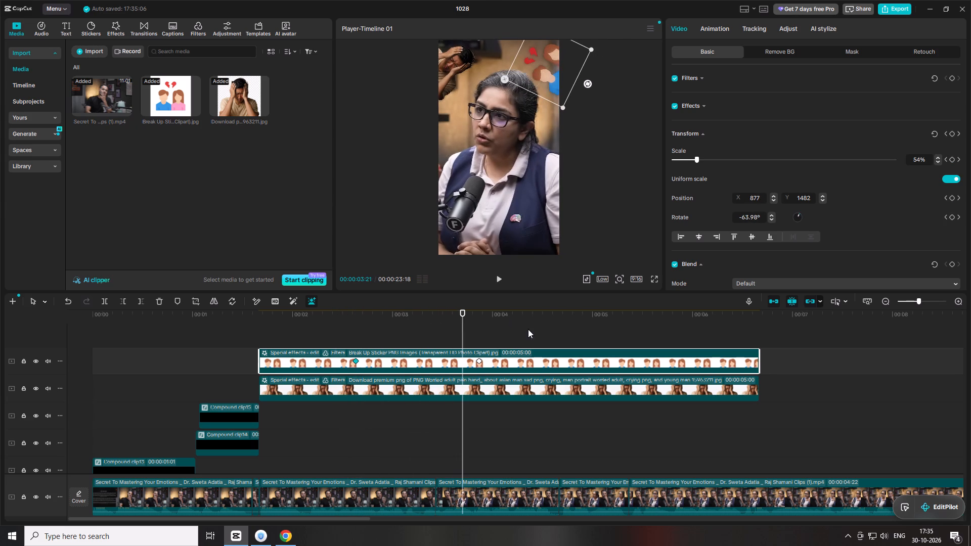
Combine the break-up sticker and worried-man overlays into one compound clip and trim off its end after 00:00:03:13.
left_click_drag(447, 318, 435, 317)
left_click_drag(469, 413, 457, 360)
key("alt+g")
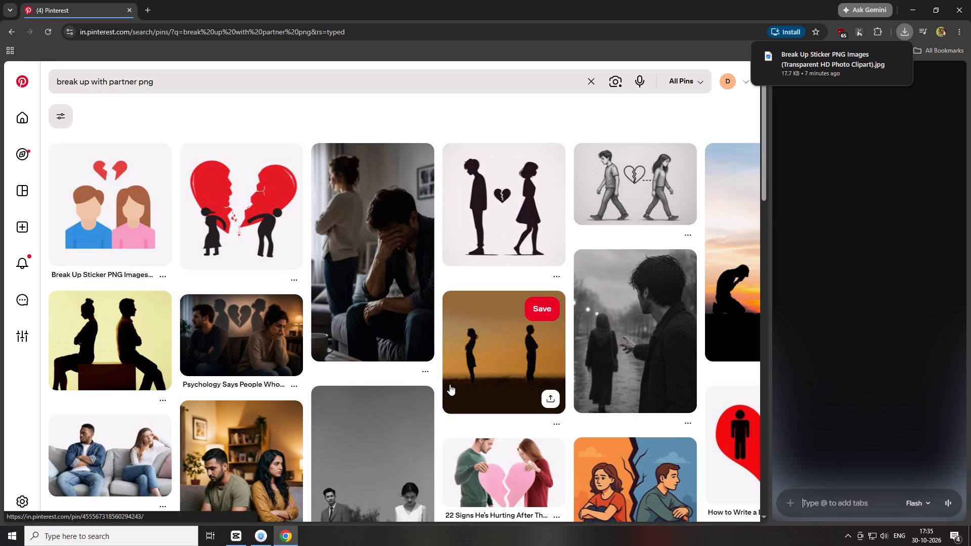
key("alt+Tab")
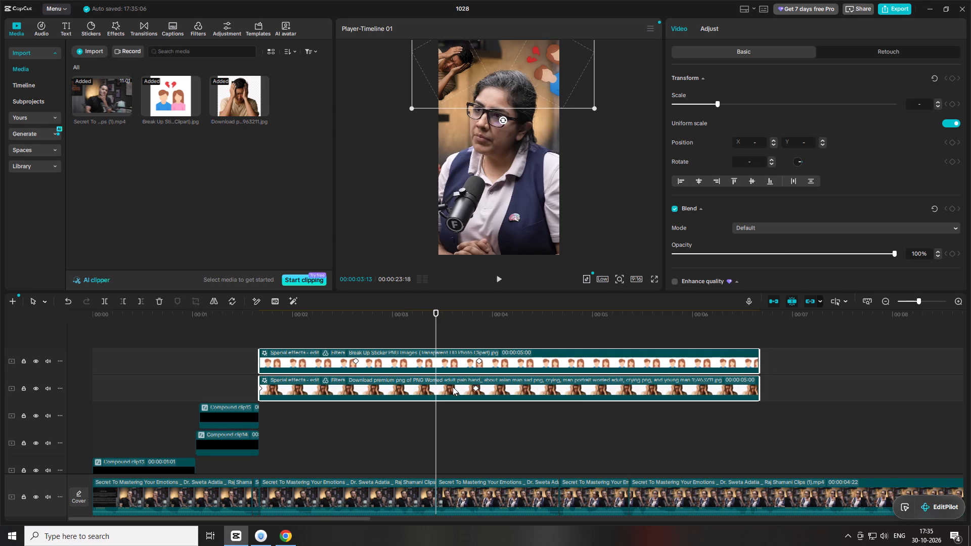
right_click(453, 387)
left_click(495, 311)
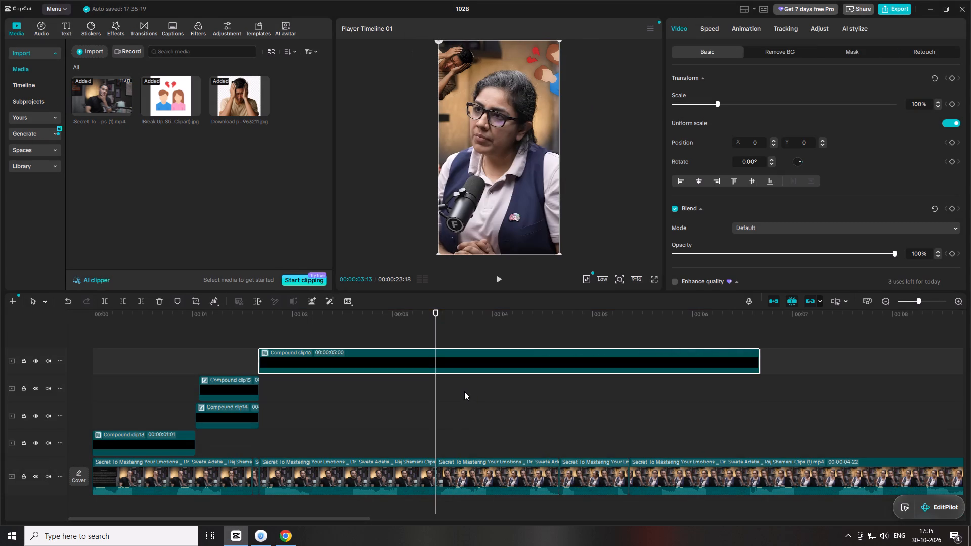
key("w")
Review the opening captions and overlays full screen from 00:00:00:23, and return the playhead to 00:00:01:20.
left_click_drag(370, 311, 209, 307)
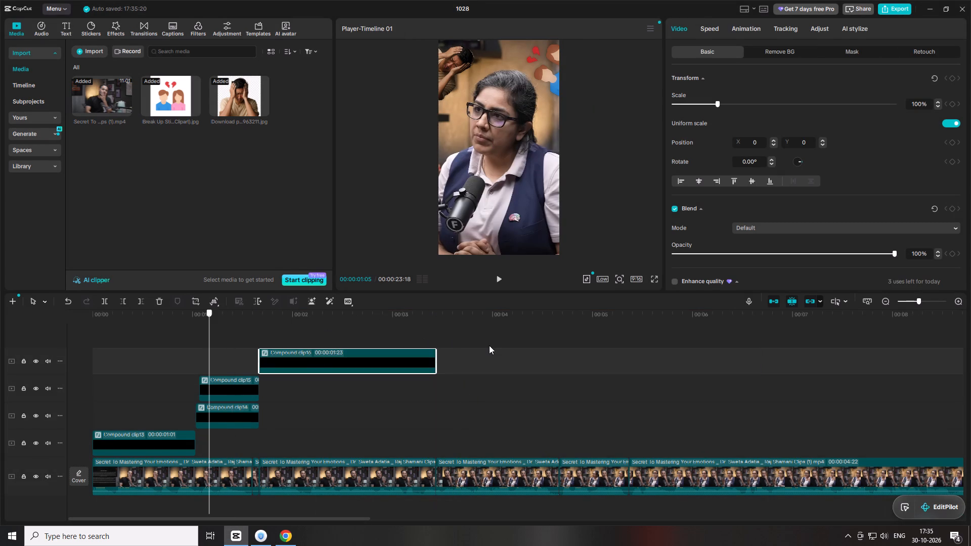
left_click(654, 280)
left_click(623, 503)
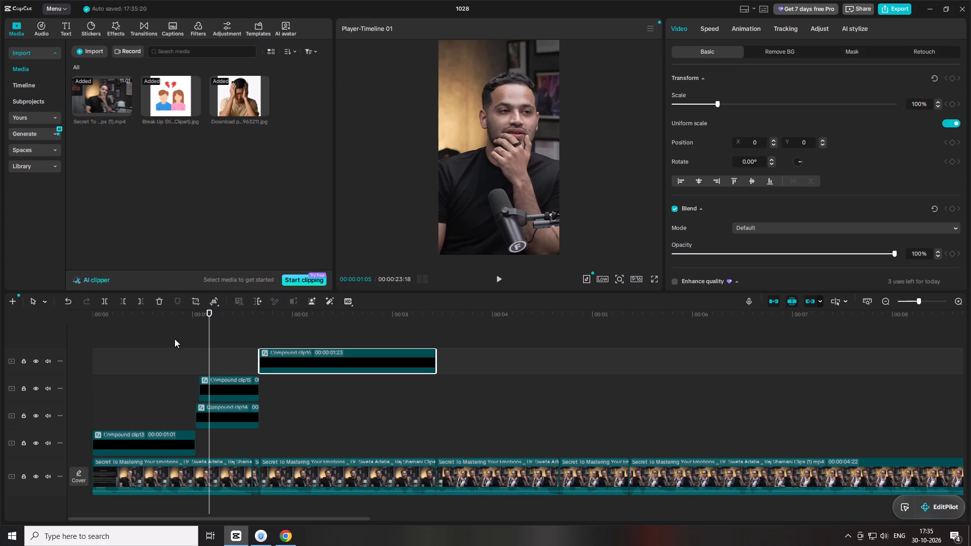
double_click(169, 325)
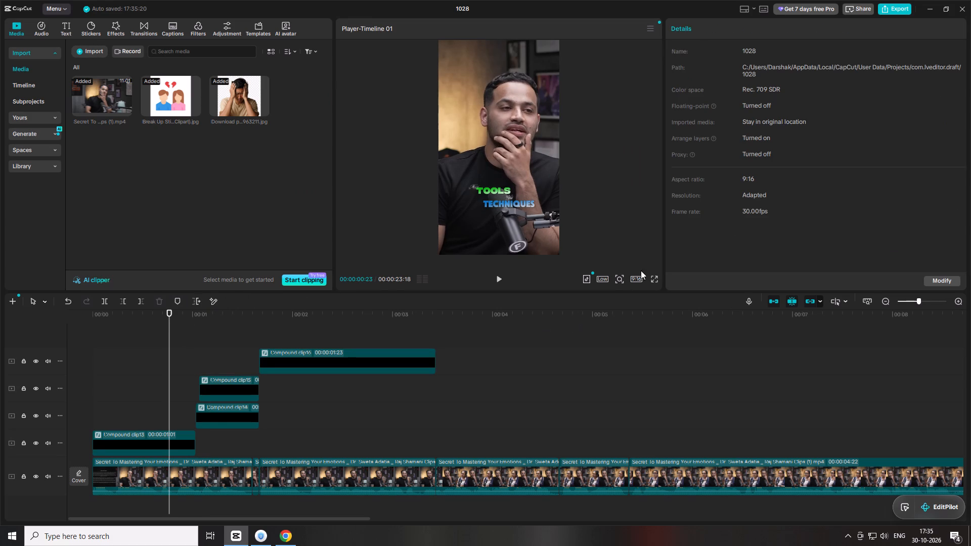
left_click(654, 280)
key("space")
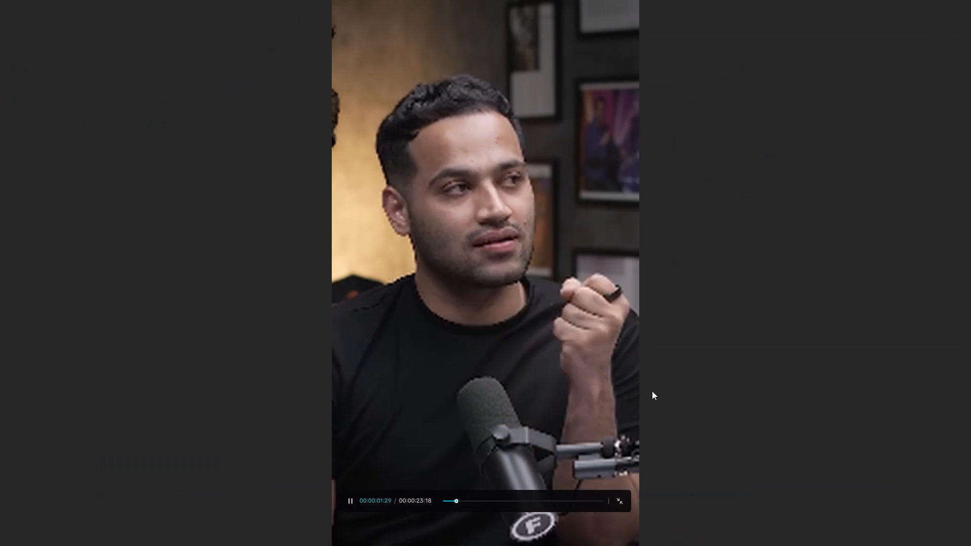
key("space")
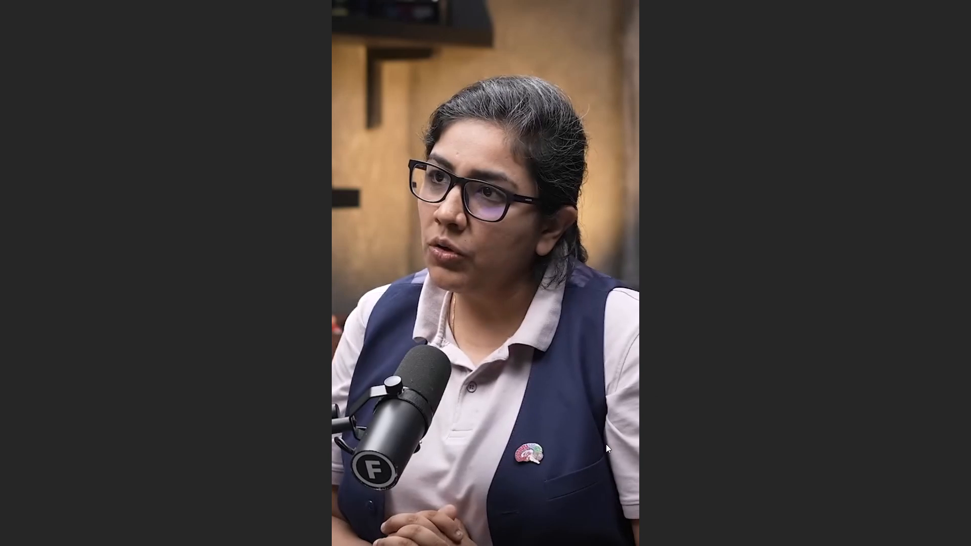
left_click(608, 425)
left_click(622, 506)
left_click(260, 312)
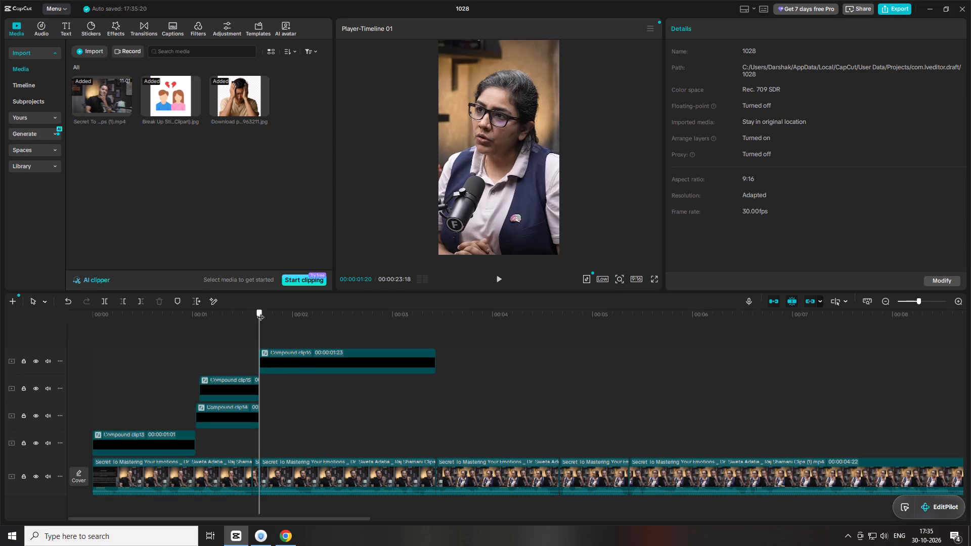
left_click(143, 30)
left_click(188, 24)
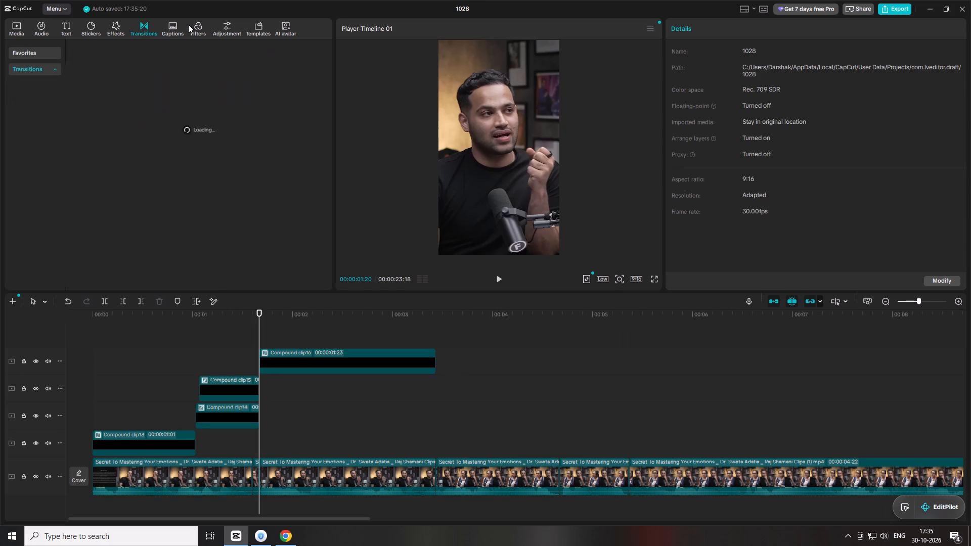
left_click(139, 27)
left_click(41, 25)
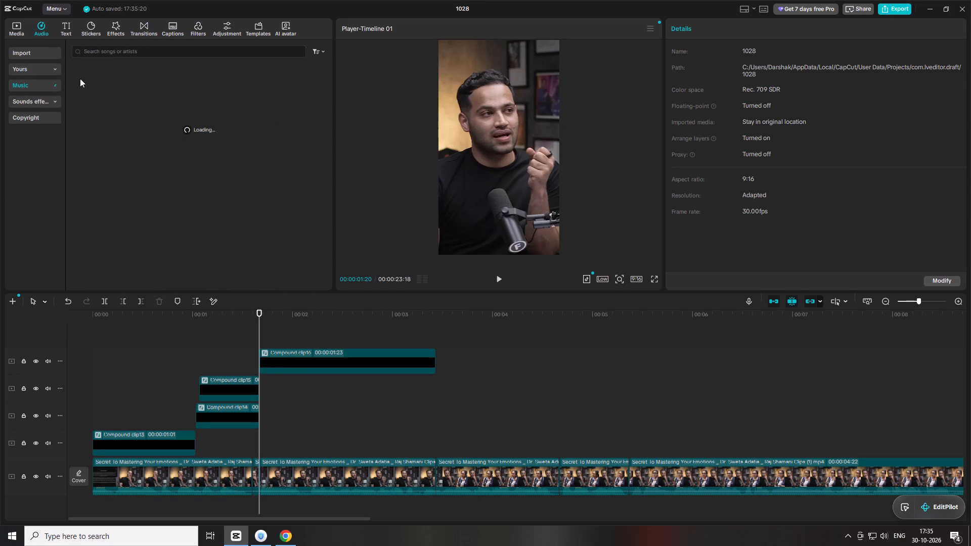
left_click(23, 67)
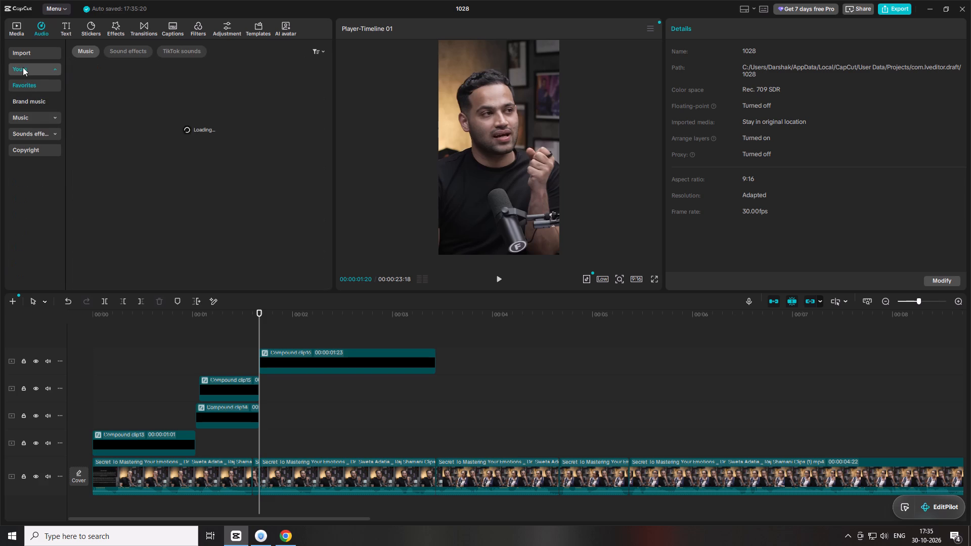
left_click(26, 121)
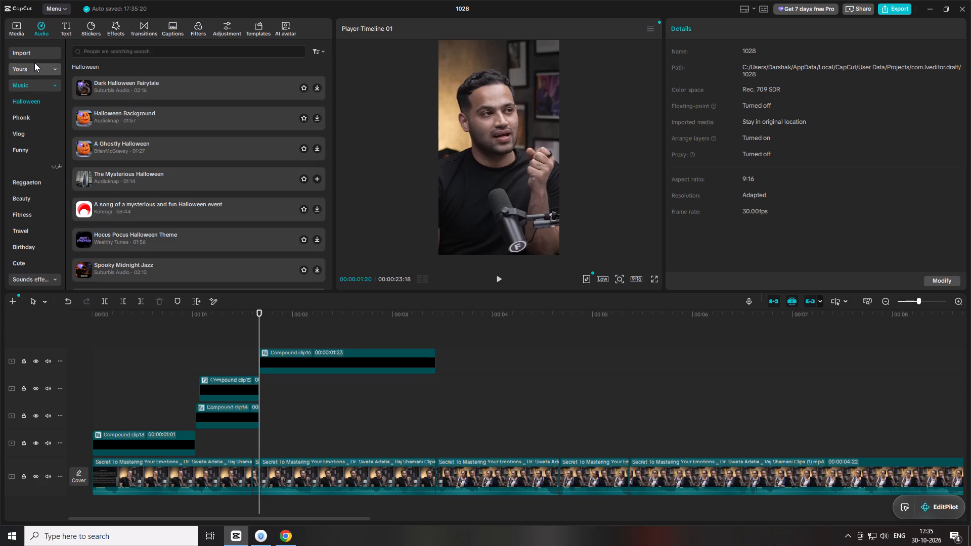
Import all sound files from the SFX folder in Documents as project audio.
left_click(35, 50)
left_click(292, 73)
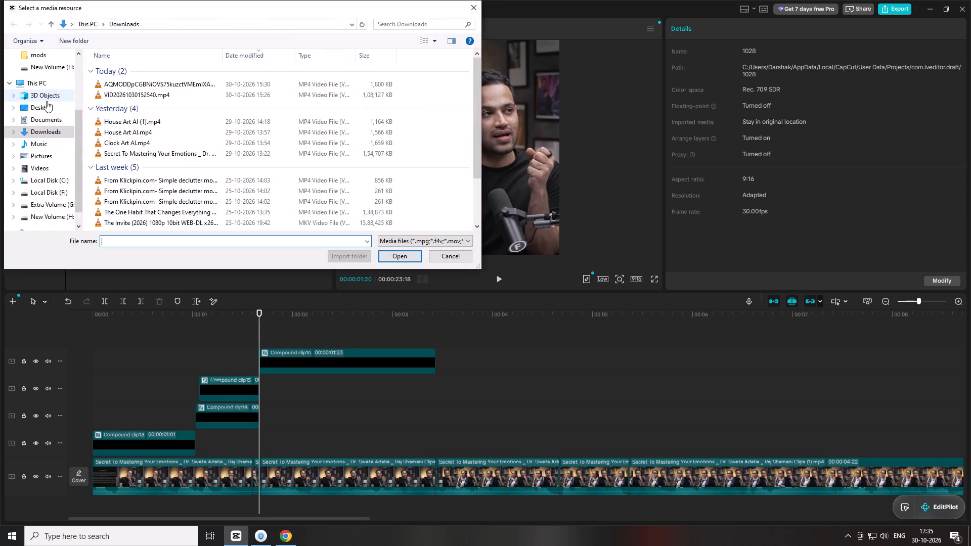
scroll(46, 90, "up", 5)
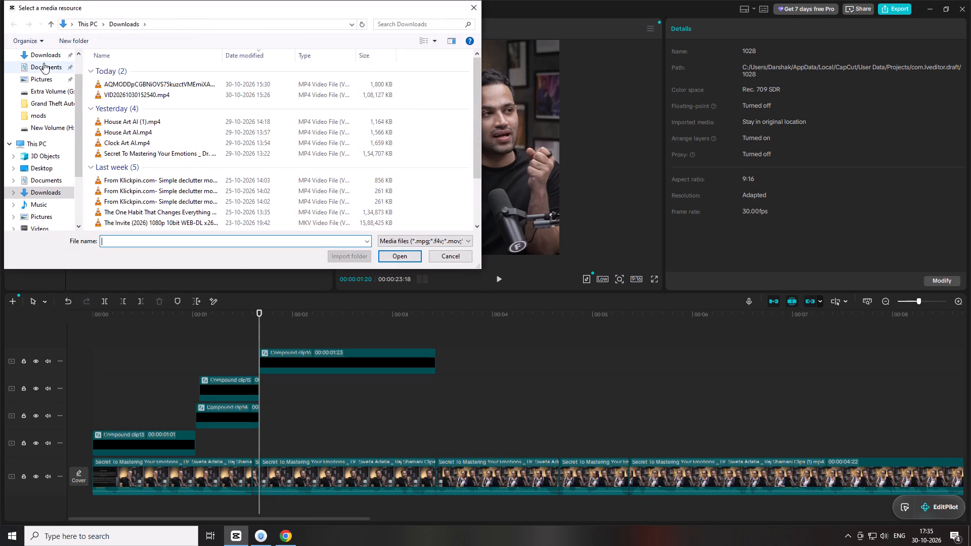
scroll(42, 55, "up", 1)
left_click(43, 67)
left_click(43, 82)
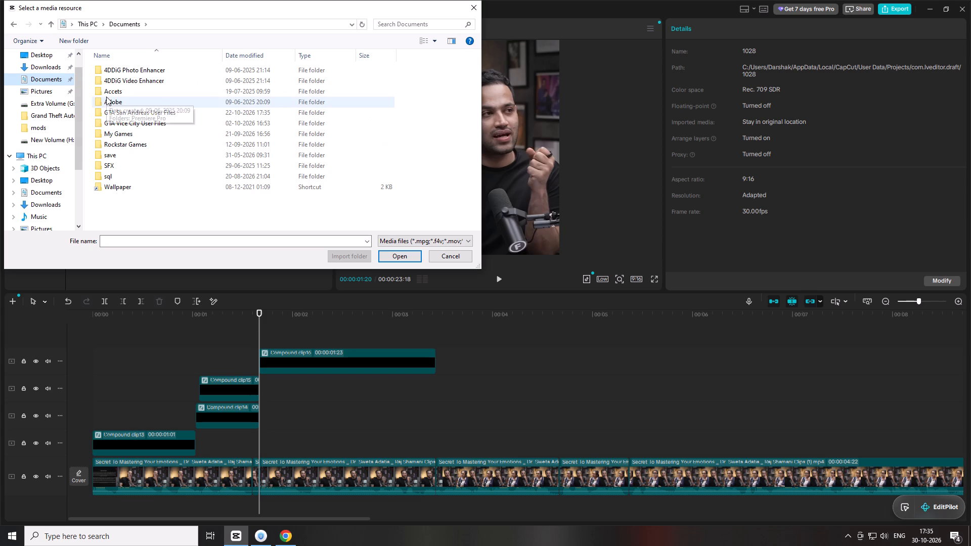
double_click(111, 168)
left_click(203, 177, "ctrl")
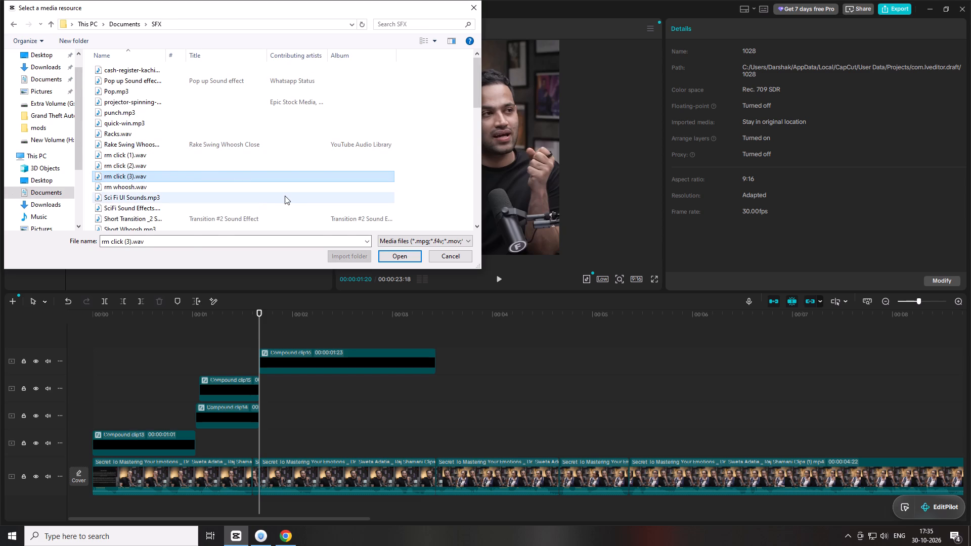
key("ctrl+a")
left_click(392, 256)
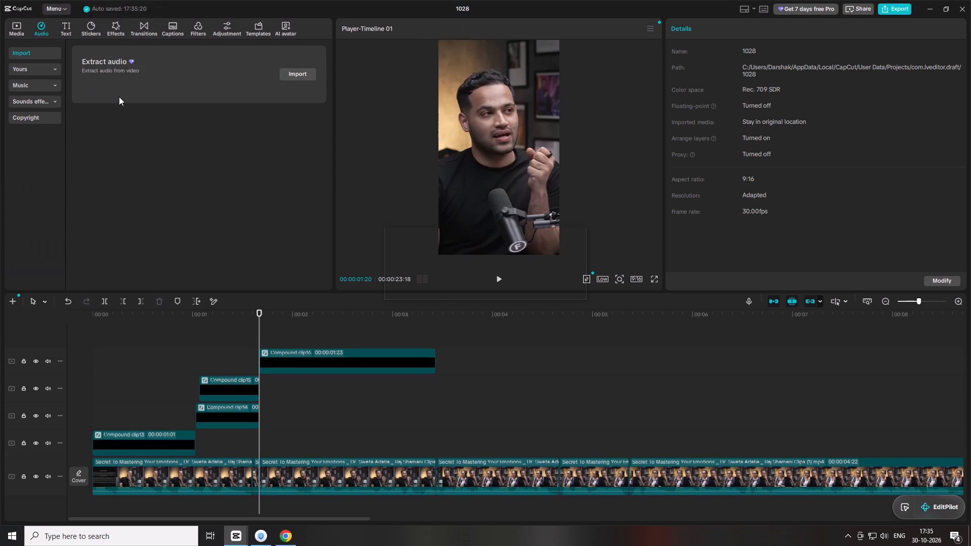
left_click(92, 74)
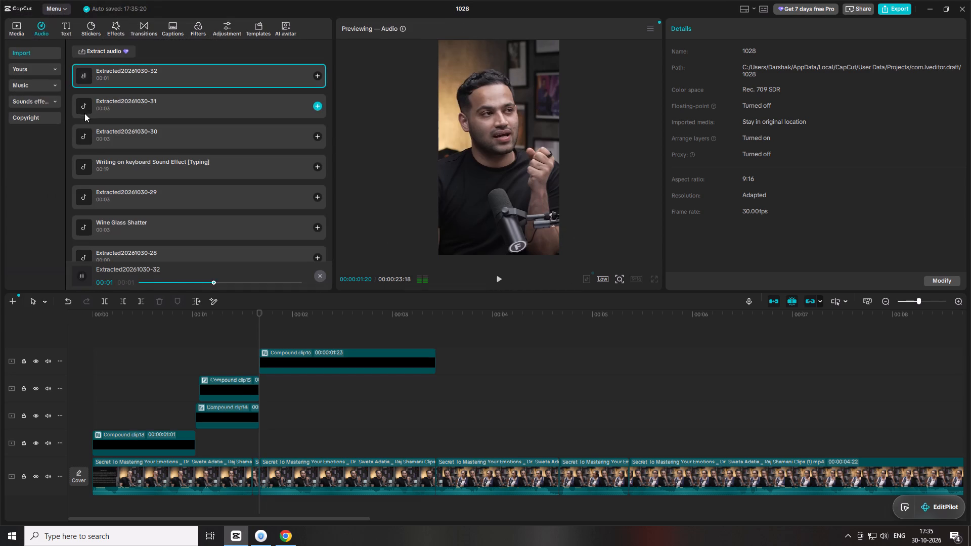
left_click(83, 108)
left_click(87, 135)
left_click(91, 165)
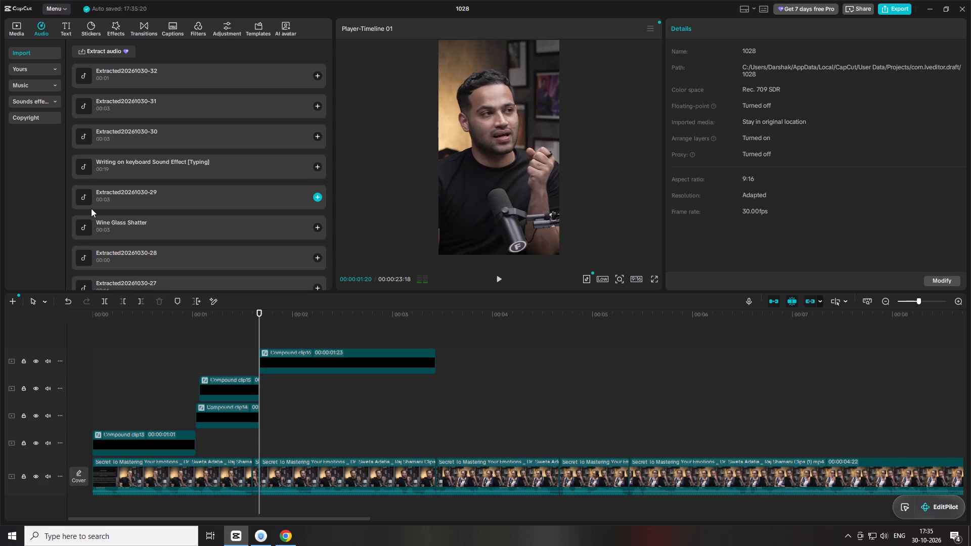
left_click(90, 197)
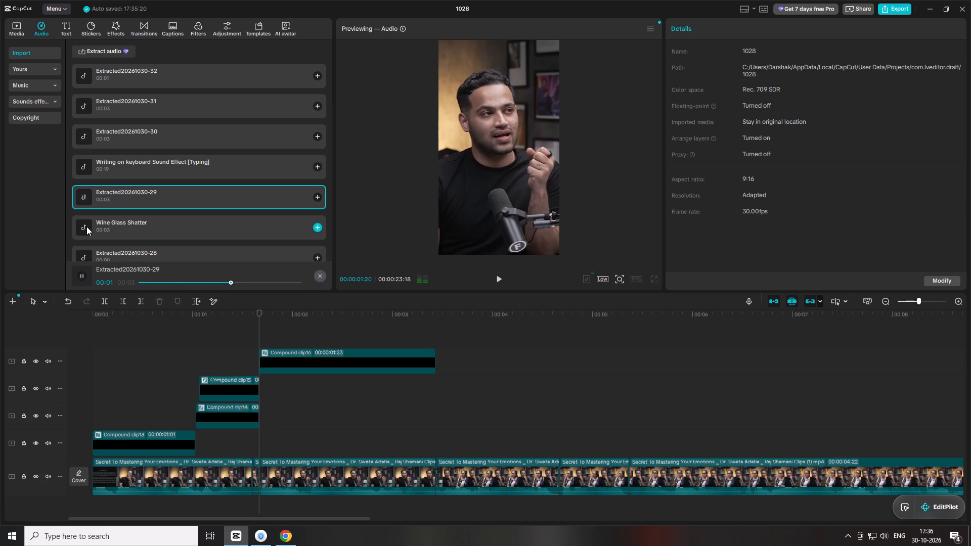
left_click(86, 226)
scroll(102, 215, "down", 2)
left_click(94, 156)
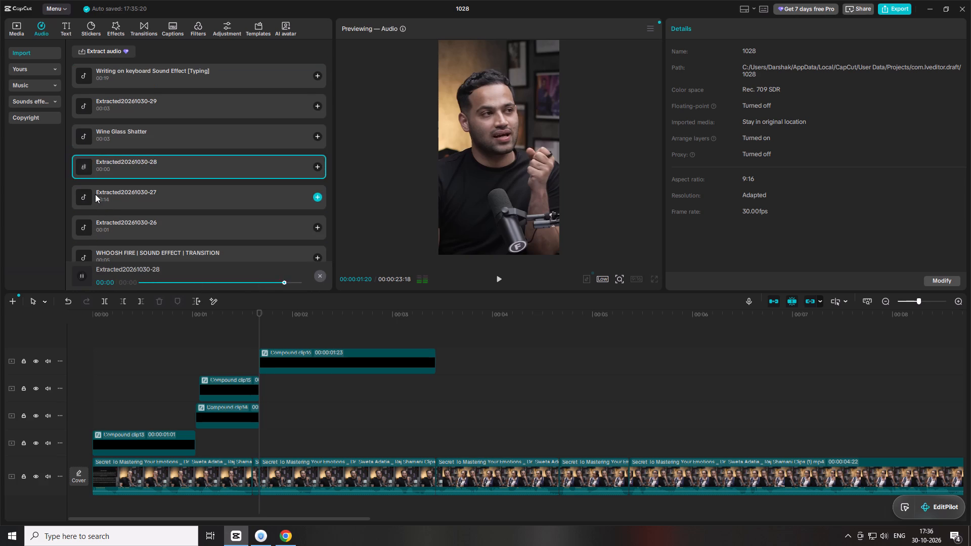
left_click(95, 195)
left_click(93, 228)
scroll(93, 227, "down", 1)
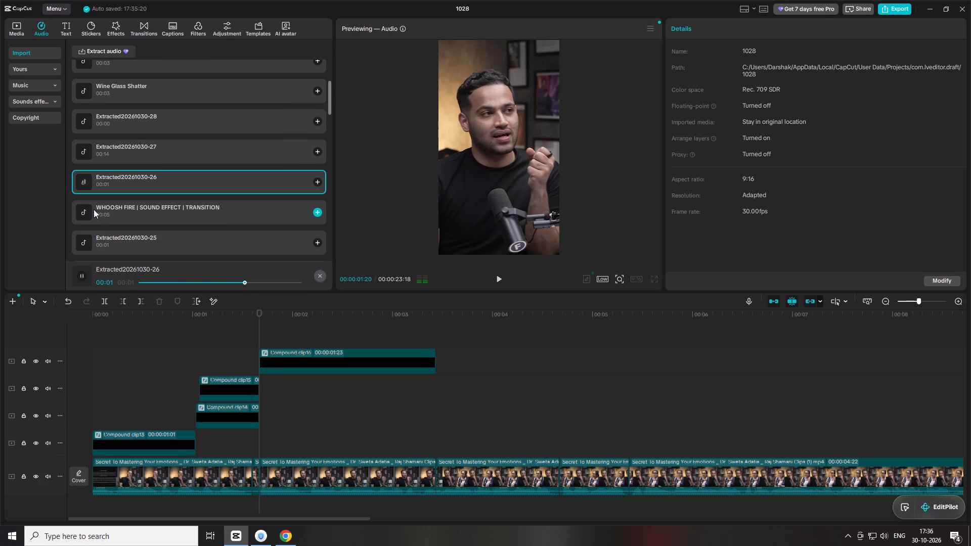
left_click(94, 213)
left_click(98, 237)
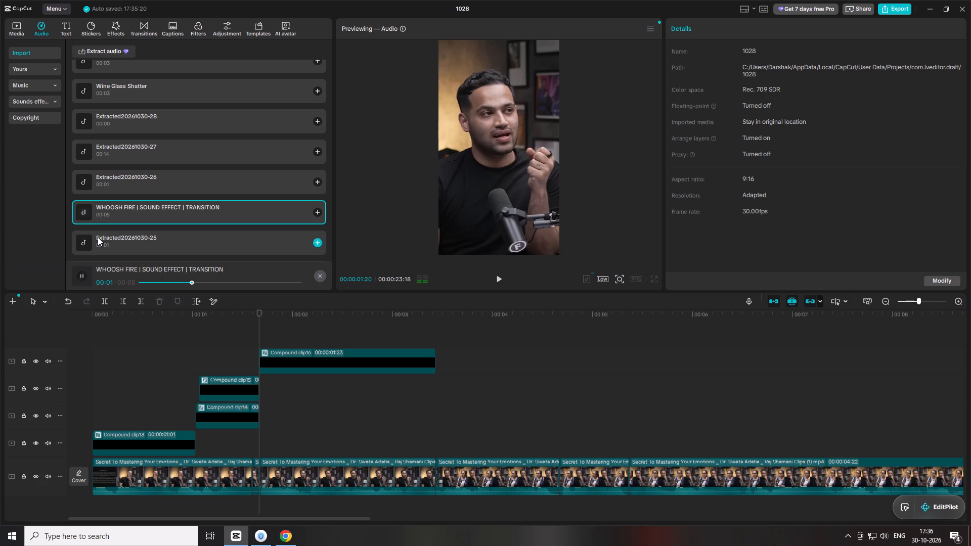
scroll(112, 208, "down", 1)
left_click(100, 233)
scroll(100, 233, "down", 2)
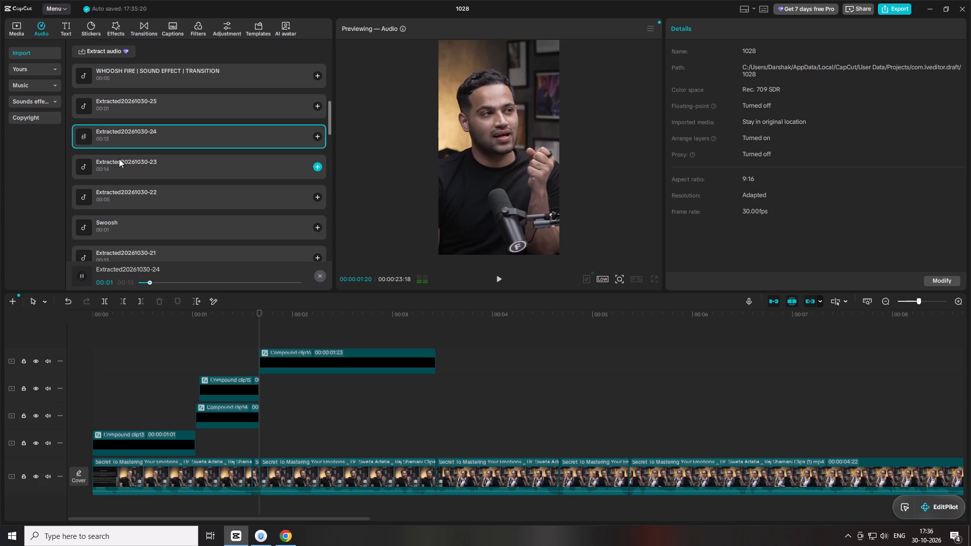
left_click(119, 159)
left_click(118, 192)
left_click(108, 224)
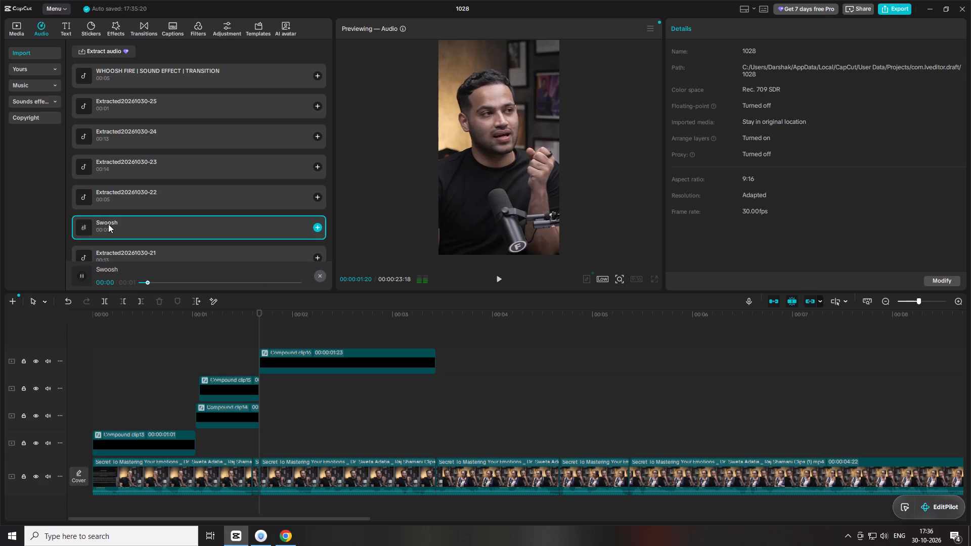
scroll(107, 224, "down", 2)
left_click(99, 172)
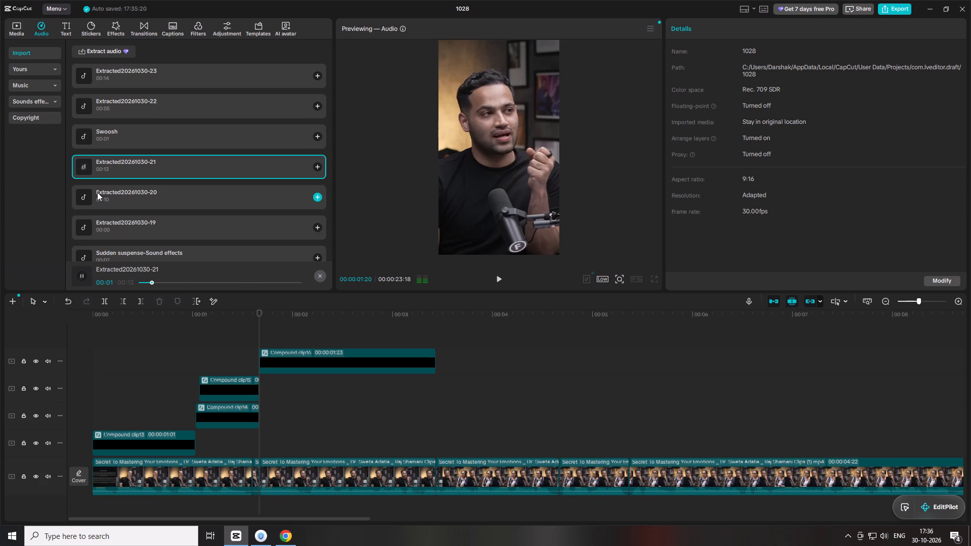
left_click(97, 192)
left_click(107, 226)
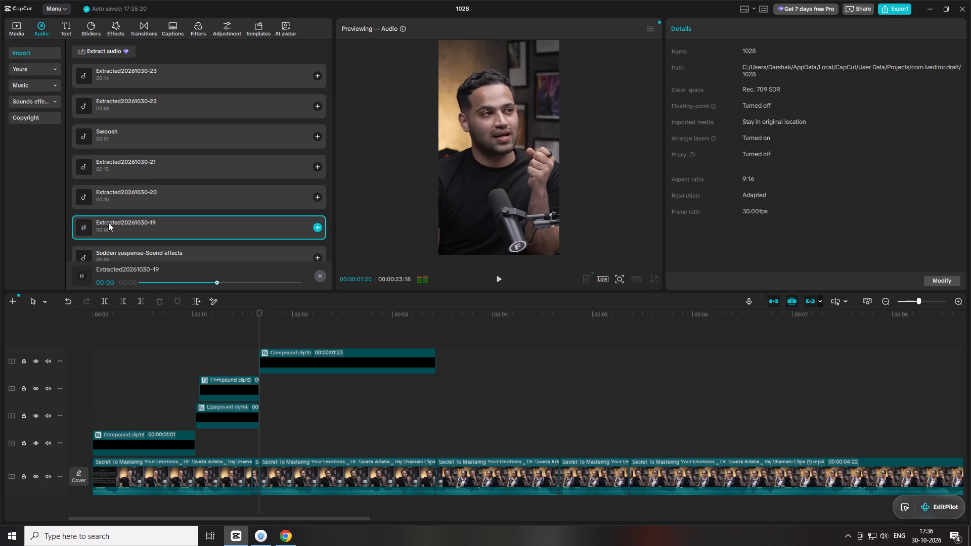
scroll(109, 221, "down", 1)
left_click(105, 224)
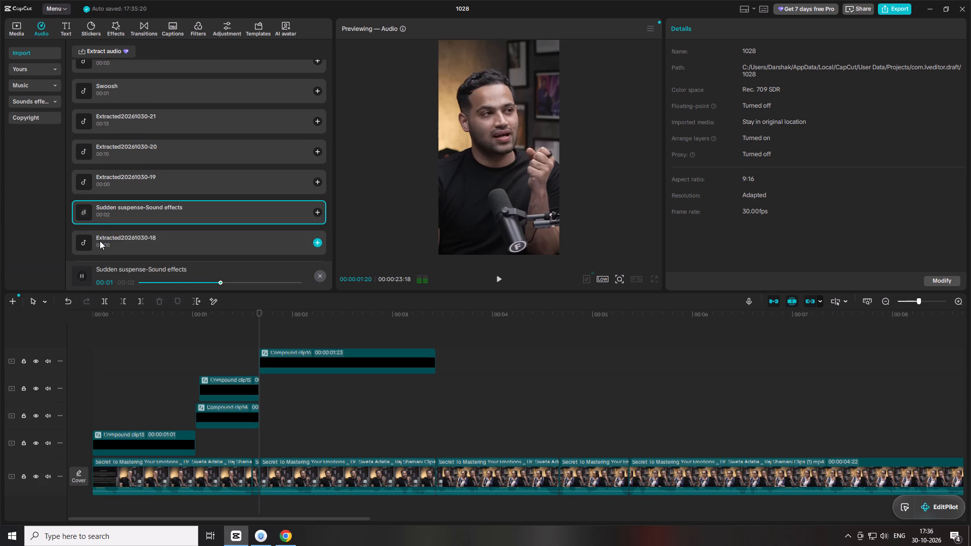
left_click(100, 241)
scroll(107, 219, "down", 1)
left_click(105, 231)
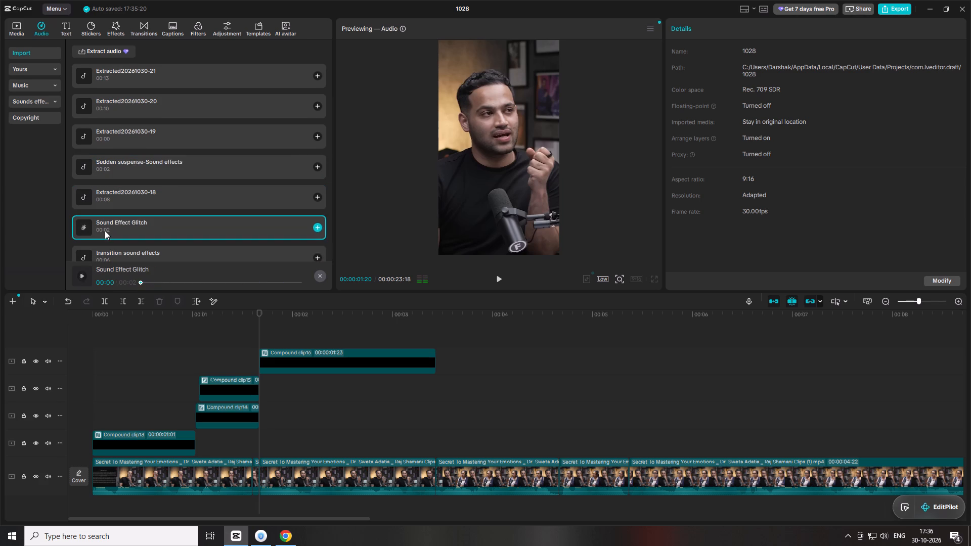
Audition the series of imported clips named transition sound effects one after another for the overlay entrance.
scroll(105, 231, "down", 1)
left_click(107, 214)
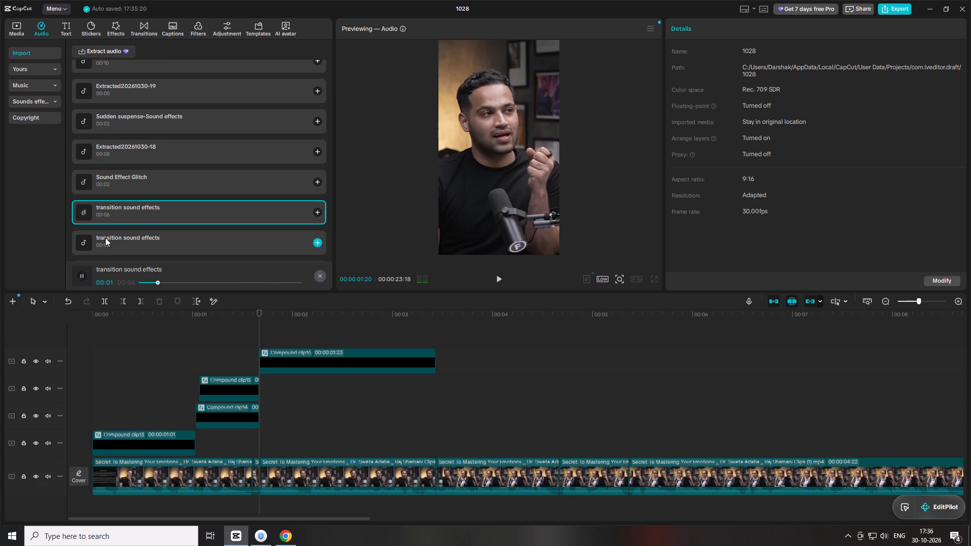
left_click(105, 238)
scroll(104, 231, "down", 1)
left_click(104, 231)
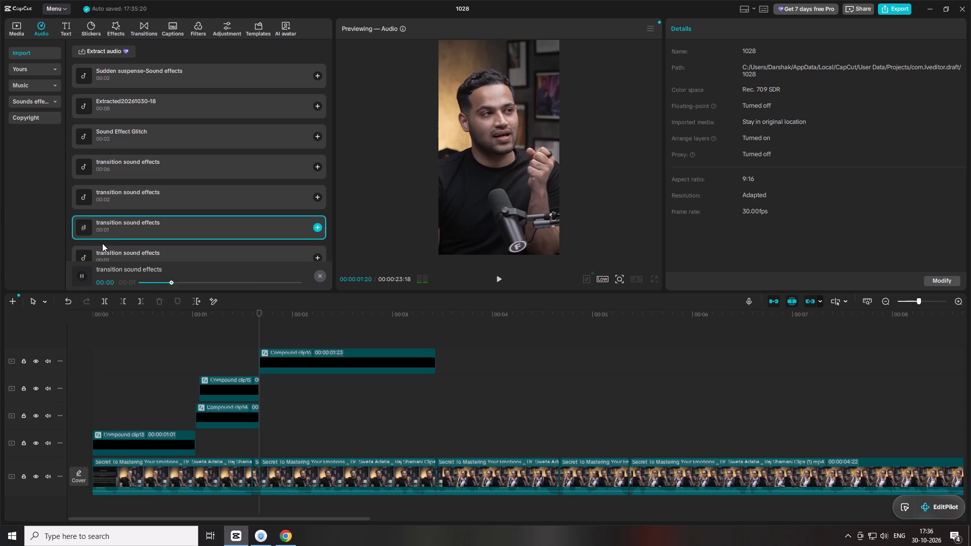
scroll(103, 242, "down", 1)
left_click(113, 211)
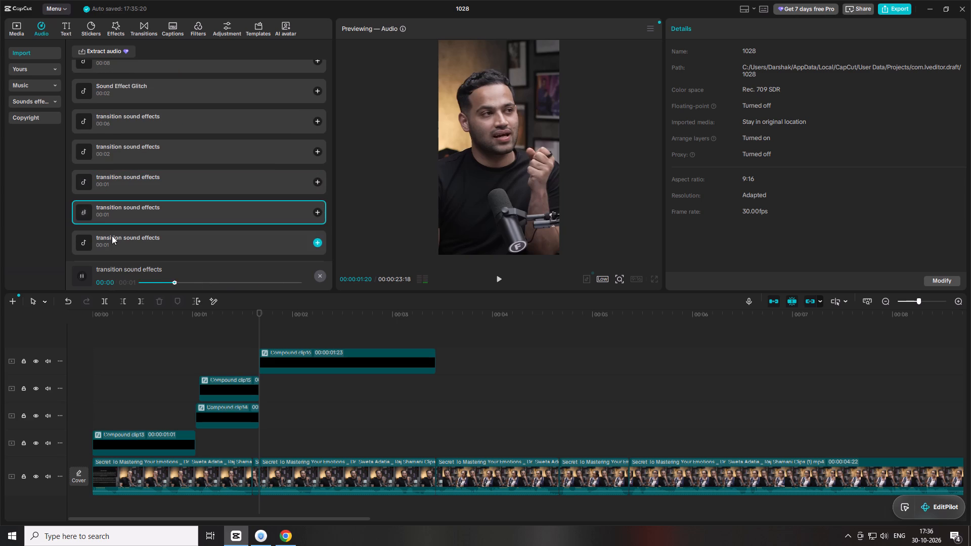
left_click(111, 236)
scroll(113, 224, "down", 1)
left_click(113, 229)
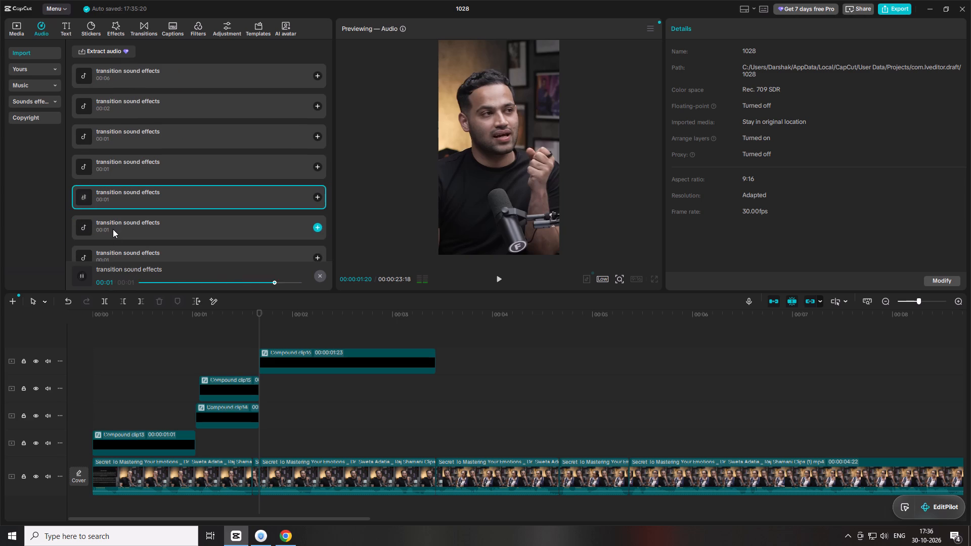
scroll(113, 227, "down", 1)
left_click(118, 214)
left_click(114, 239)
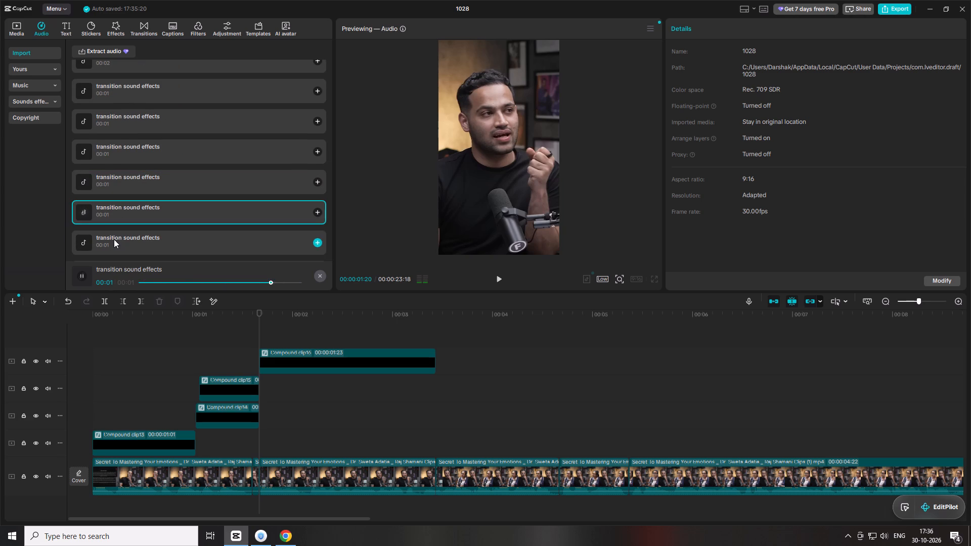
scroll(121, 213, "down", 2)
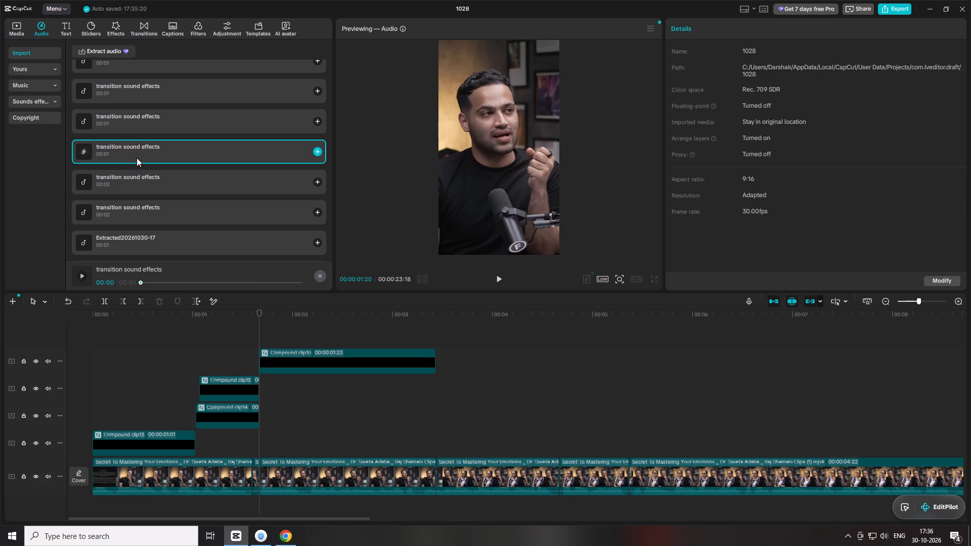
left_click(117, 171)
left_click(117, 215)
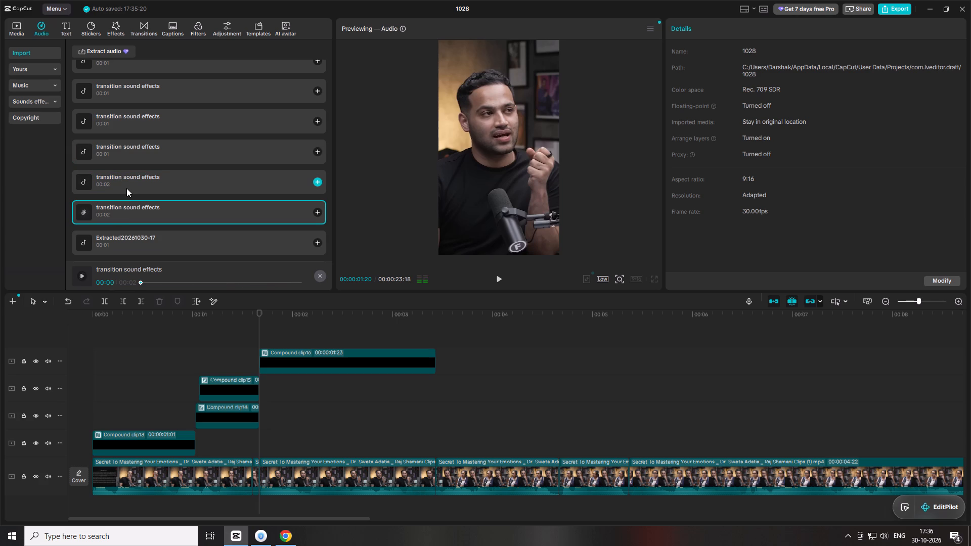
left_click(120, 242)
scroll(120, 237, "down", 1)
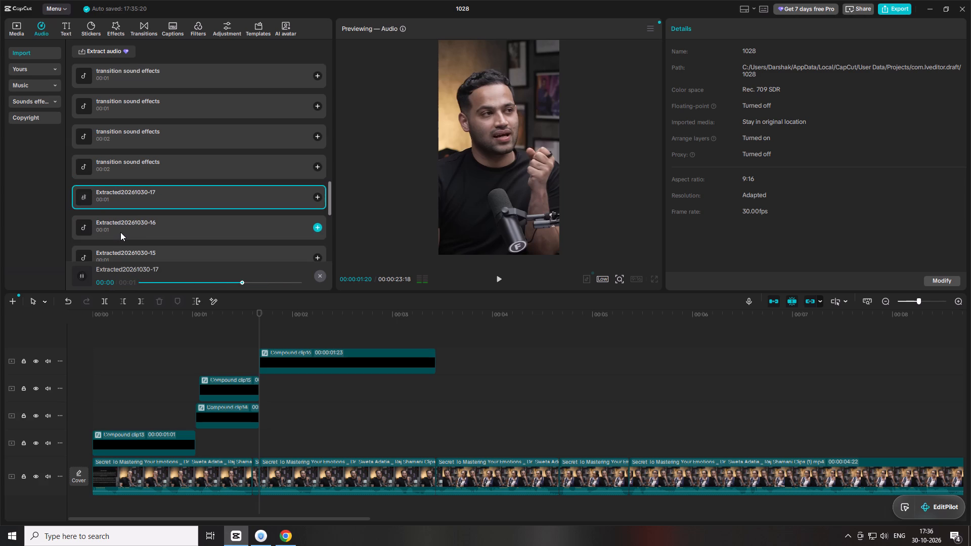
left_click(125, 223)
scroll(125, 223, "down", 1)
left_click(137, 203)
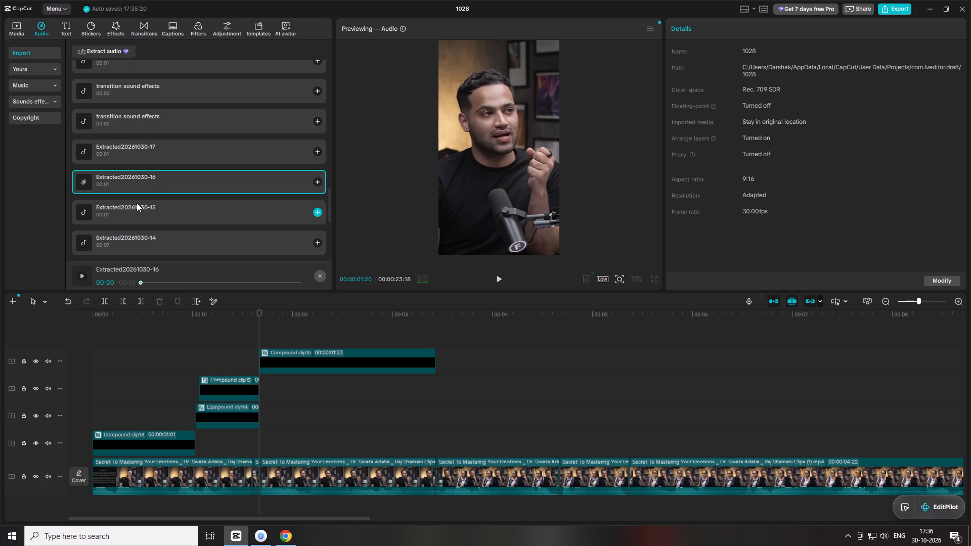
left_click(131, 238)
scroll(133, 224, "down", 1)
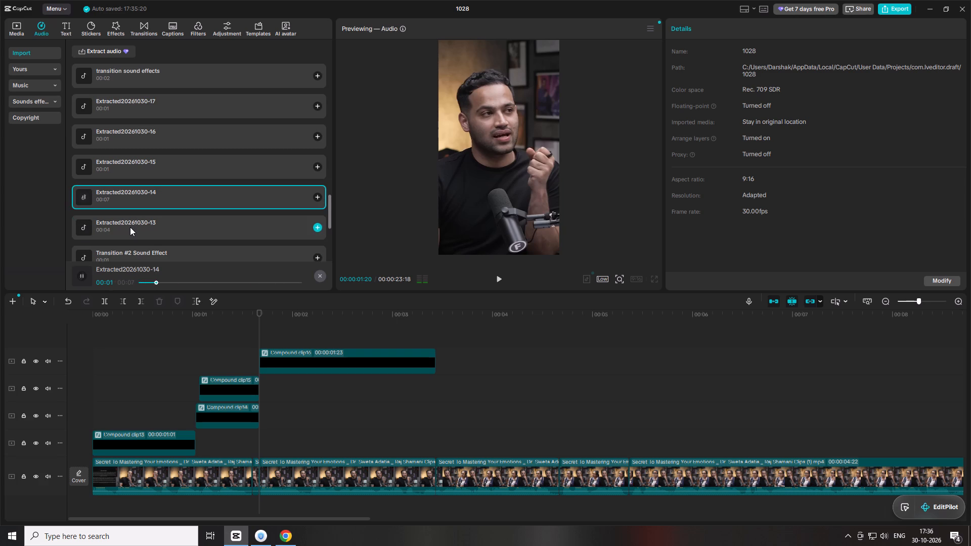
left_click(130, 227)
scroll(129, 224, "down", 2)
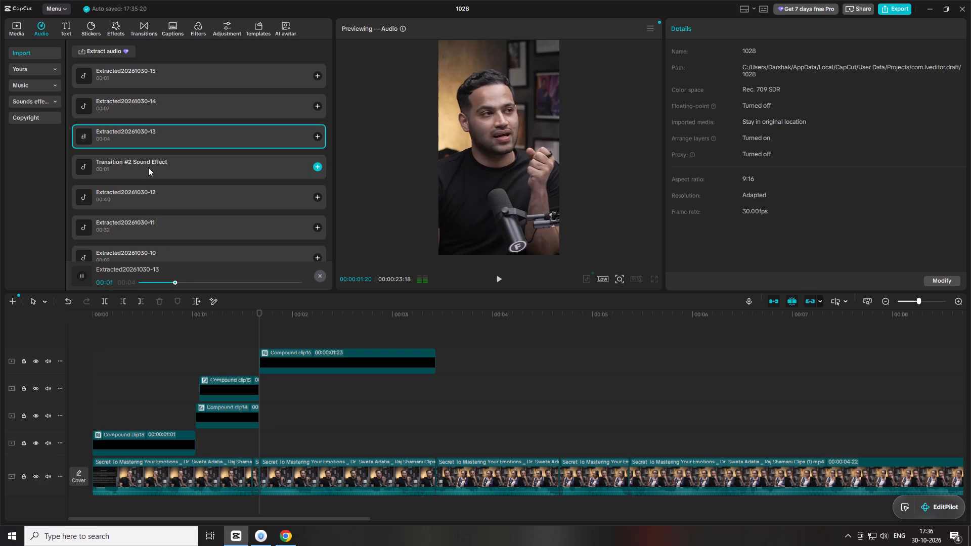
left_click(148, 167)
left_click(139, 183)
left_click(140, 168)
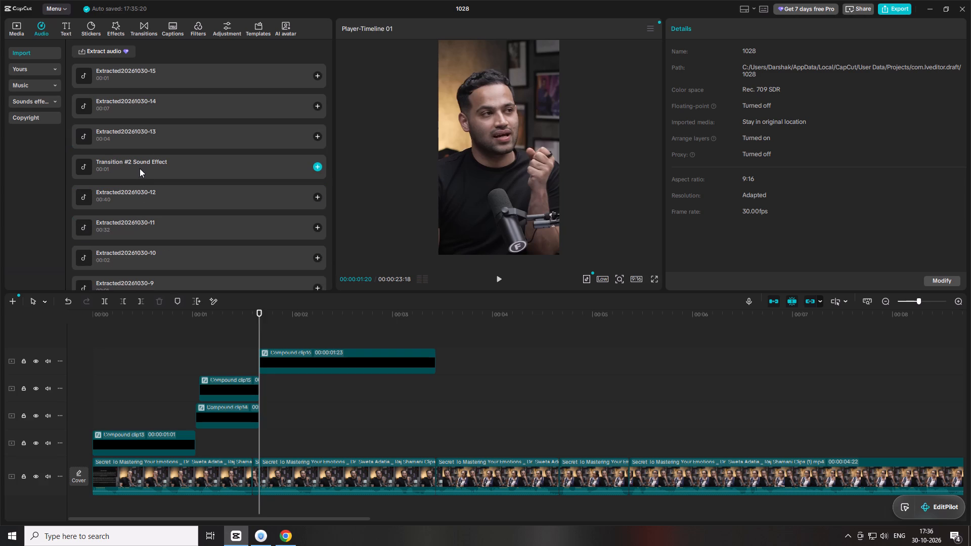
left_click(130, 215)
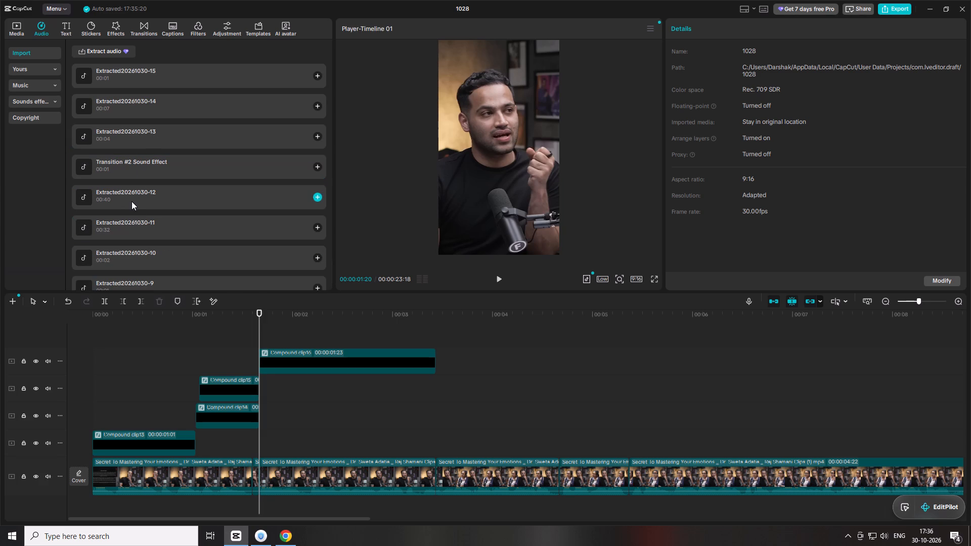
left_click(131, 201)
left_click(131, 221)
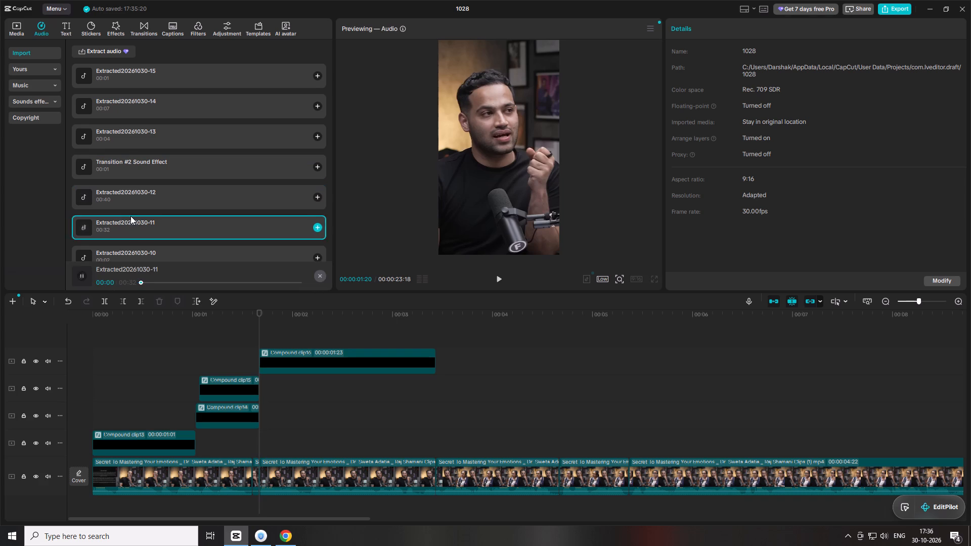
scroll(130, 216, "down", 1)
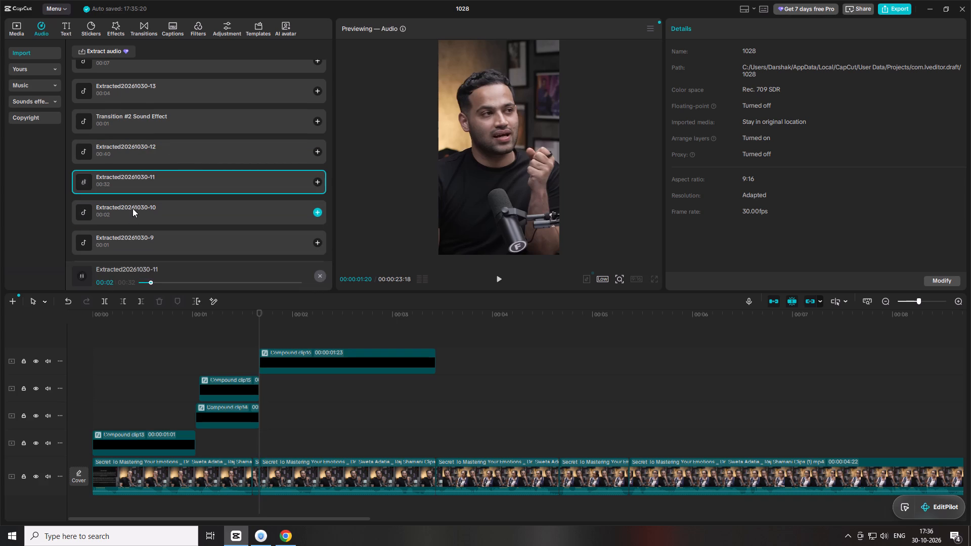
left_click(133, 208)
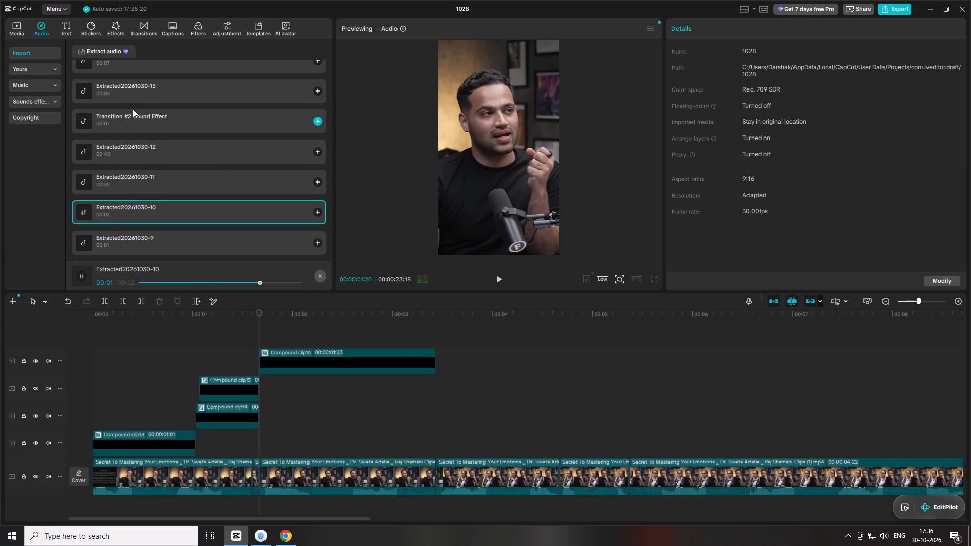
left_click(119, 239)
scroll(117, 239, "down", 1)
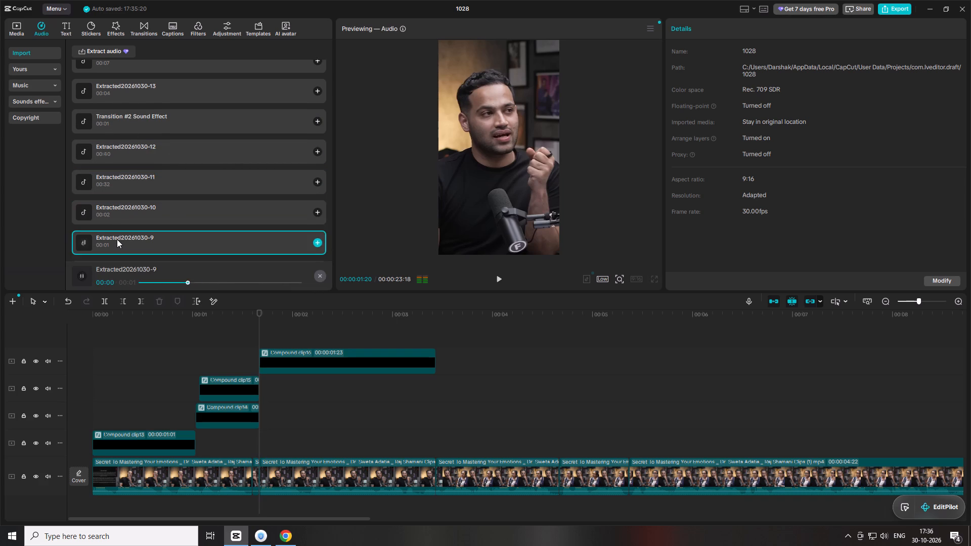
left_click(123, 221)
scroll(123, 221, "down", 1)
left_click(134, 197)
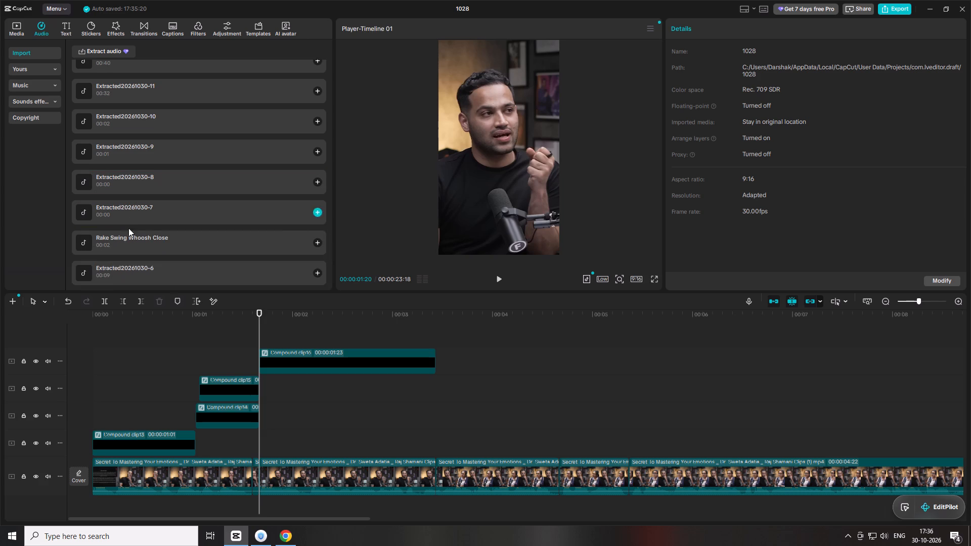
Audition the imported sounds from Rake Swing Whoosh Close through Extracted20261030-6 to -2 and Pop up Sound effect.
left_click(127, 234)
scroll(126, 223, "down", 2)
left_click(144, 179)
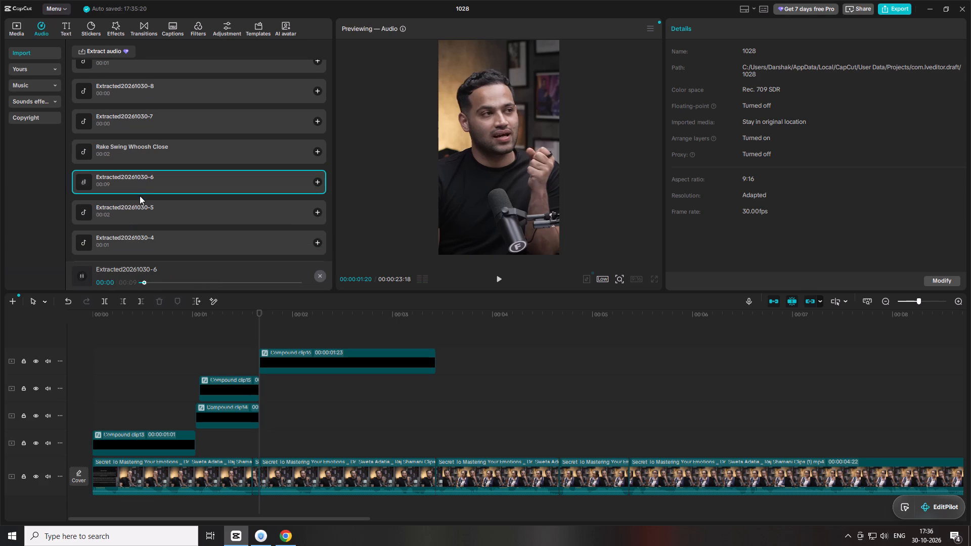
left_click(138, 202)
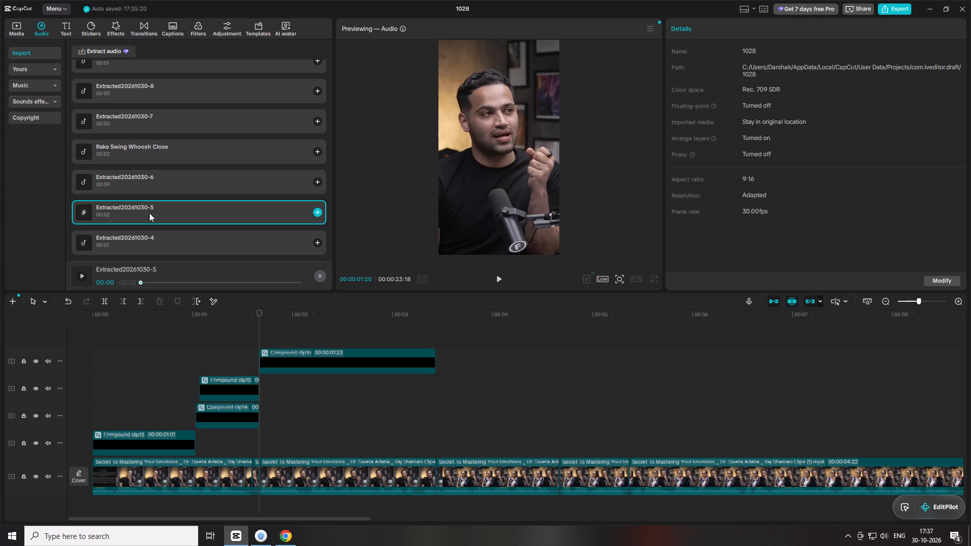
left_click(127, 229)
left_click(126, 236)
scroll(97, 120, "down", 3)
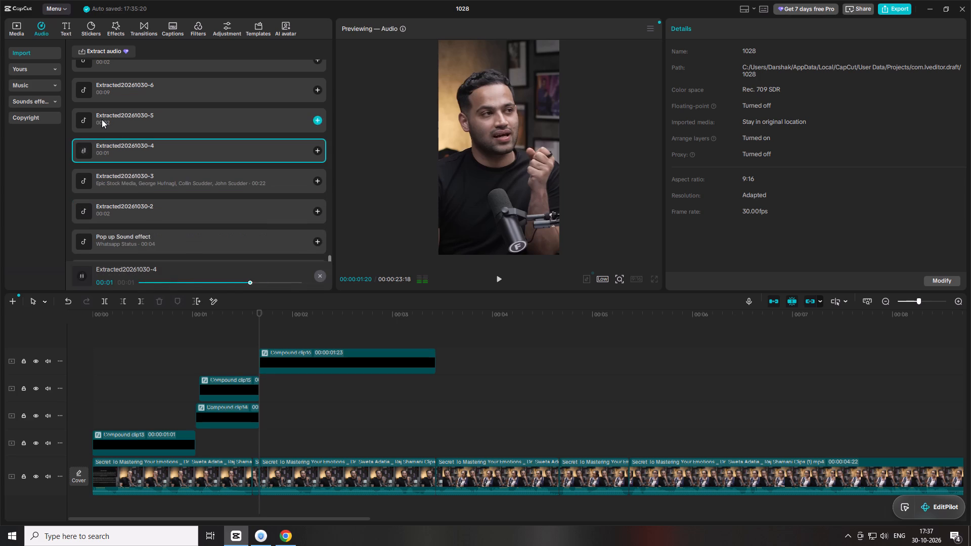
left_click(134, 171)
left_click(142, 205)
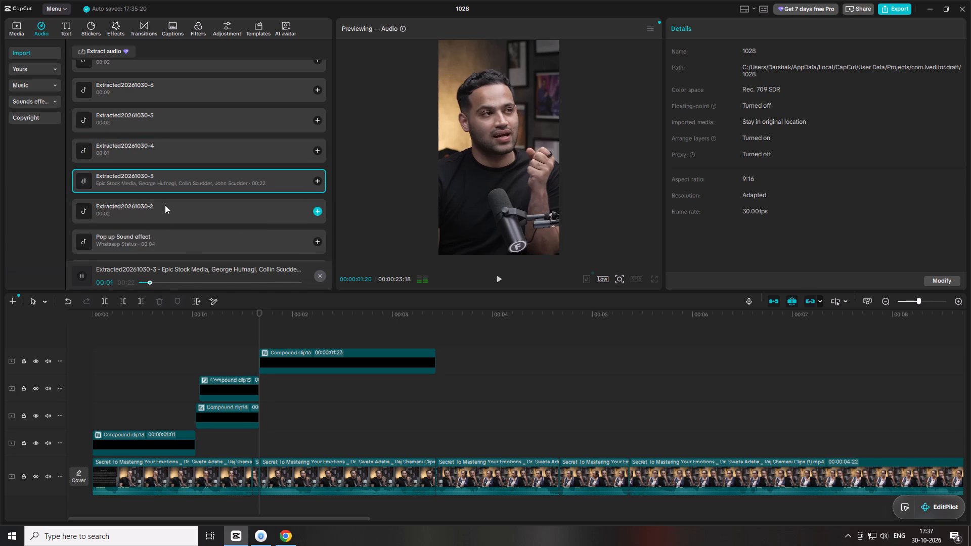
left_click(165, 203)
left_click(164, 240)
scroll(161, 234, "down", 2)
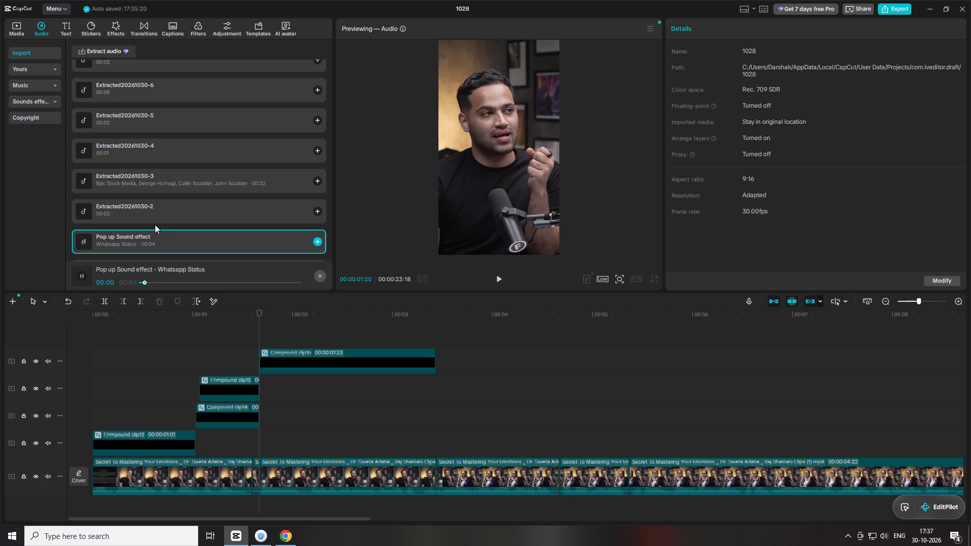
scroll(153, 162, "up", 7)
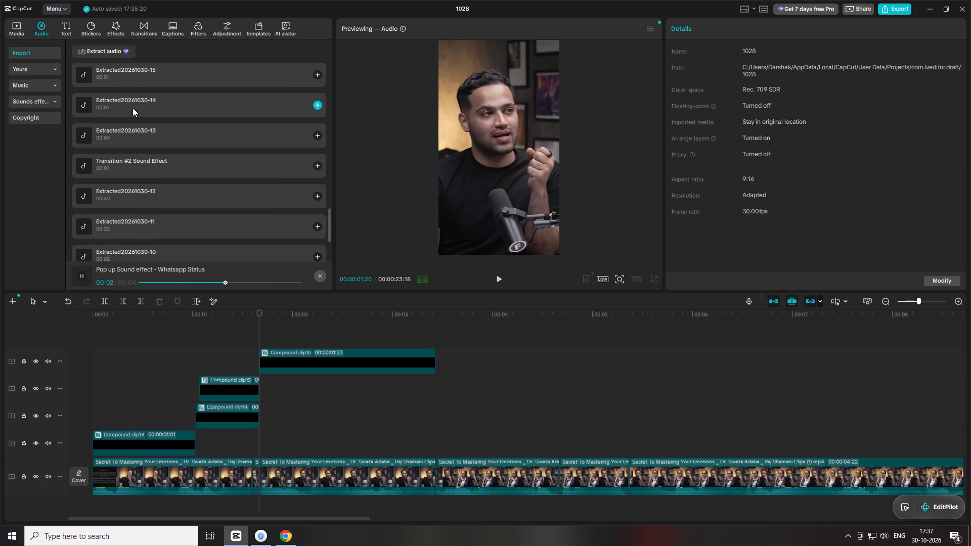
left_click(133, 108)
scroll(113, 107, "up", 3)
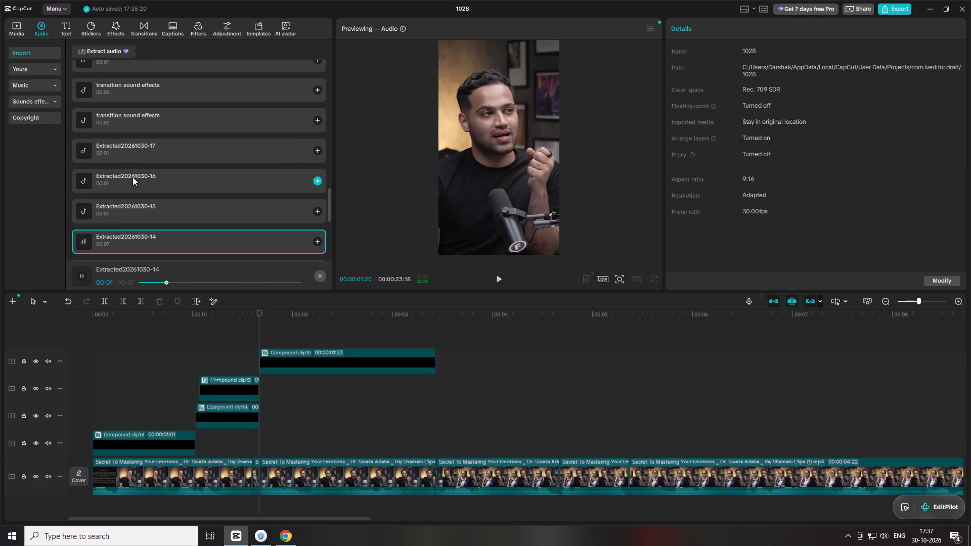
left_click(137, 159)
left_click(127, 182)
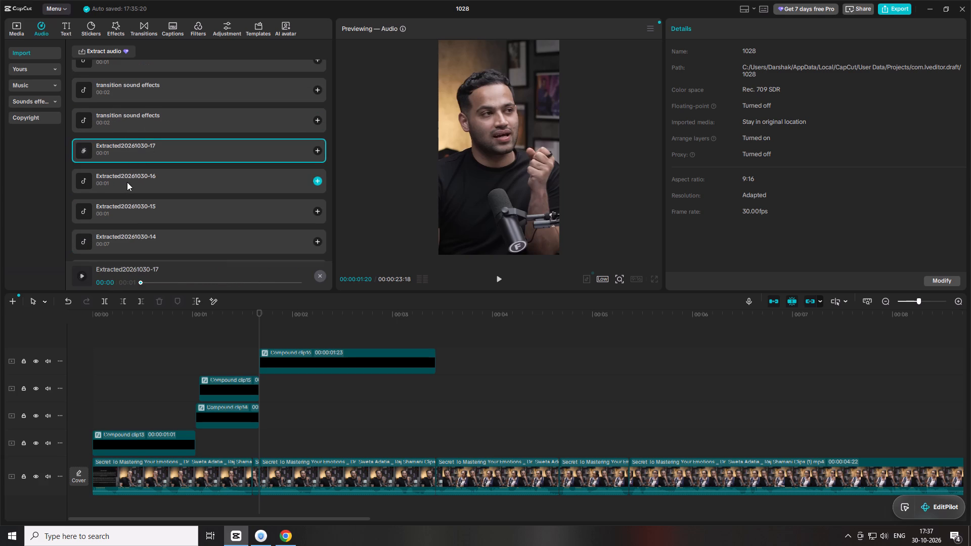
left_click(123, 208)
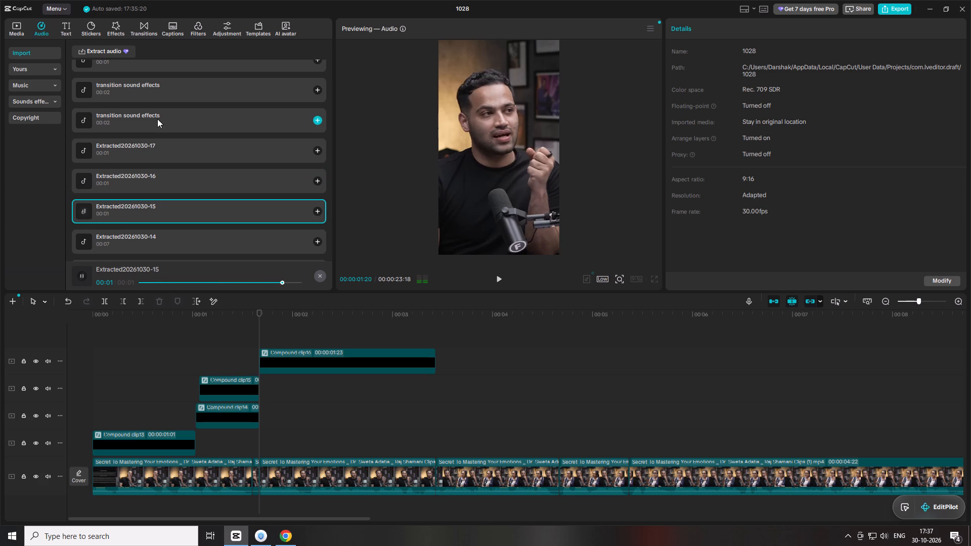
left_click(158, 117)
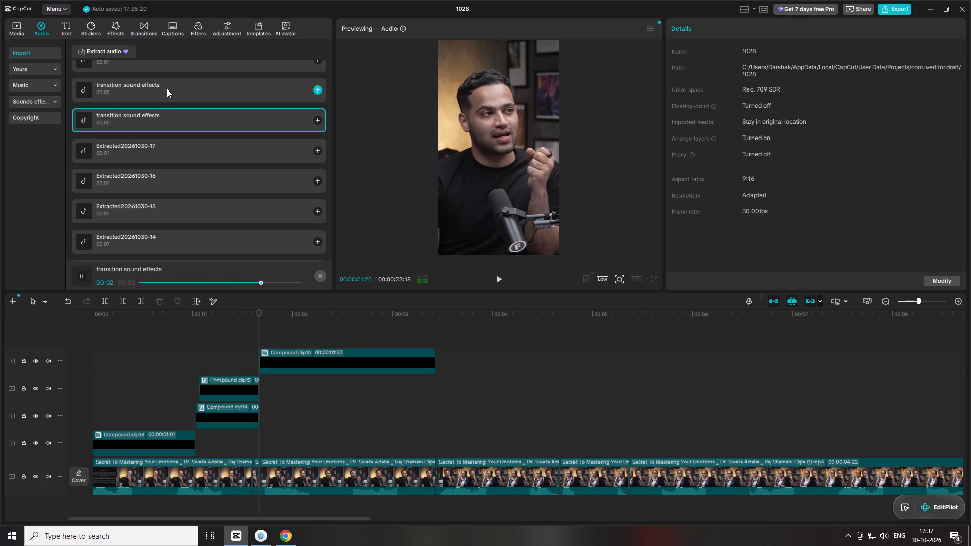
left_click(155, 148)
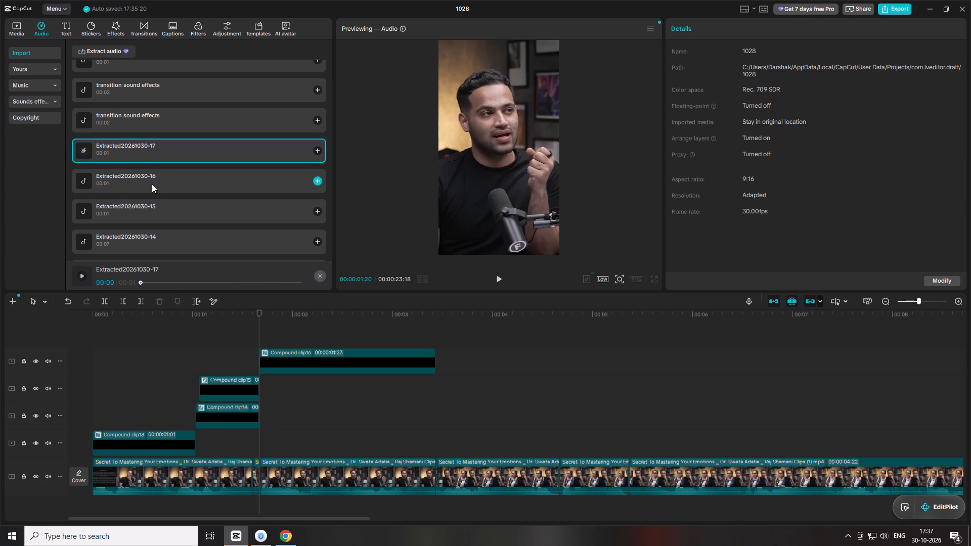
scroll(143, 181, "down", 1)
left_click(131, 211)
left_click(132, 224)
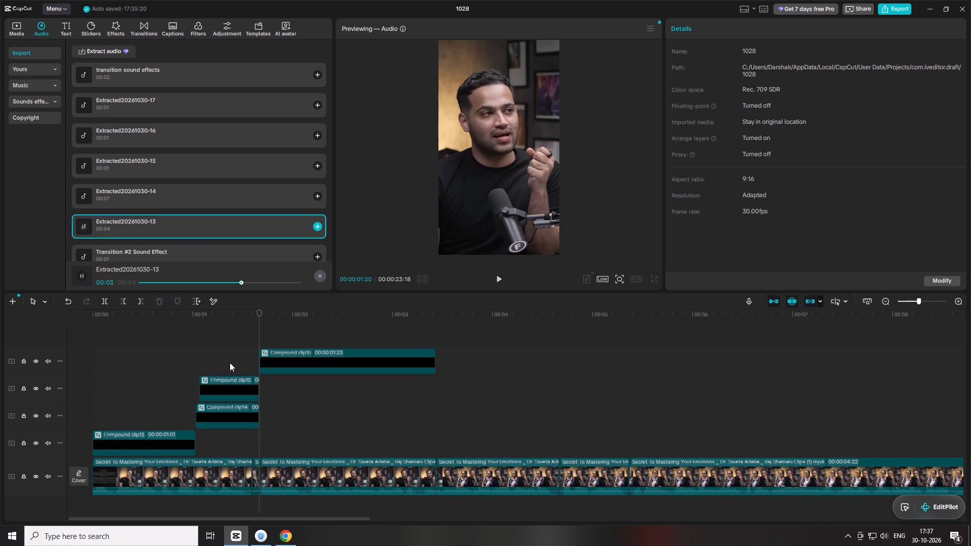
left_click_drag(164, 223, 282, 382)
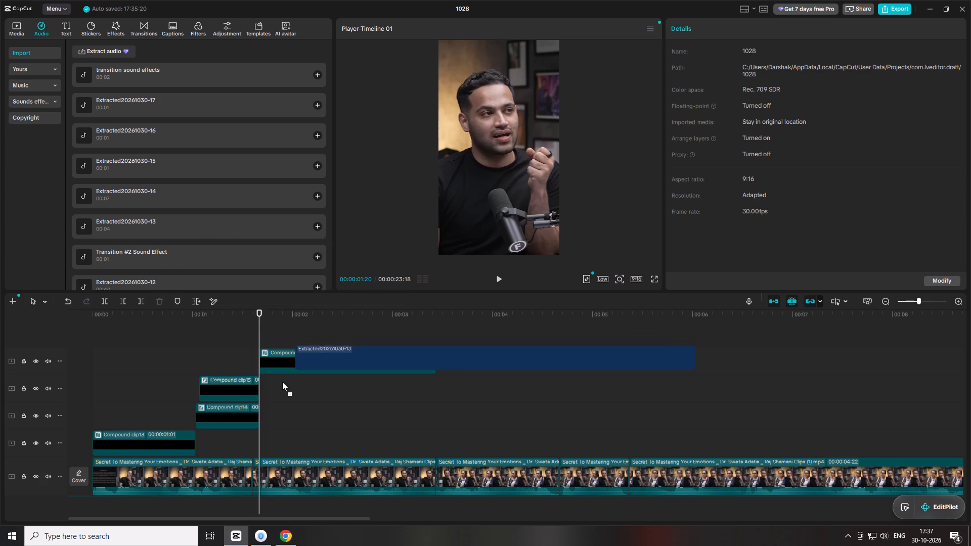
left_click_drag(282, 382, 256, 444)
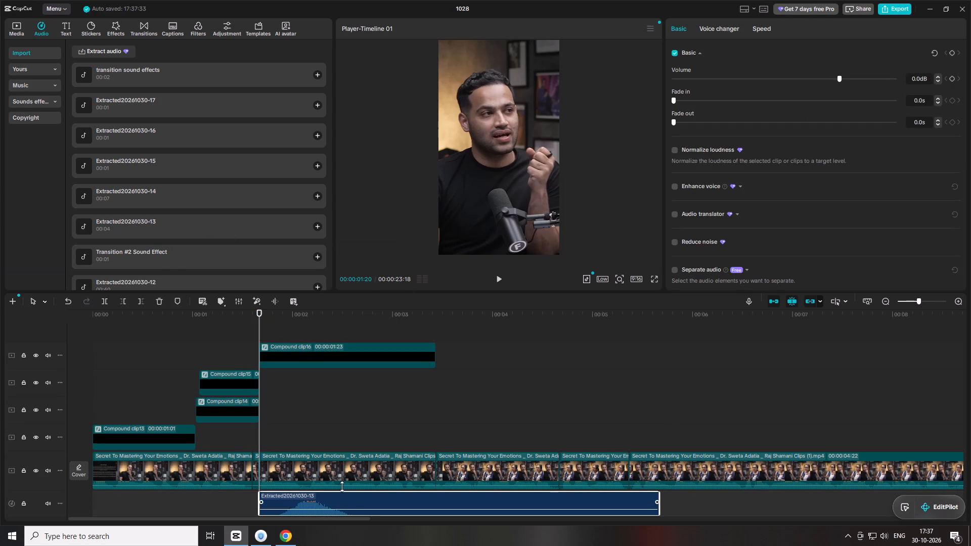
left_click_drag(329, 498, 311, 495)
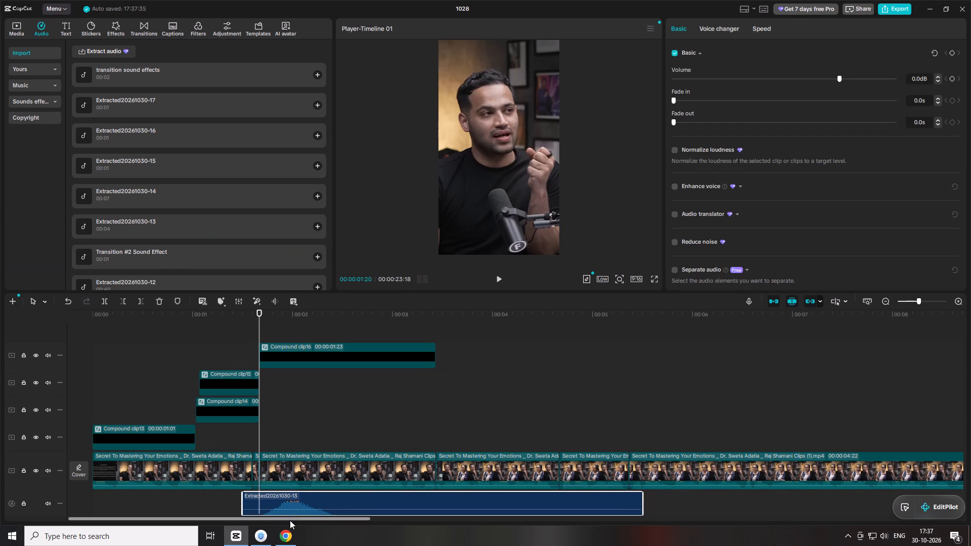
key("q")
left_click(298, 500)
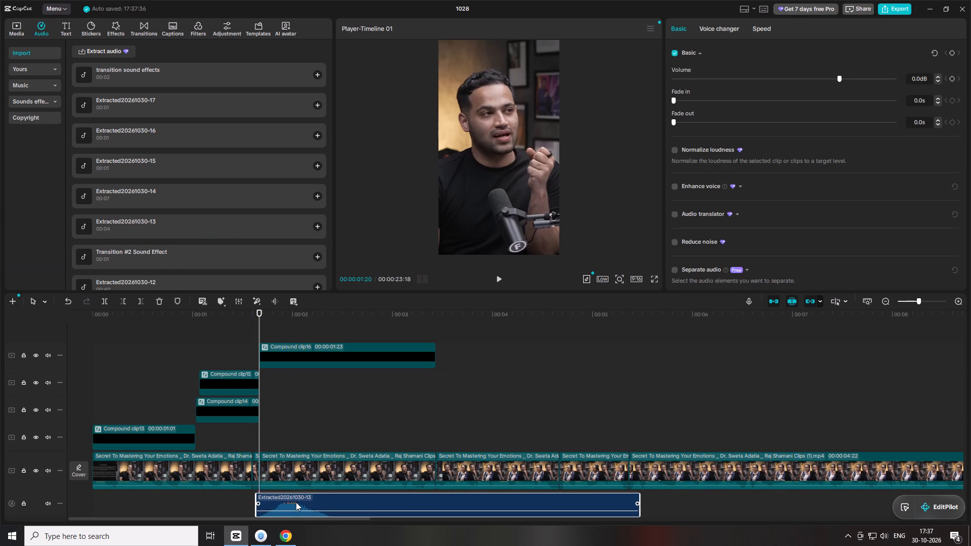
left_click_drag(295, 510, 301, 514)
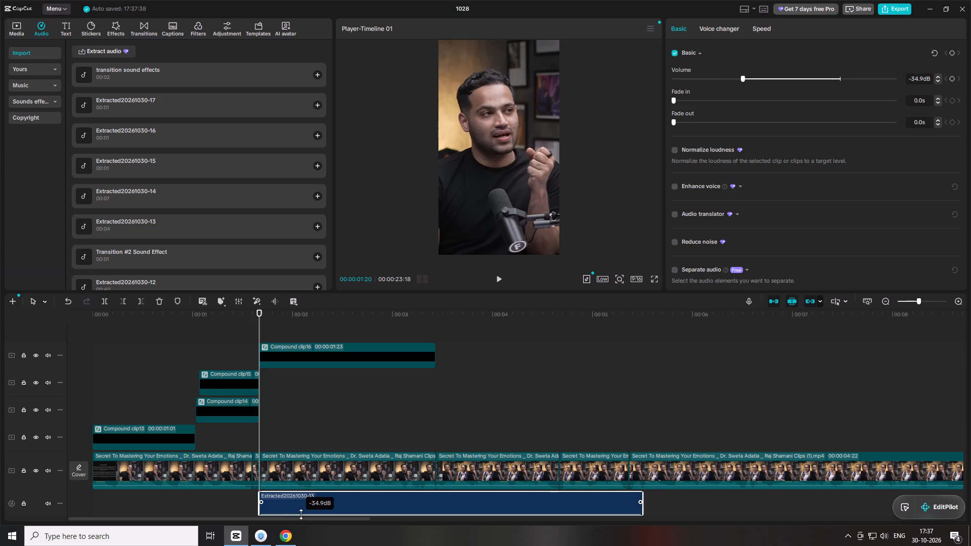
left_click_drag(301, 514, 310, 512)
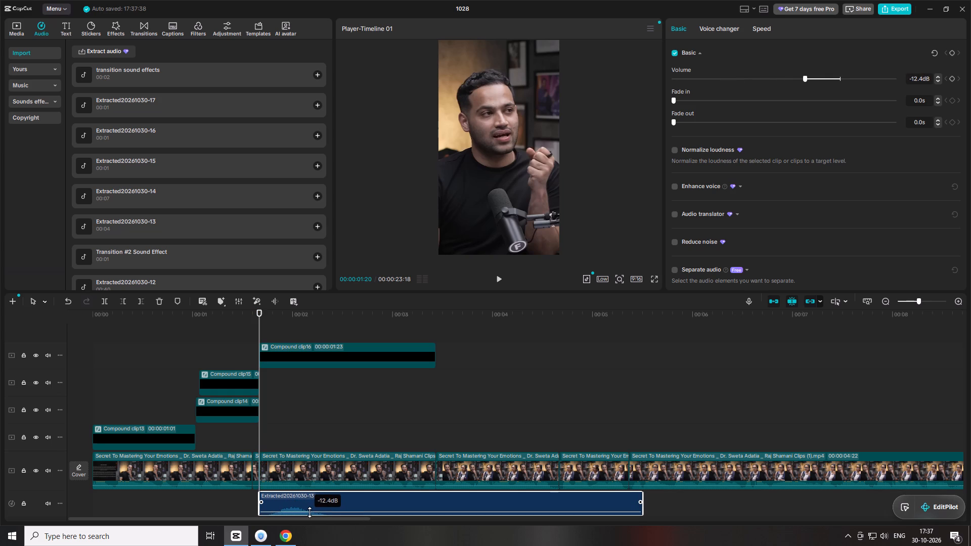
left_click_drag(310, 512, 311, 511)
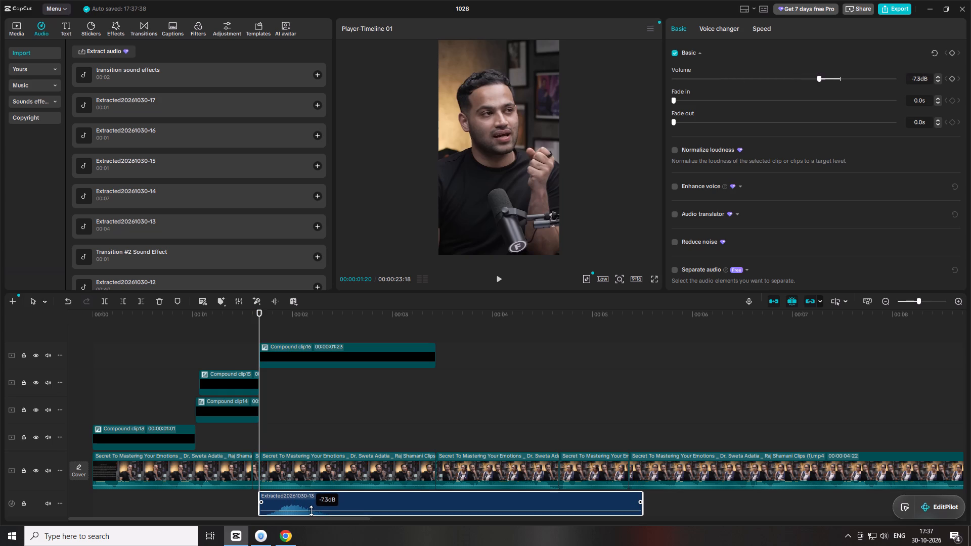
left_click_drag(311, 511, 313, 512)
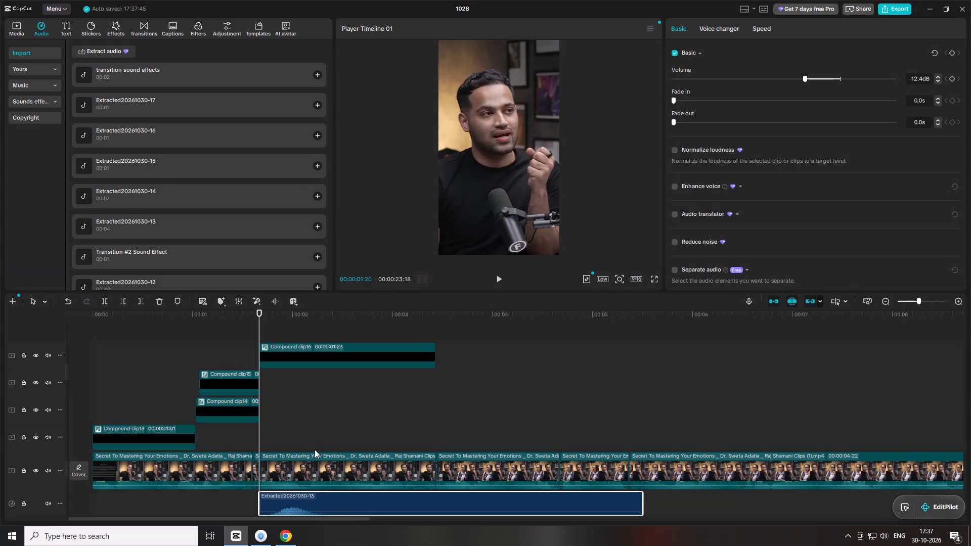
left_click_drag(301, 493, 293, 492)
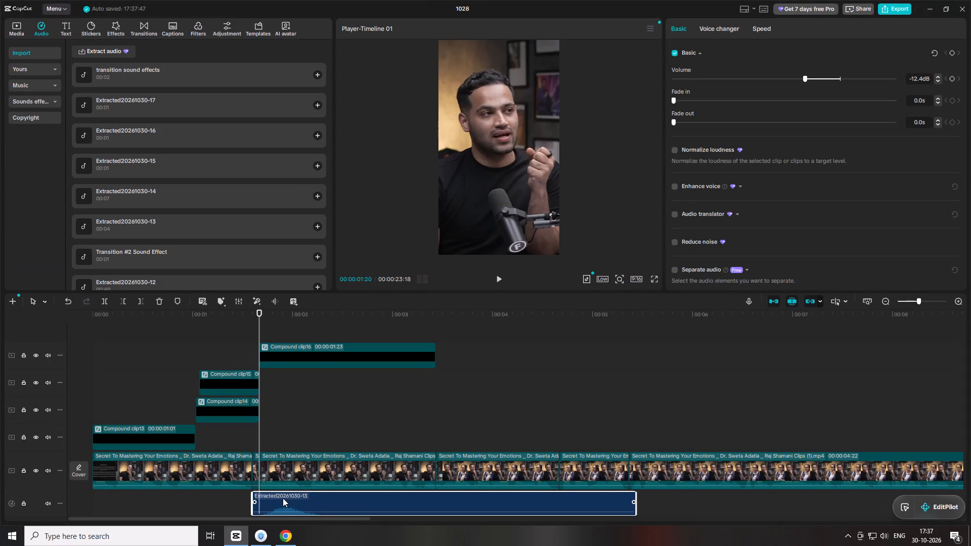
key("q")
left_click(280, 498)
Play the overlay entrance with its sound effect and trim off the sound's end after 00:00:02:08.
key("space")
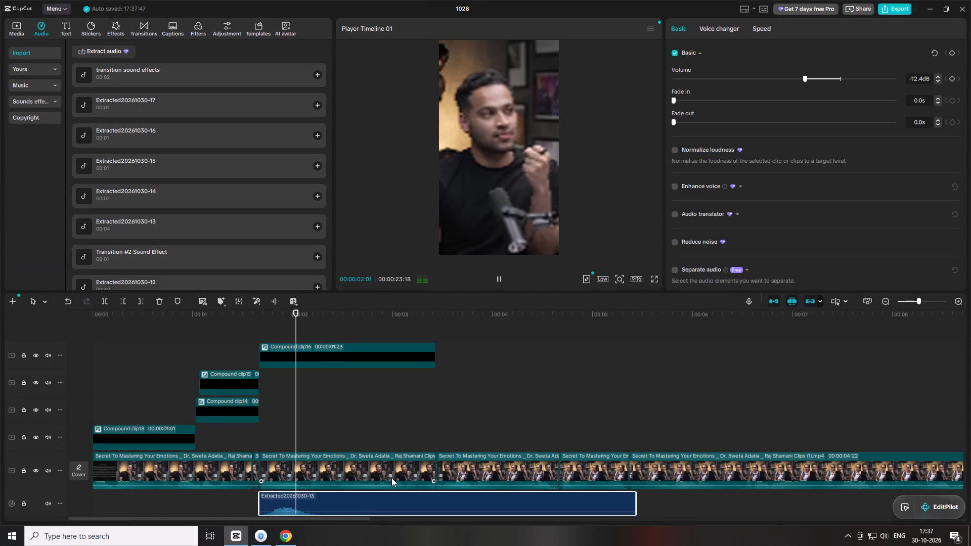
key("space")
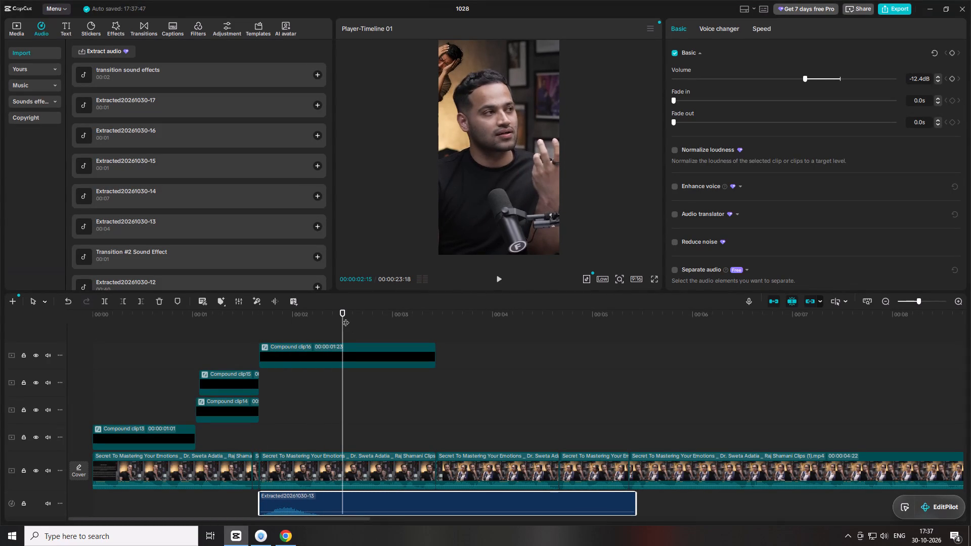
left_click_drag(340, 312, 321, 307)
key("w")
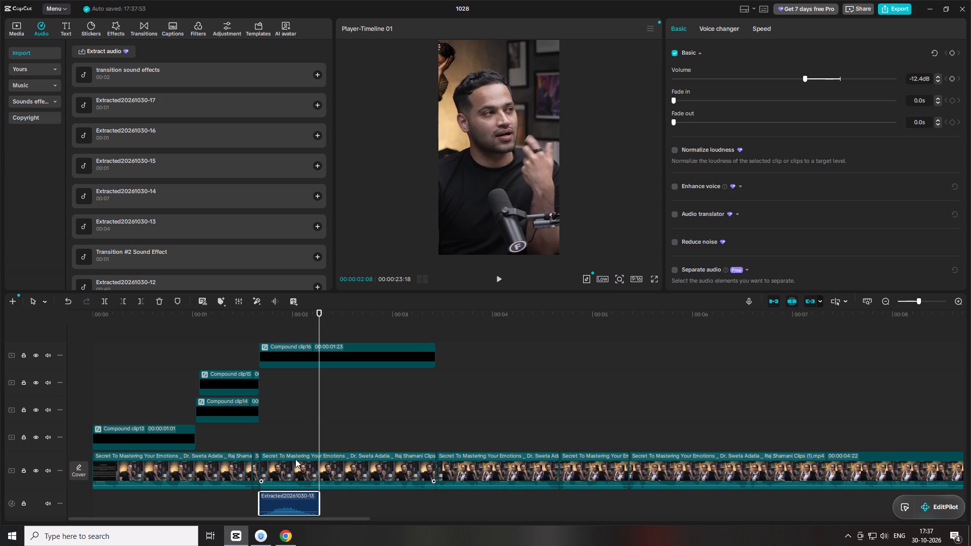
key("ctrl+c")
key("space")
key("space")
key("space")
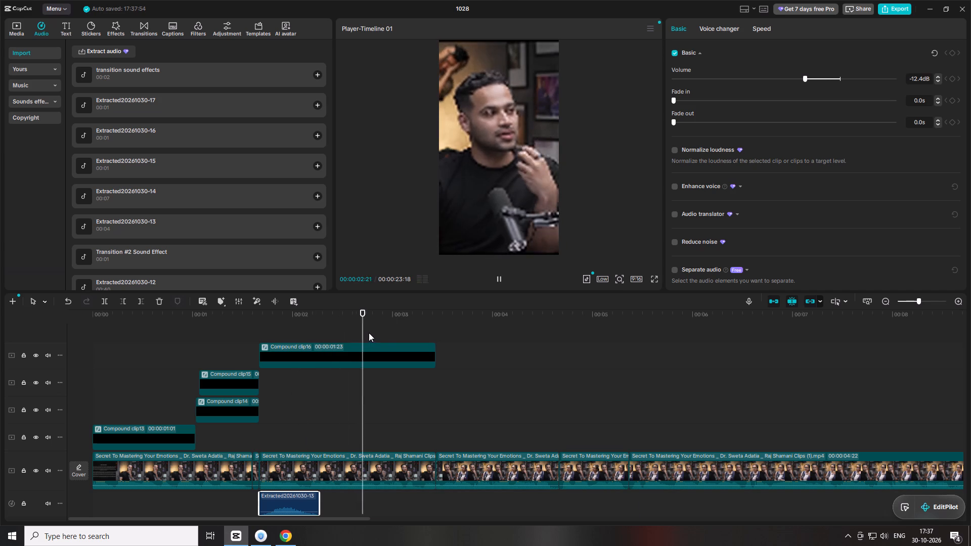
key("space")
left_click_drag(379, 319, 374, 317)
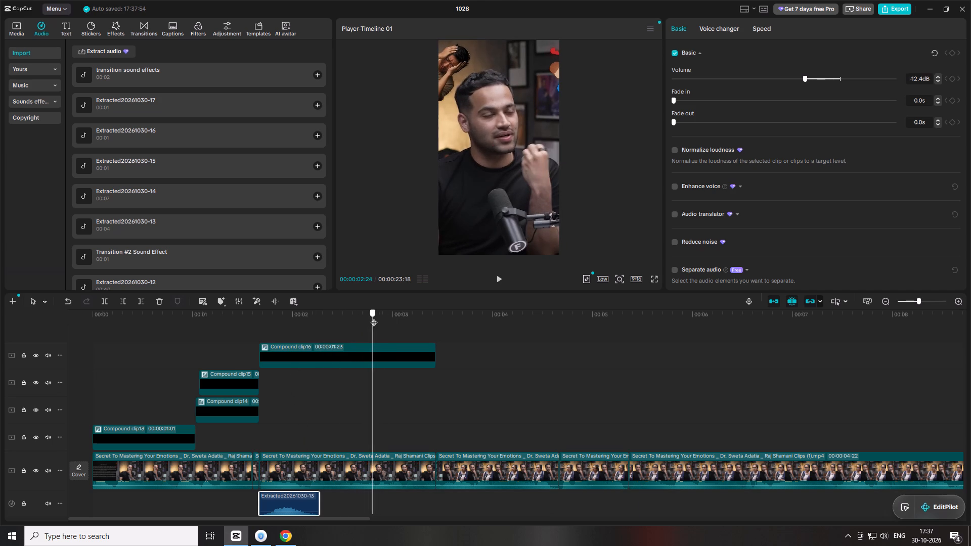
left_click_drag(374, 317, 358, 314)
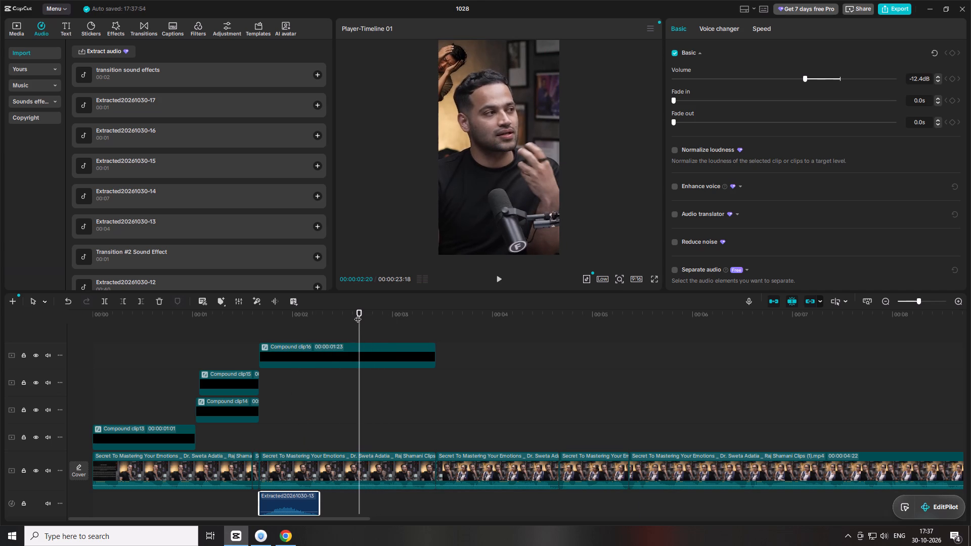
key("ctrl+v")
key("space")
key("space")
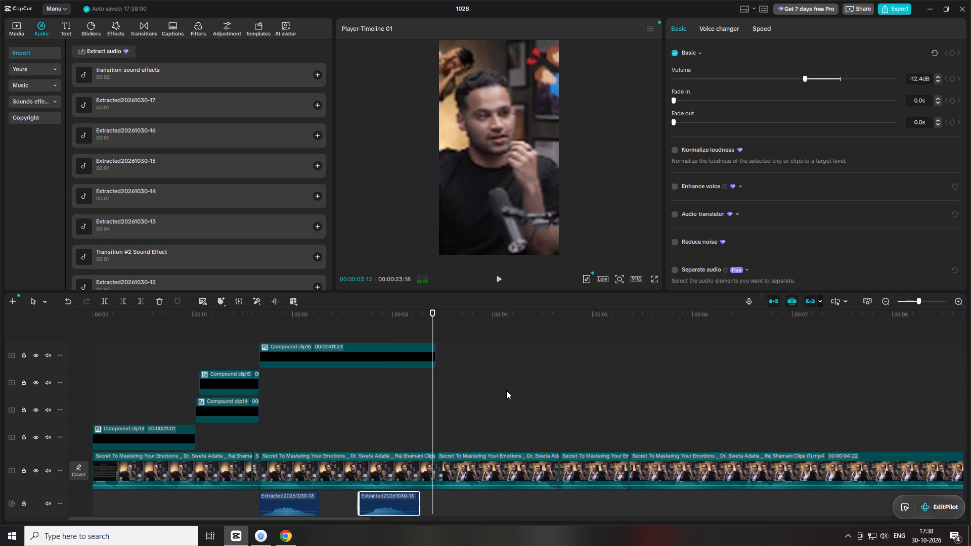
left_click_drag(303, 312, 186, 326)
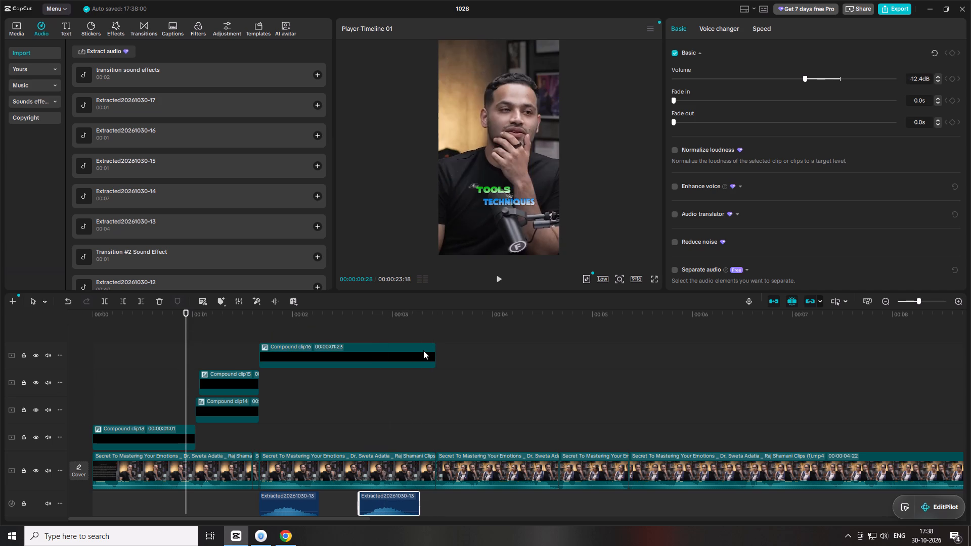
key("space")
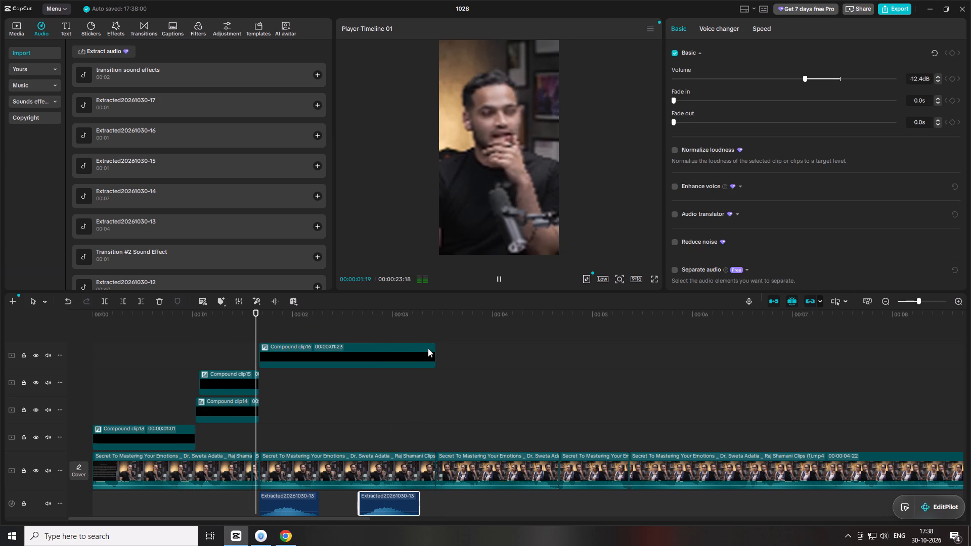
key("space")
key("space")
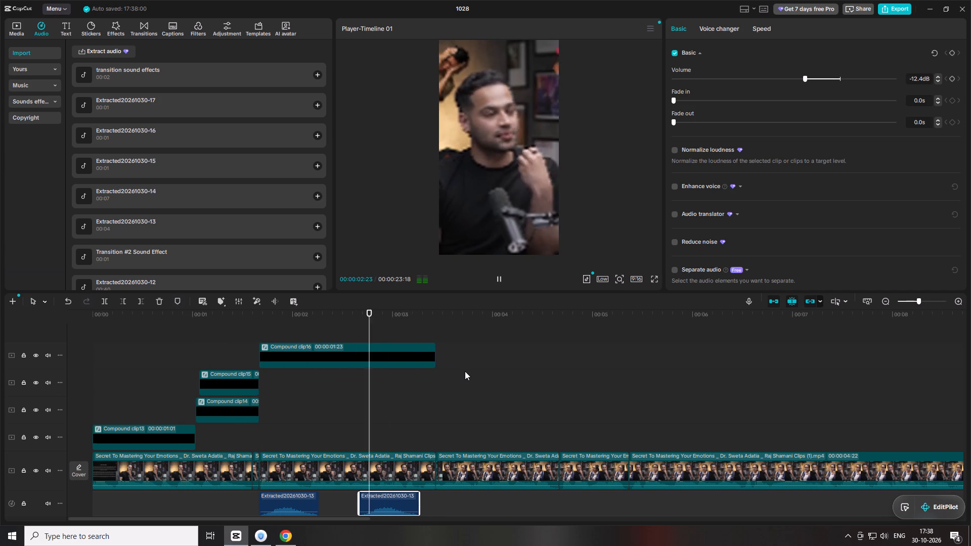
key("space")
Add the favourite Glare II transition to the main video cut at 00:00:03:13.
left_click_drag(452, 317, 444, 316)
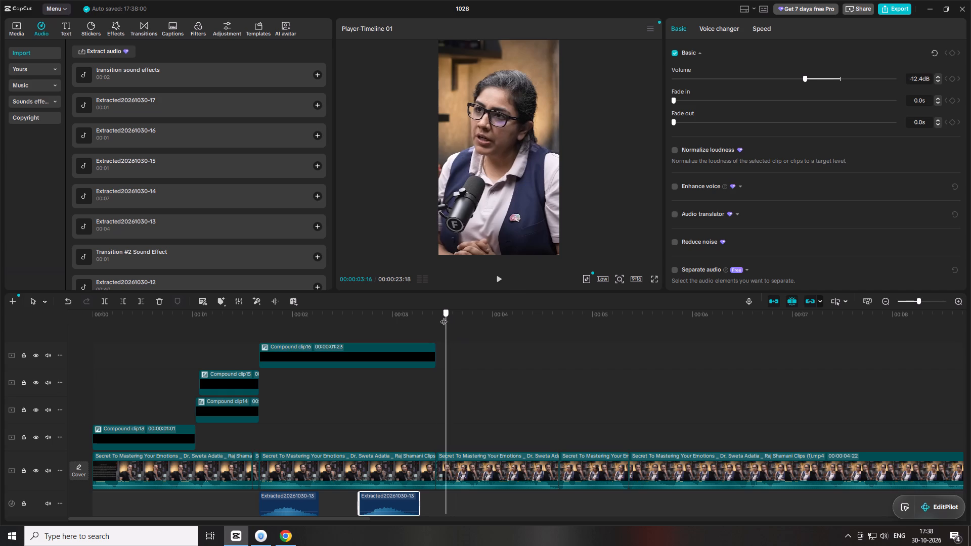
left_click_drag(444, 316, 437, 314)
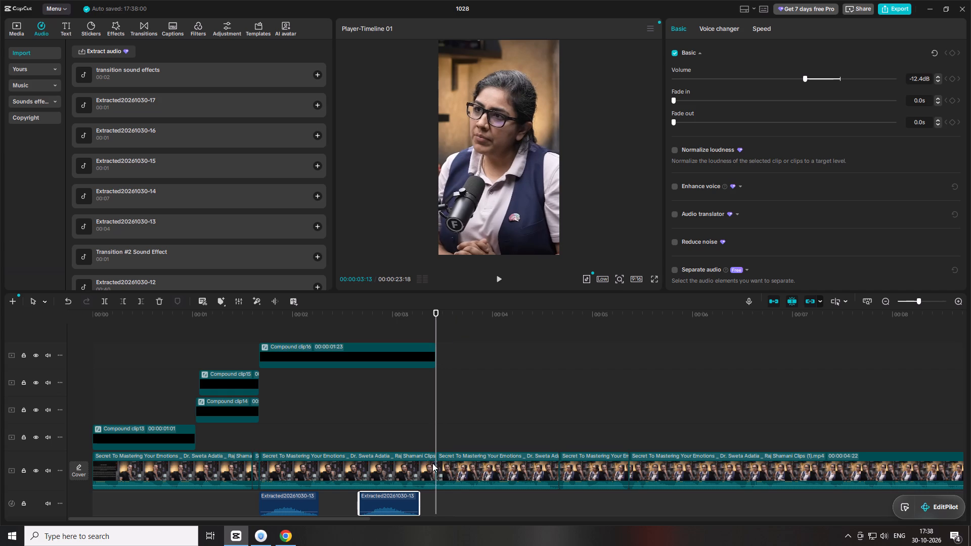
left_click(106, 26)
left_click(151, 26)
left_click(163, 23)
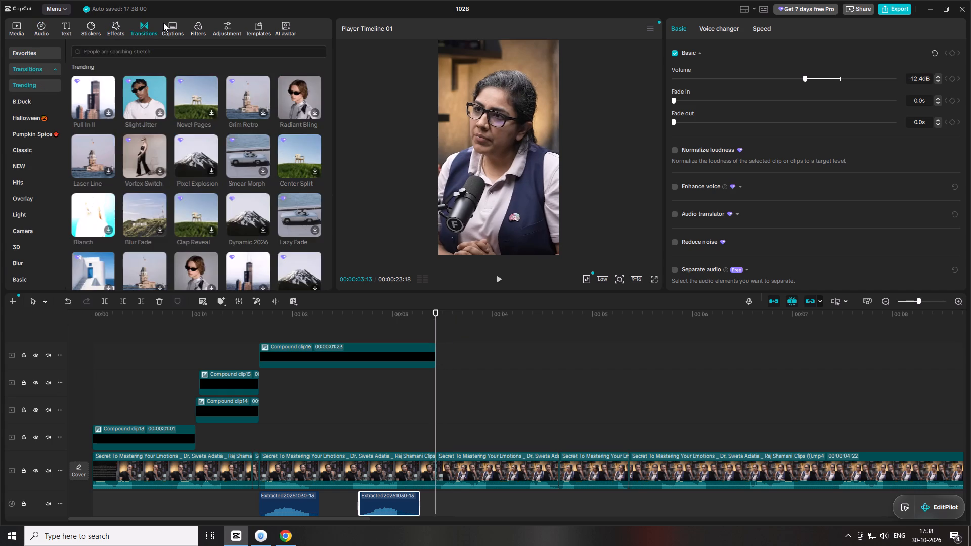
left_click(150, 23)
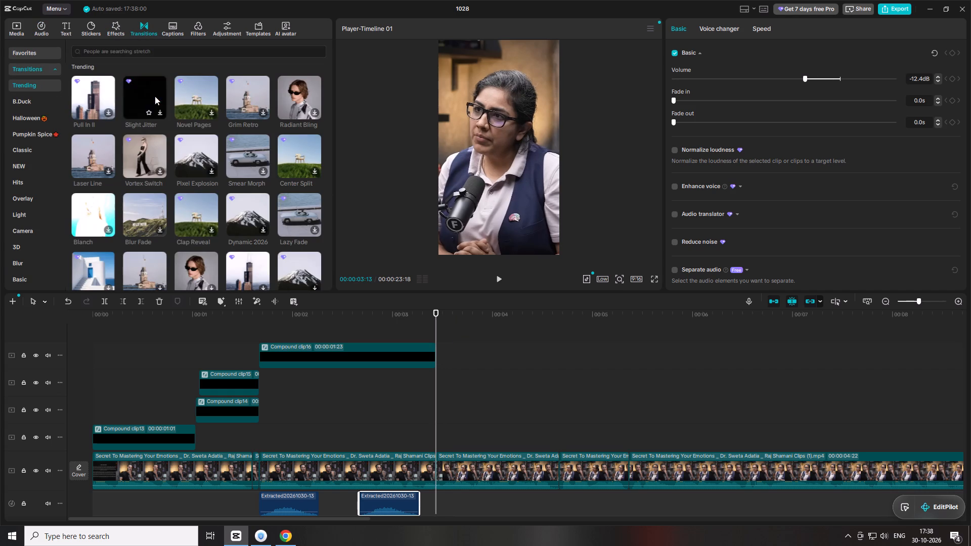
left_click(33, 54)
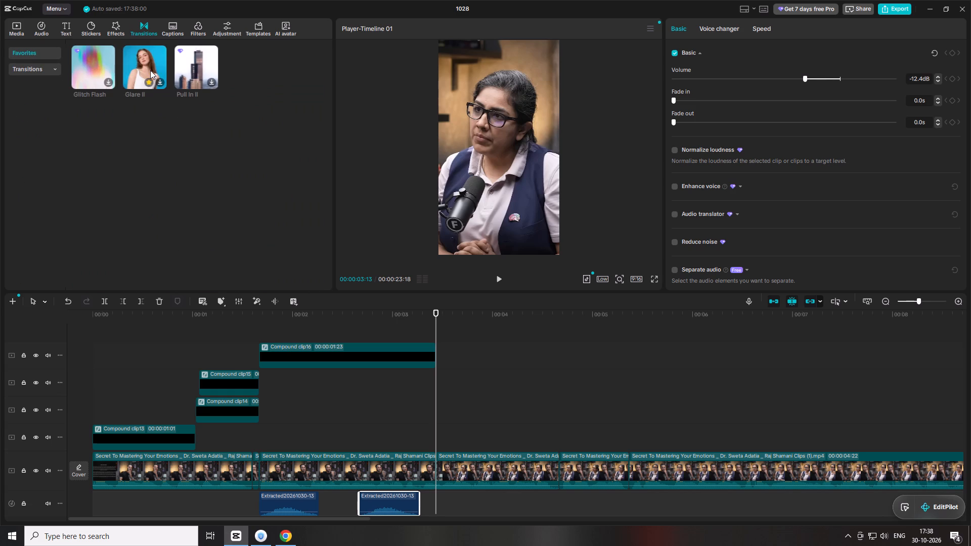
left_click(147, 68)
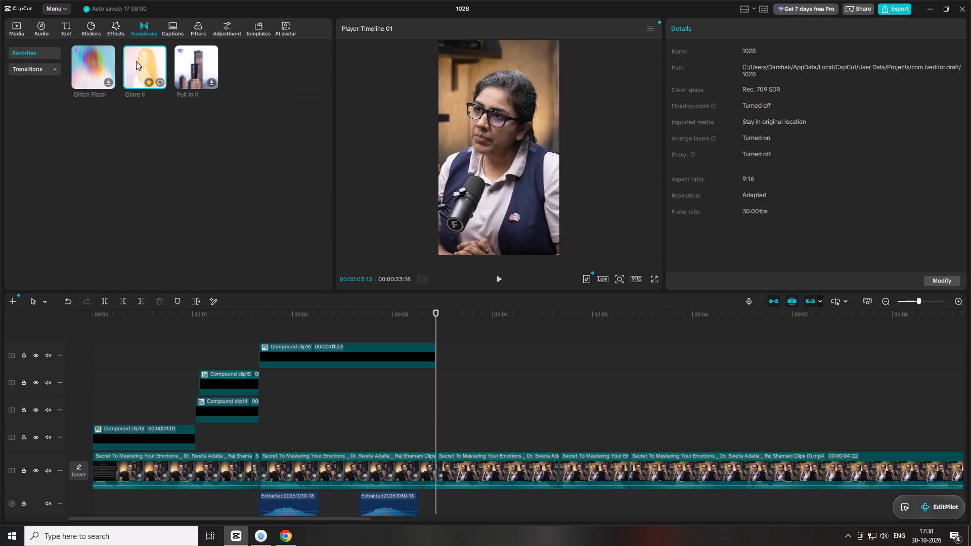
left_click_drag(136, 61, 423, 474)
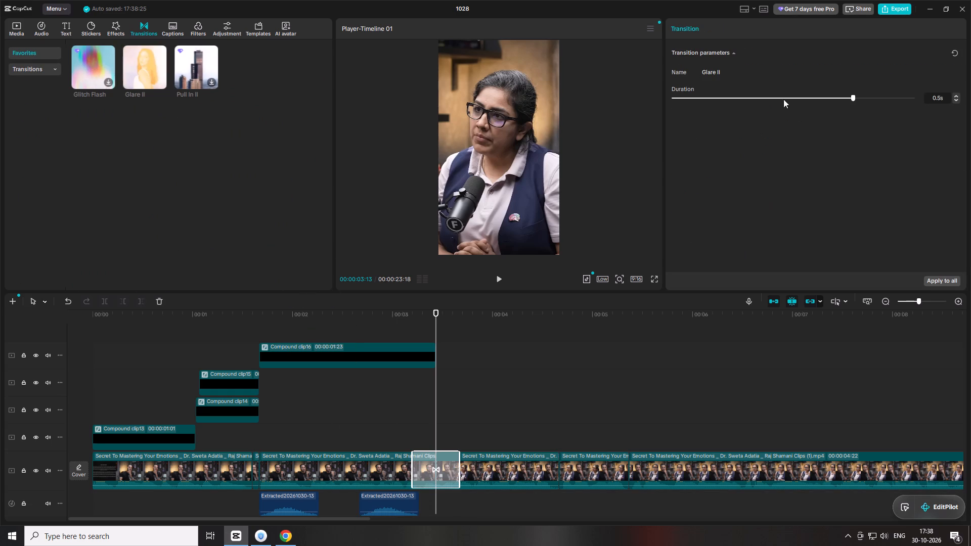
Shorten the Glare II transition to 0.2 s and play across the cut to check it.
left_click_drag(771, 102, 740, 101)
left_click(754, 101)
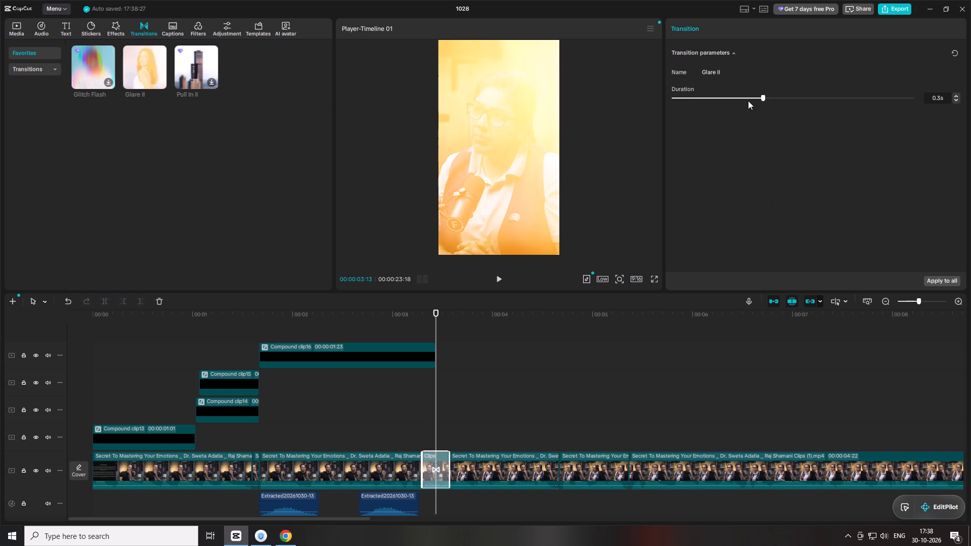
left_click(740, 101)
left_click(401, 309)
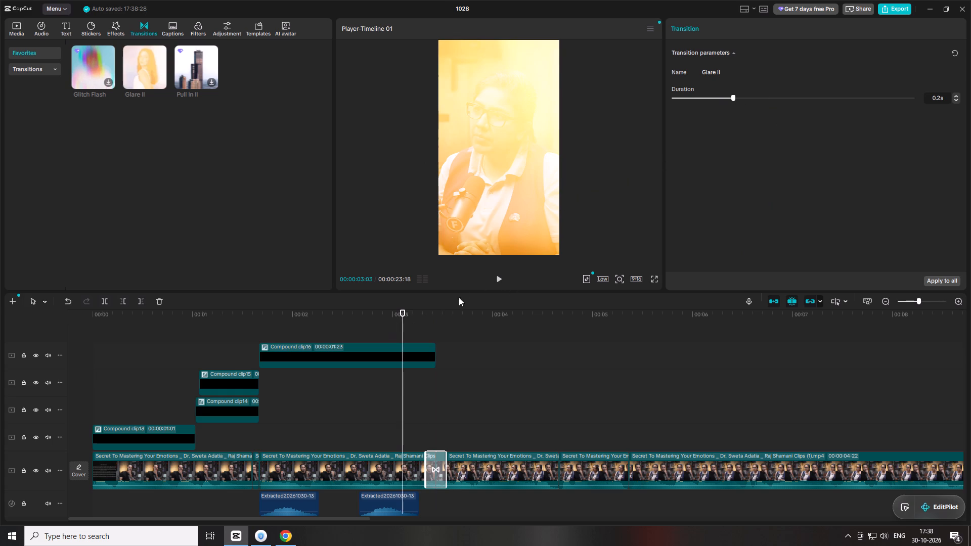
left_click(500, 281)
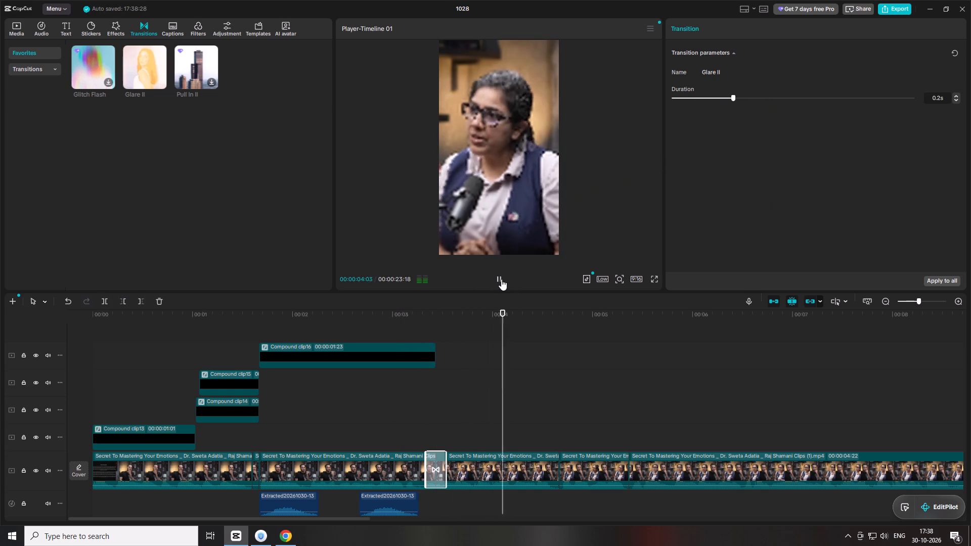
left_click(429, 321)
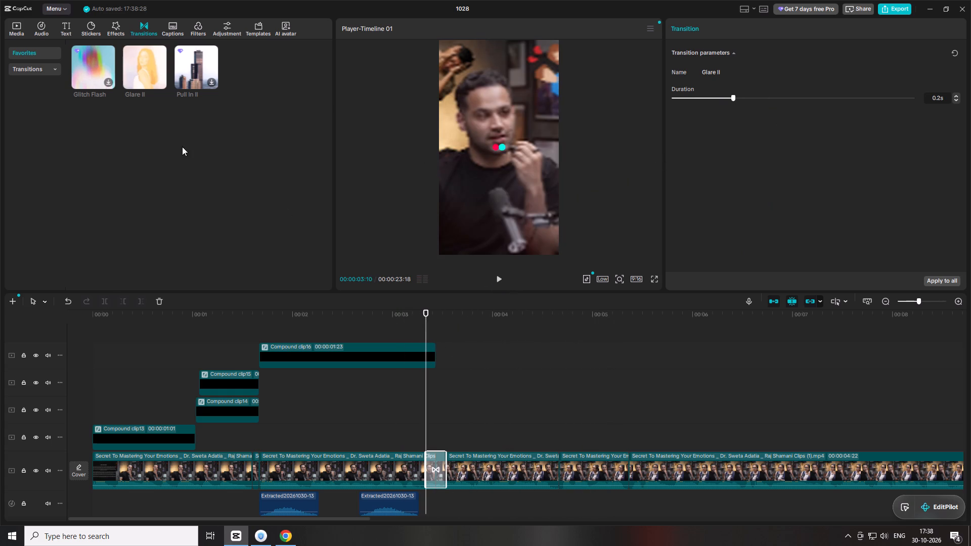
left_click(14, 28)
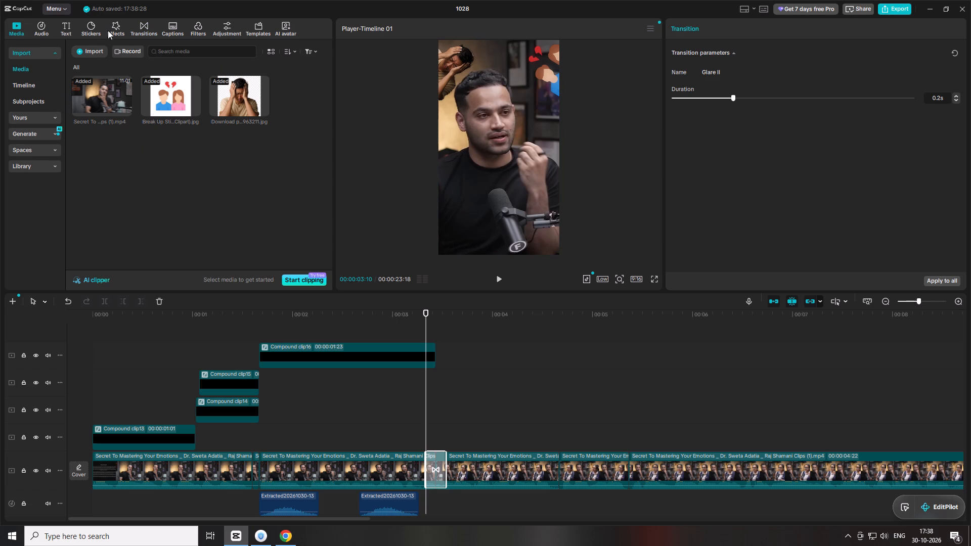
left_click(117, 24)
left_click(90, 29)
left_click(50, 29)
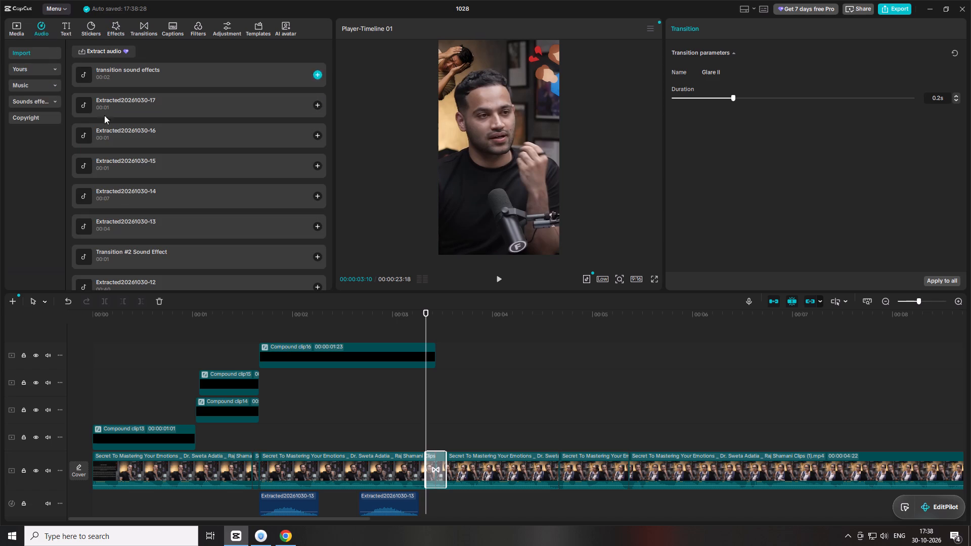
left_click(115, 202)
scroll(117, 228, "down", 9)
left_click(121, 234)
scroll(123, 201, "down", 8)
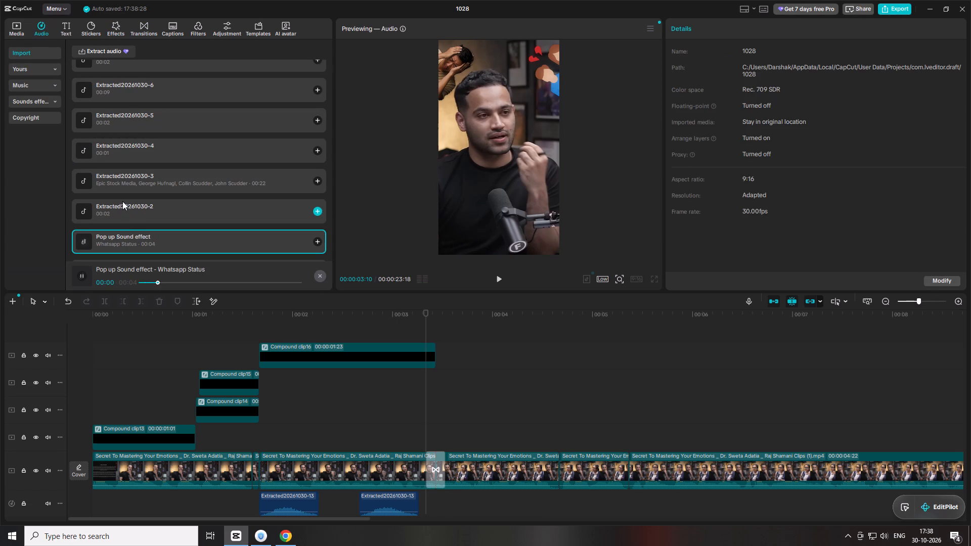
left_click(114, 215)
left_click(127, 151)
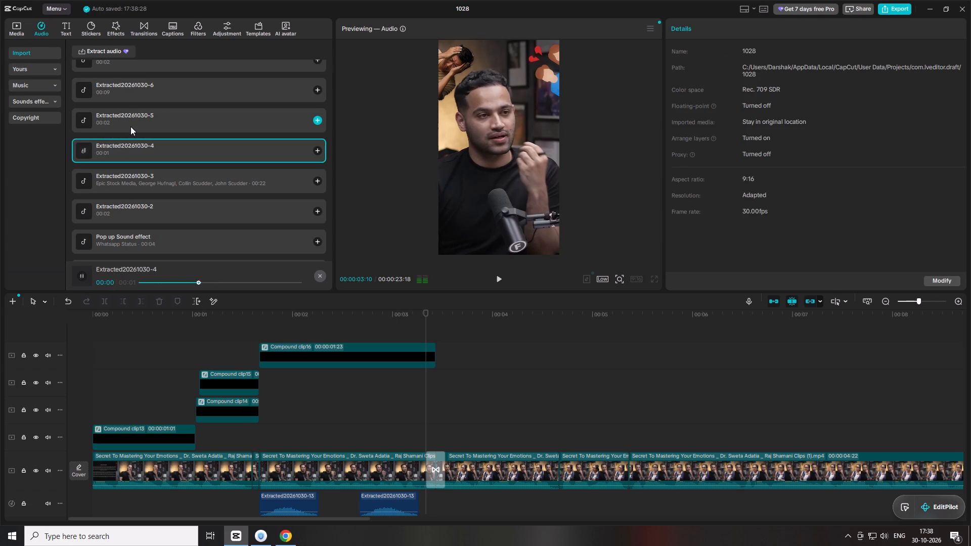
left_click(130, 126)
left_click(133, 87)
scroll(128, 99, "up", 2)
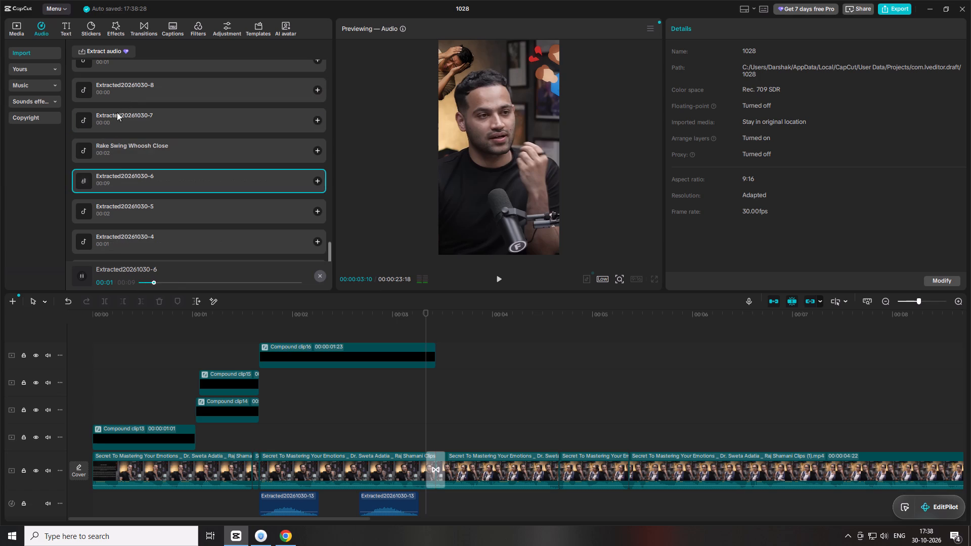
left_click(115, 154)
left_click(109, 90)
left_click(115, 127)
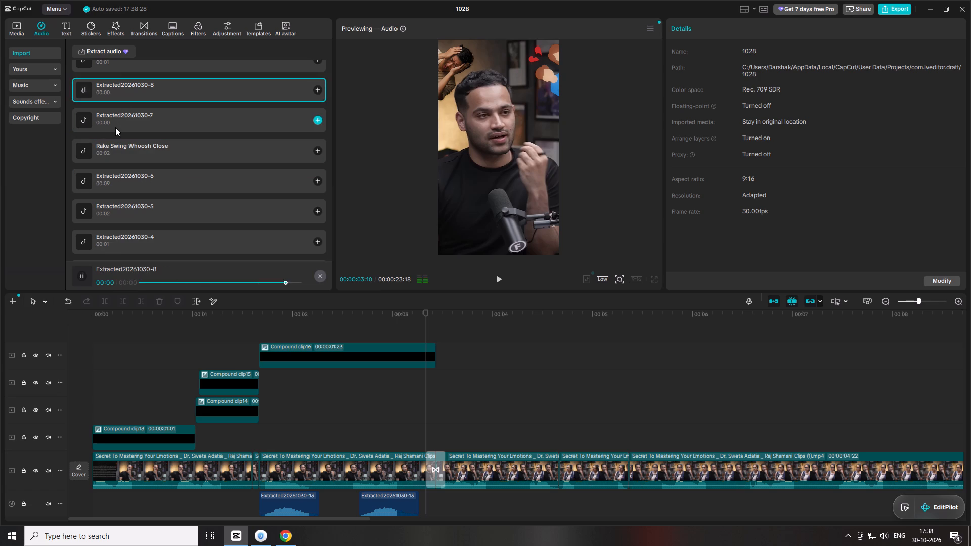
scroll(119, 133, "up", 2)
left_click(110, 130)
left_click(130, 96)
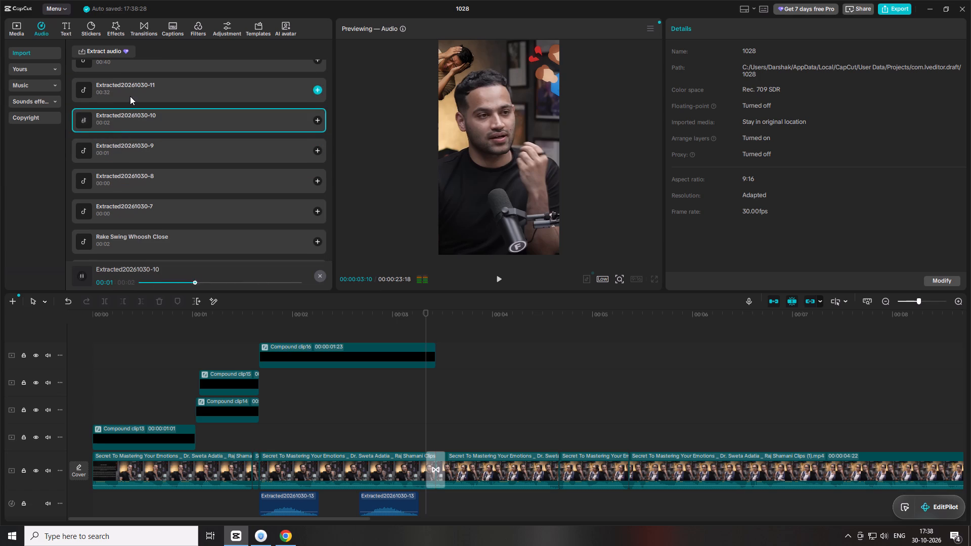
scroll(127, 106, "up", 1)
left_click(121, 117)
left_click(146, 72)
scroll(141, 88, "up", 1)
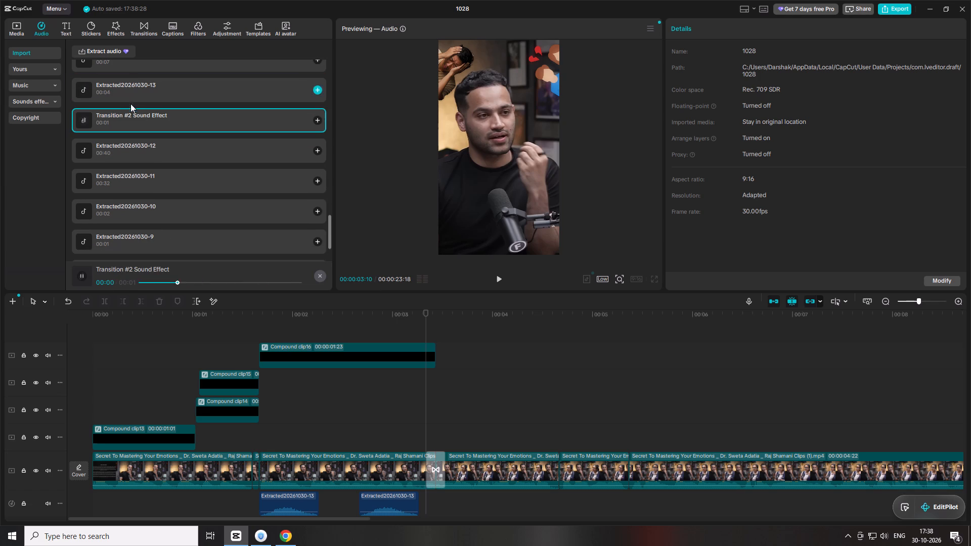
left_click(135, 94)
scroll(135, 95, "up", 2)
left_click(113, 152)
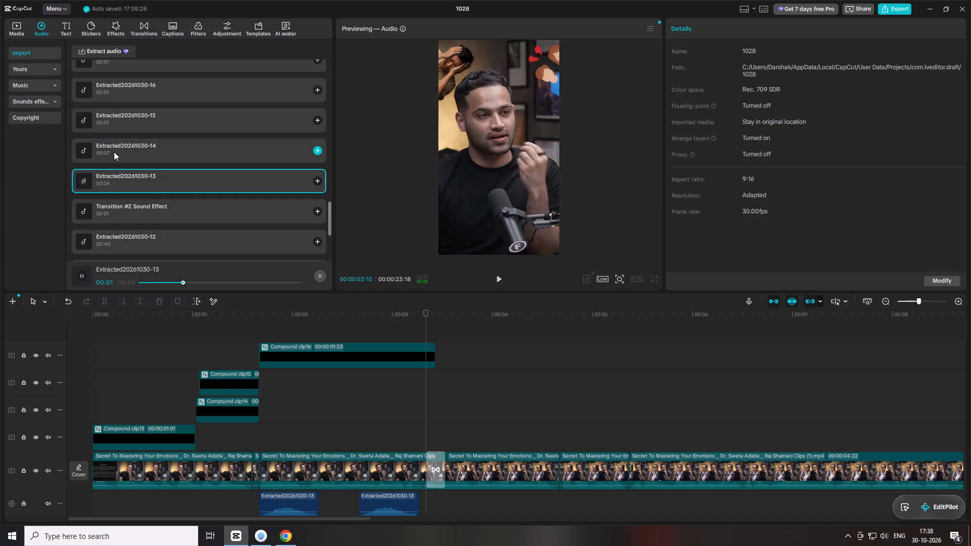
left_click(118, 128)
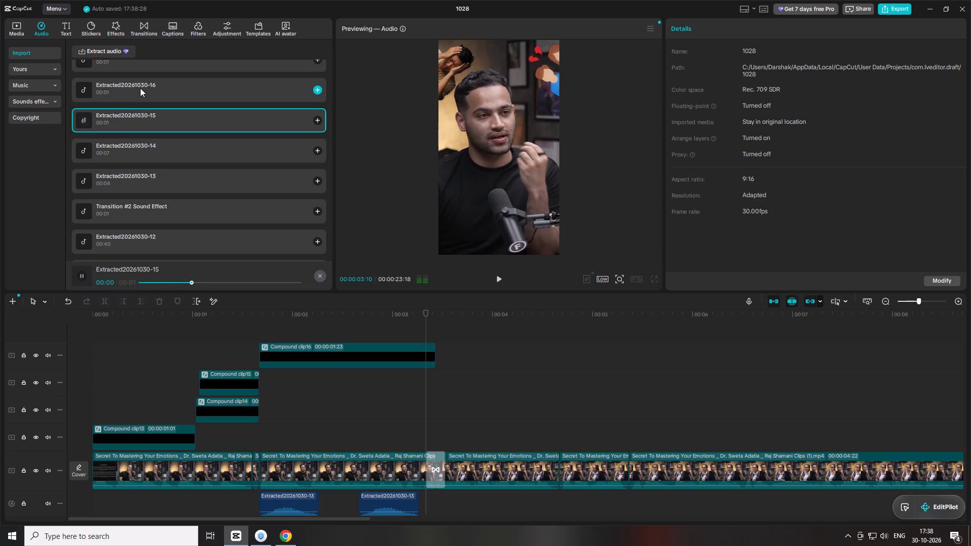
left_click(140, 88)
left_click(142, 97)
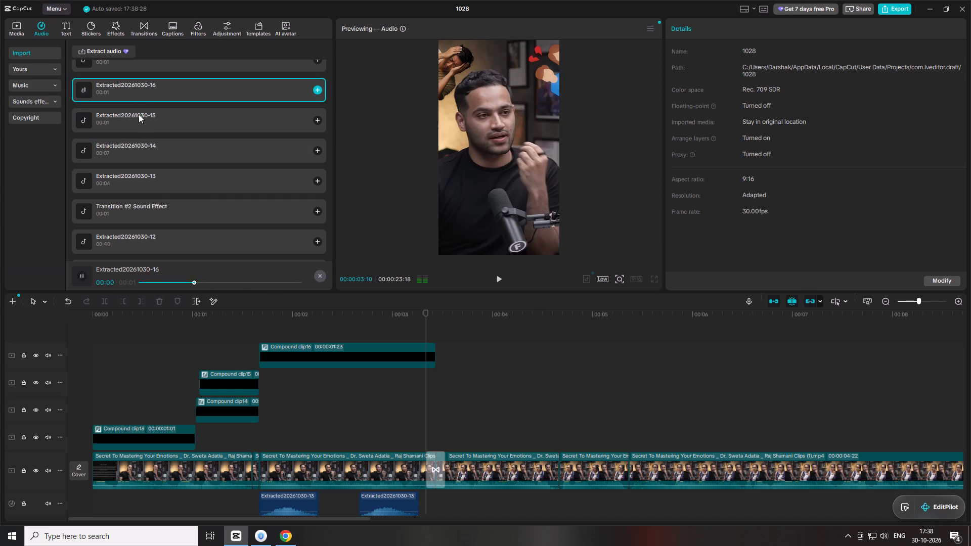
left_click(130, 122)
left_click(145, 92)
left_click_drag(135, 91, 420, 510)
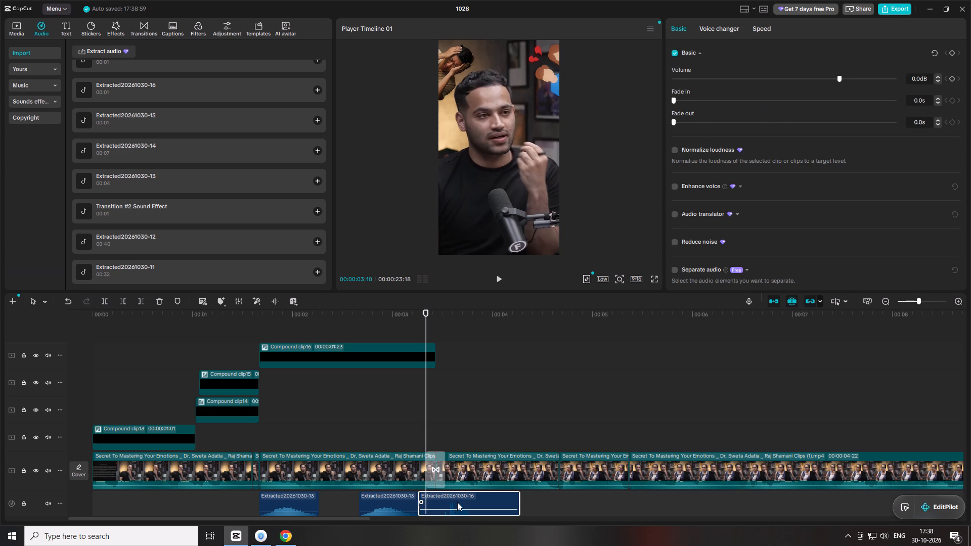
left_click_drag(465, 499, 448, 506)
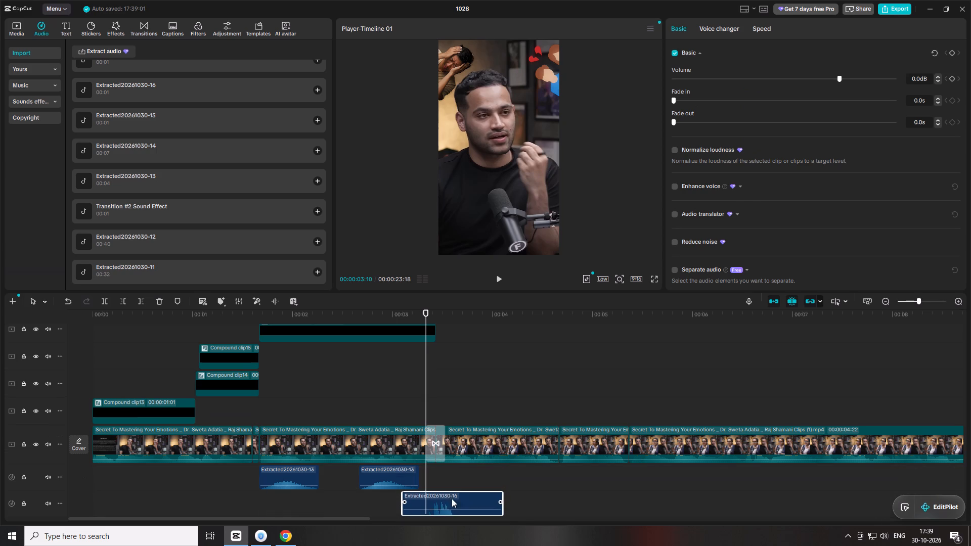
key("q")
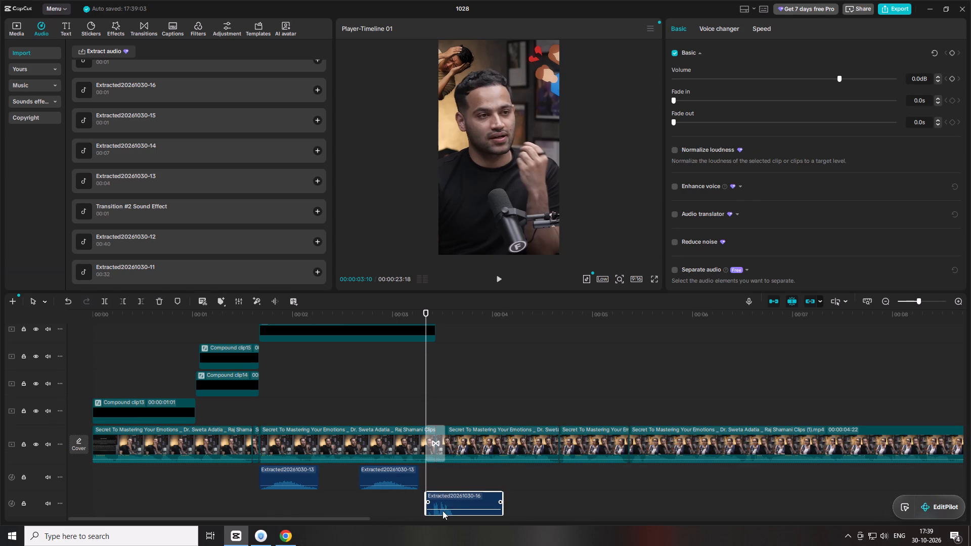
left_click_drag(452, 510, 454, 511)
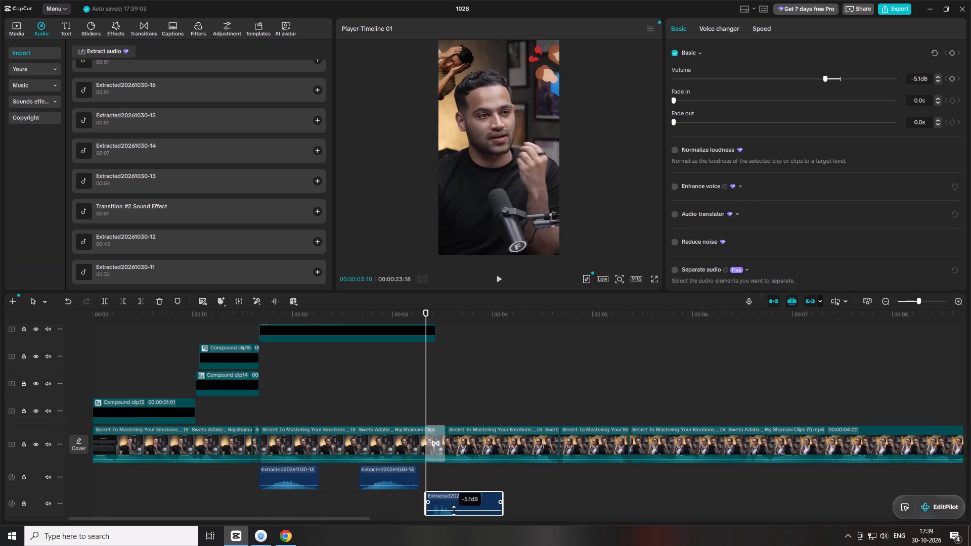
left_click_drag(454, 511, 457, 512)
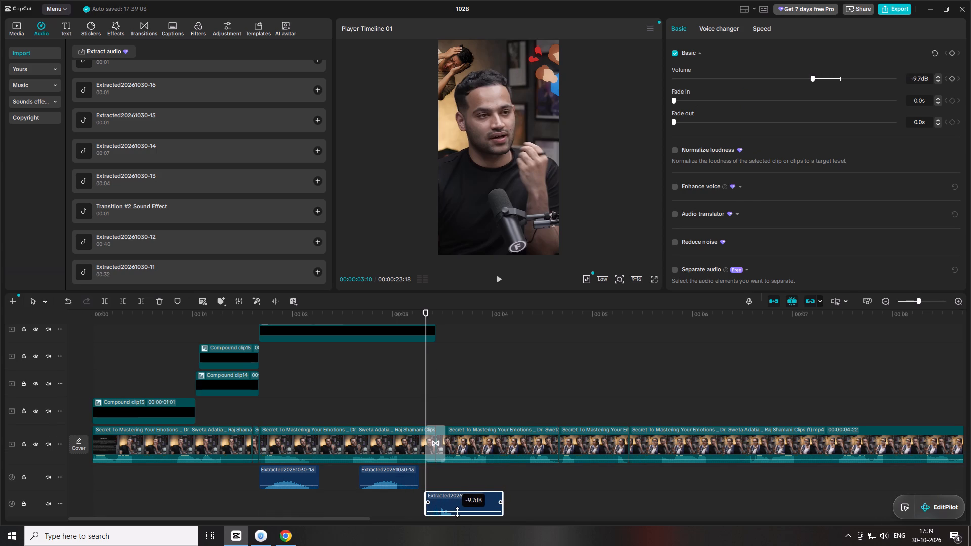
left_click_drag(457, 512, 459, 512)
left_click_drag(452, 500, 444, 500)
key("q")
left_click(444, 500)
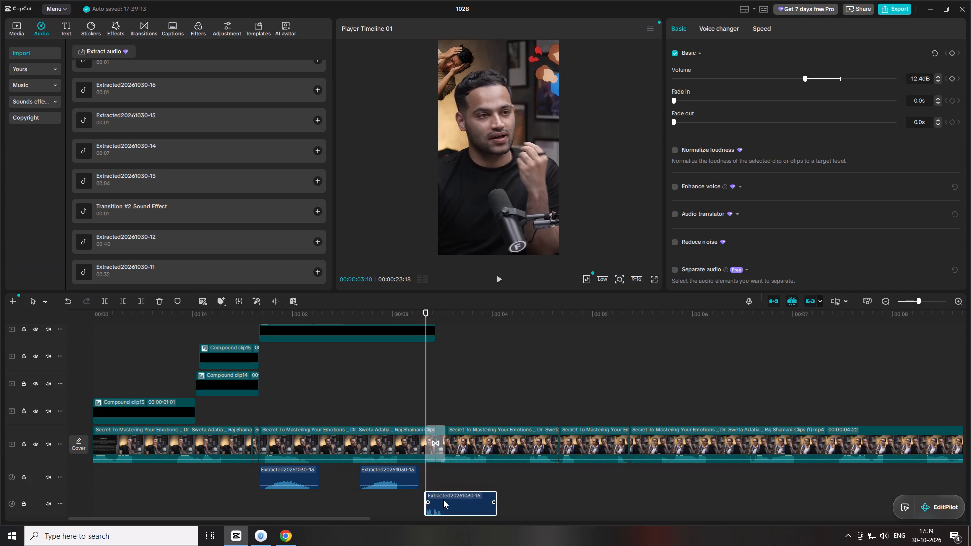
key("space")
key("space")
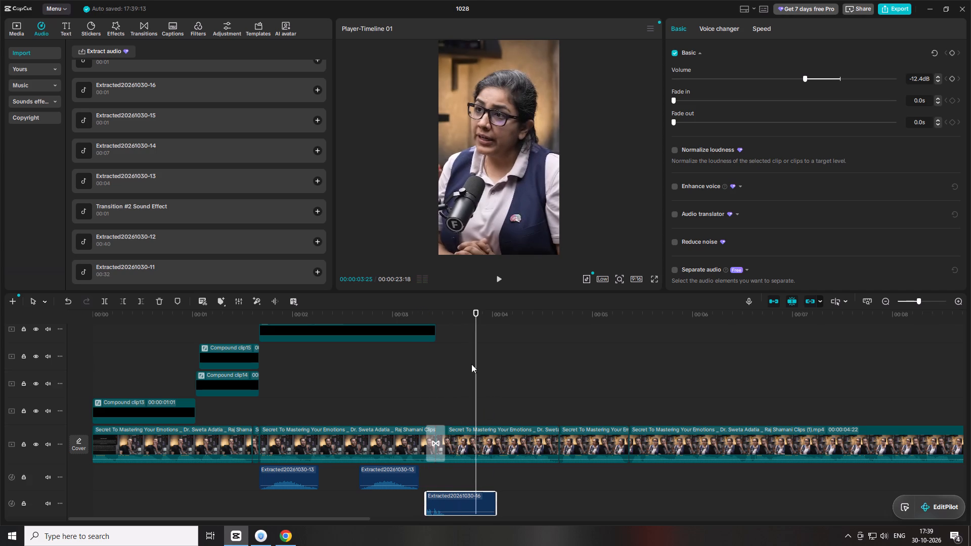
key("space")
left_click_drag(474, 322, 448, 326)
key("w")
key("space")
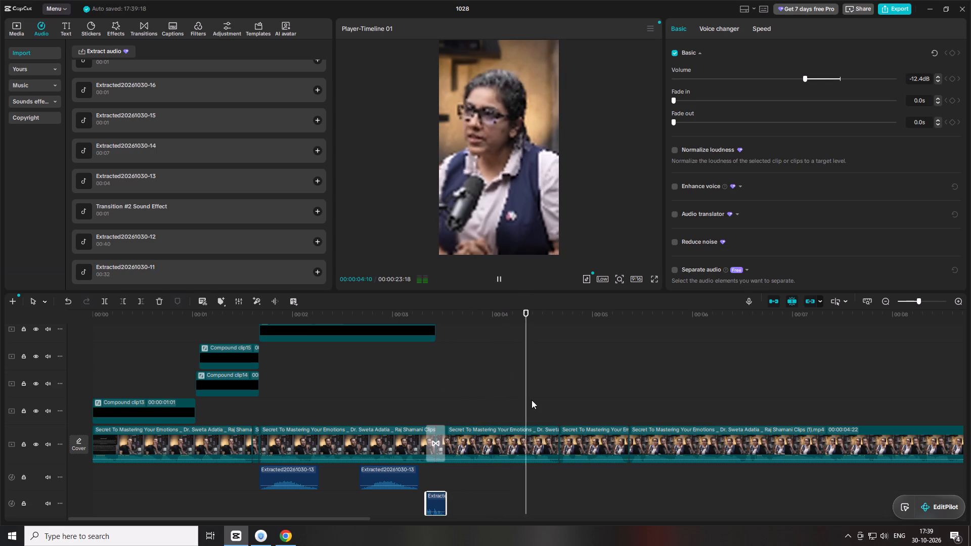
key("space")
left_click_drag(480, 315, 444, 320)
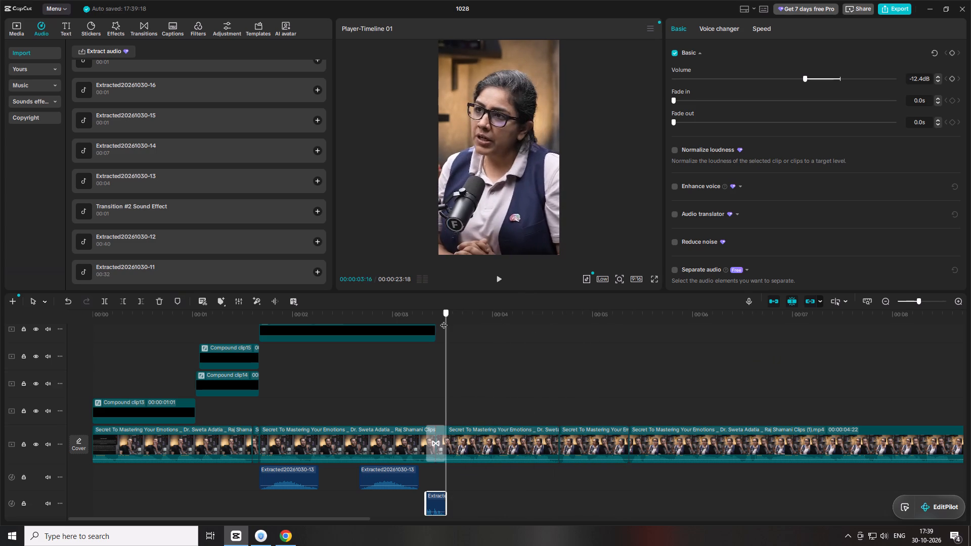
left_click_drag(444, 320, 439, 319)
key("space")
key("space")
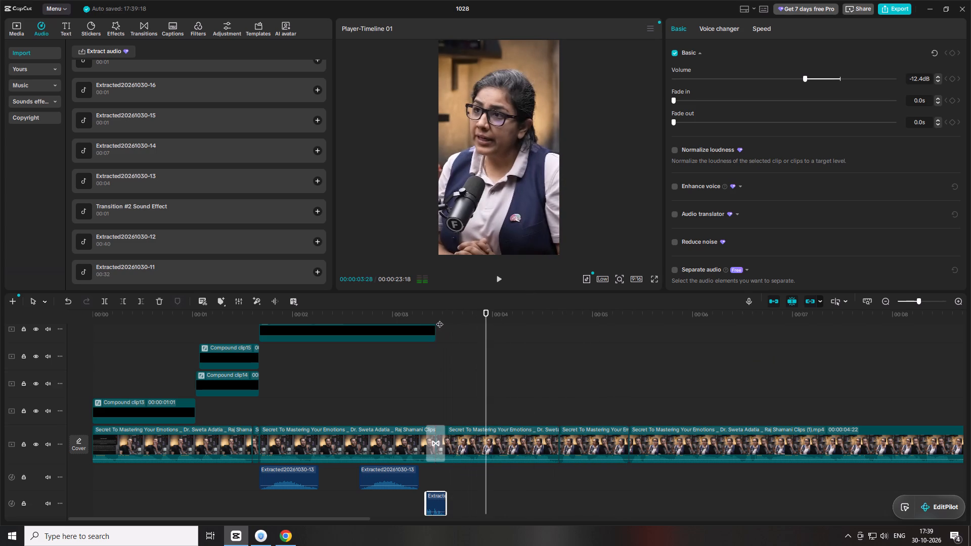
Copy the green Tools caption clip from inside Compound clip13 and paste it into the main timeline at 00:00:03:14.
left_click_drag(453, 312, 0, 353)
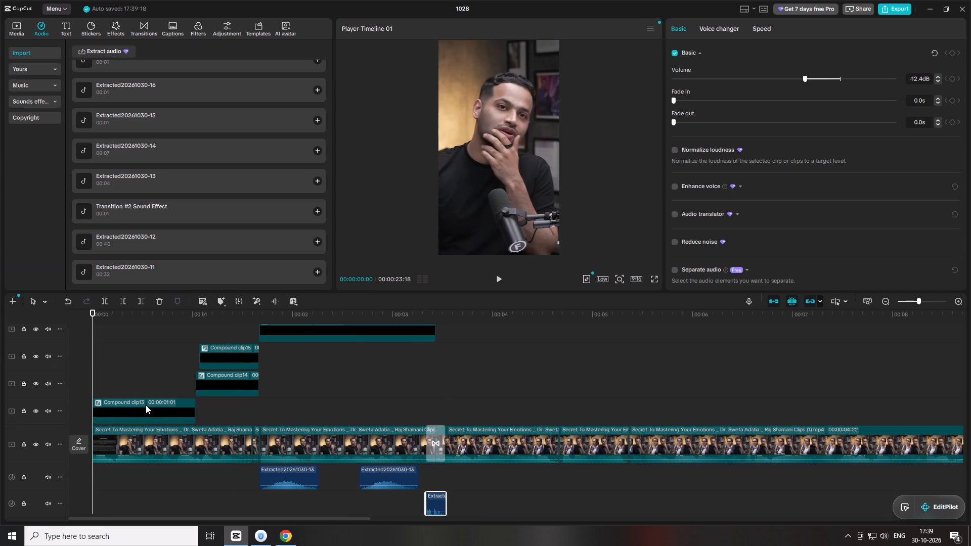
double_click(145, 402)
left_click(109, 418)
key("space")
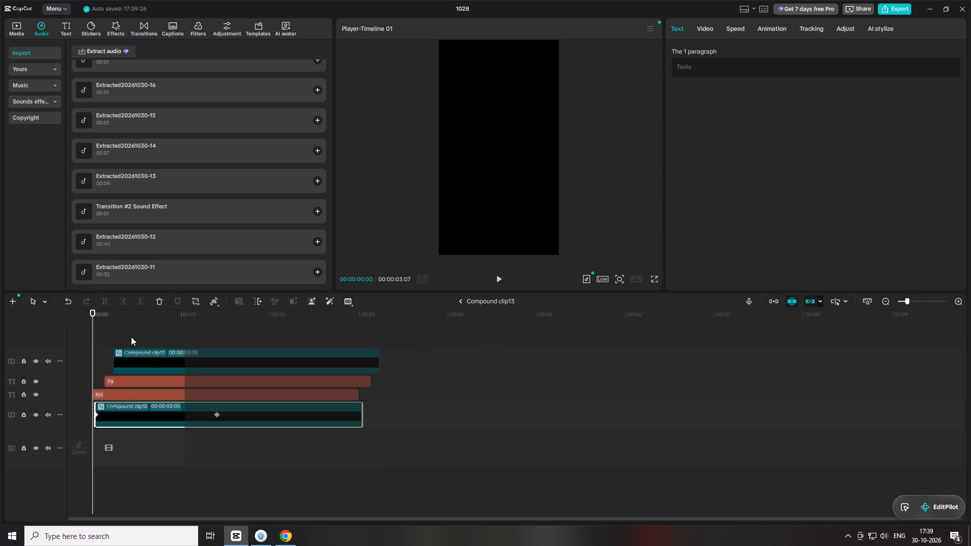
key("space")
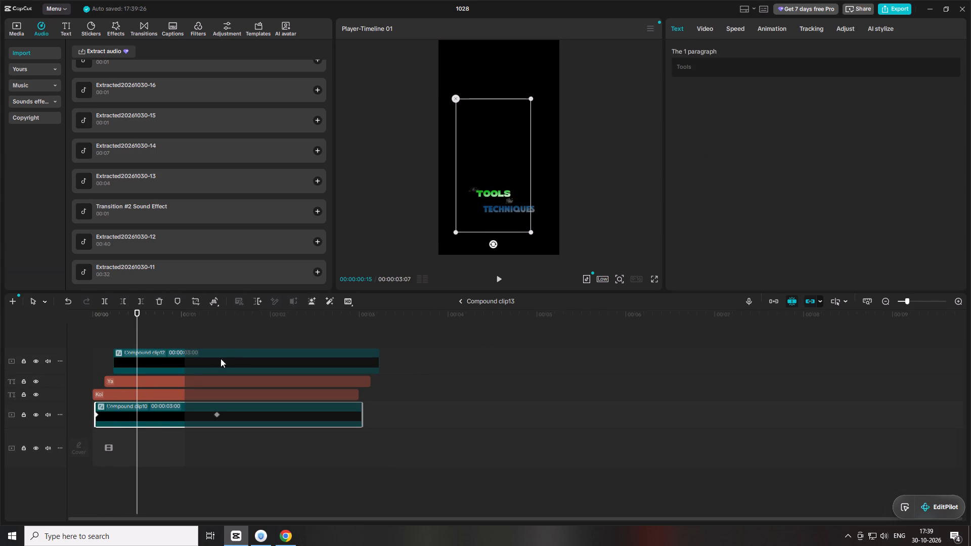
key("ctrl+c")
left_click(461, 301)
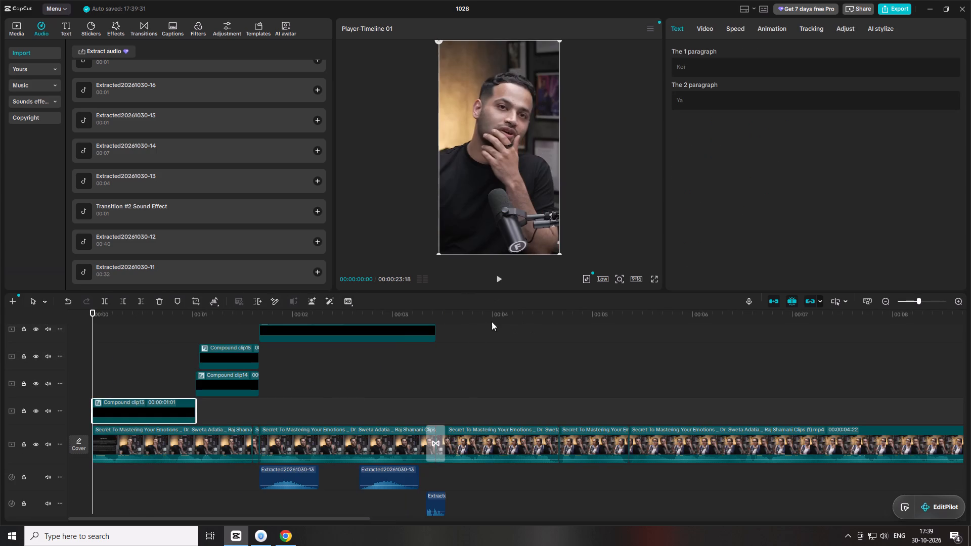
left_click_drag(477, 318, 438, 316)
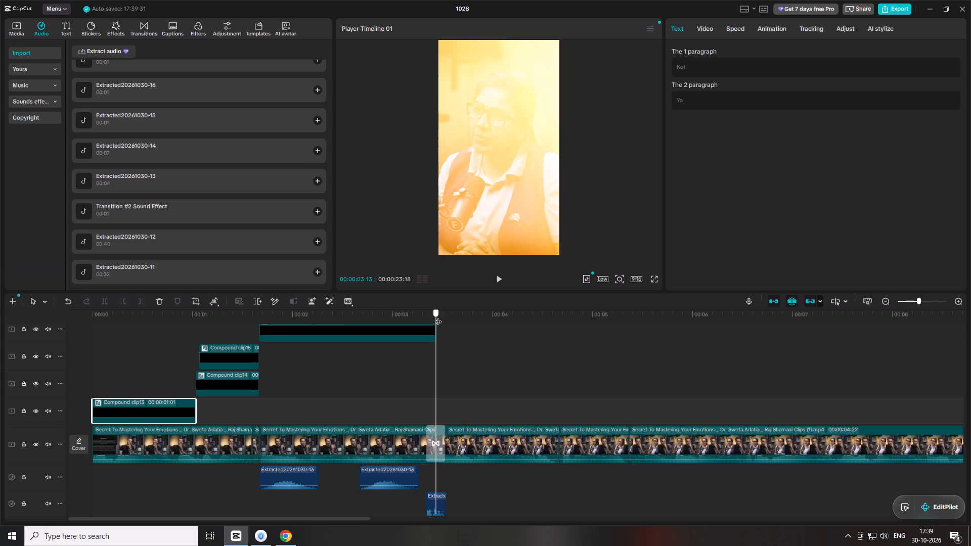
left_click_drag(438, 316, 439, 317)
key("ctrl+v")
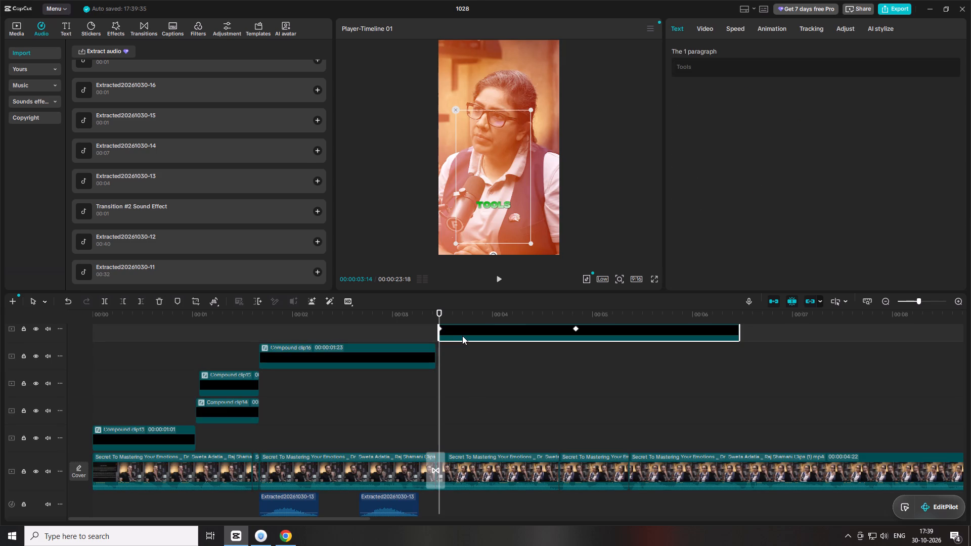
Replace the white Tools text inside the pasted caption's nested Compound clip11 with "Bilkul".
double_click(463, 334)
double_click(168, 377)
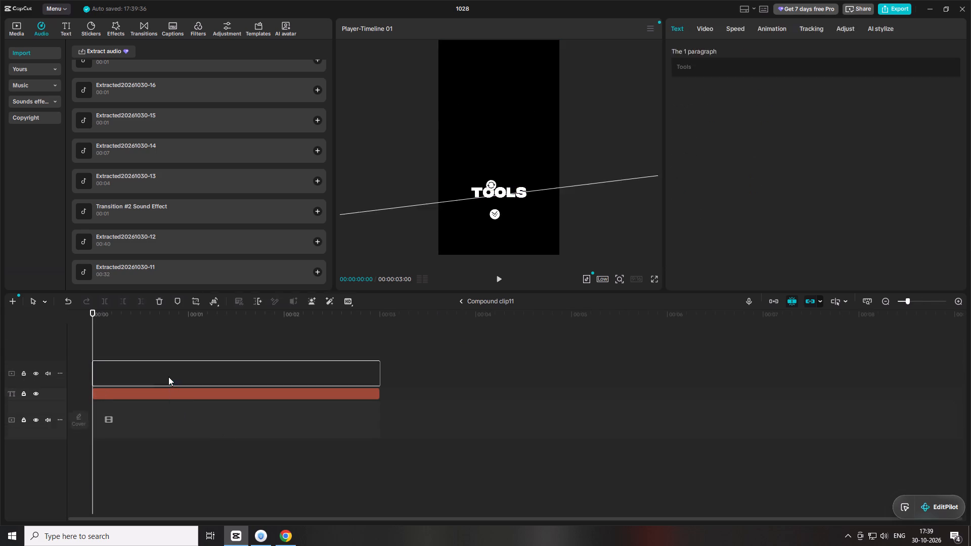
left_click(212, 388)
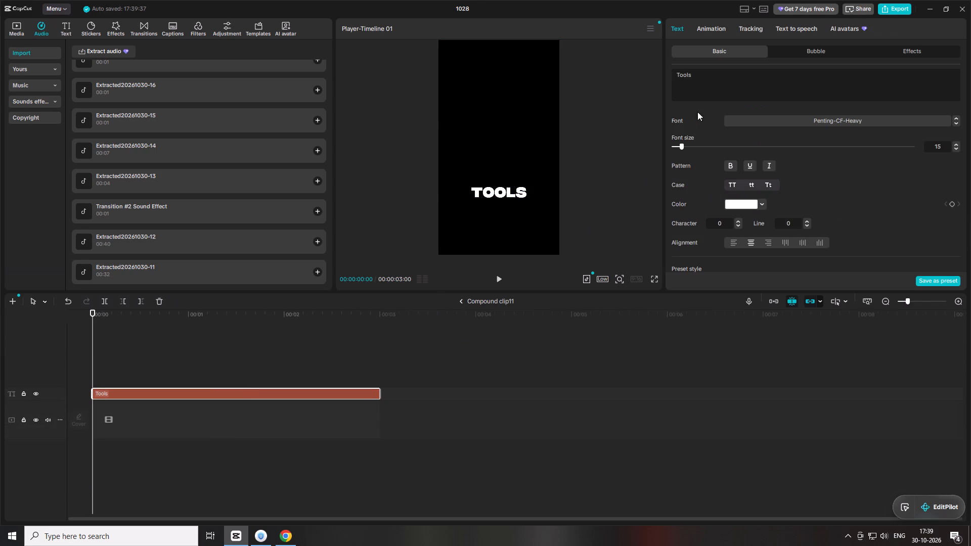
left_click_drag(710, 78, 433, 69)
type("Bil")
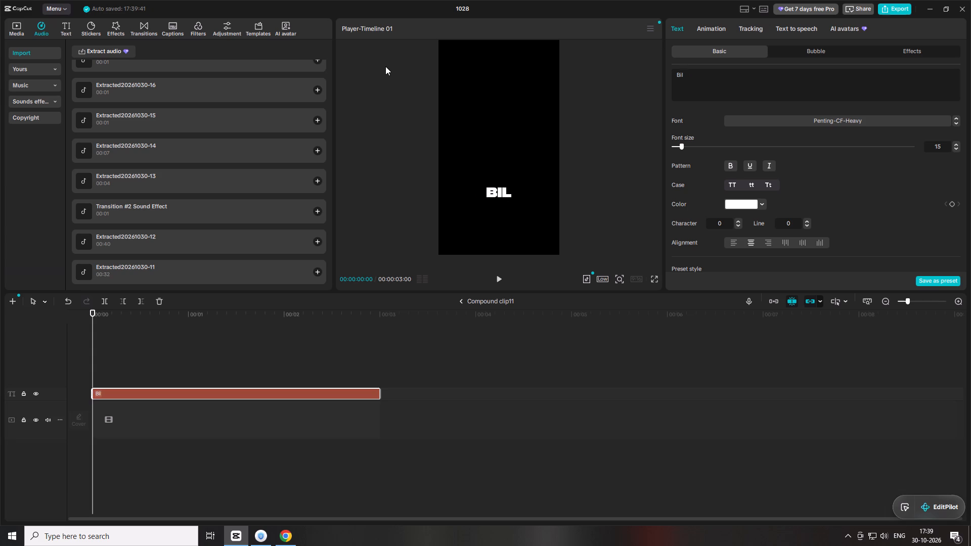
type("kul")
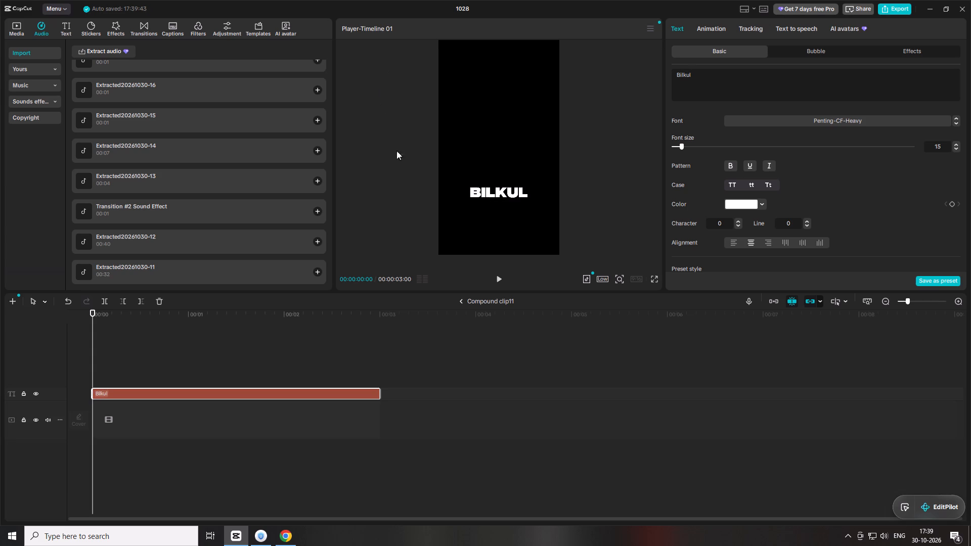
Copy the word Bilkul over the green Tools text in Compound clip17 and play the caption in the main timeline.
left_click_drag(723, 77, 558, 67)
key("ctrl+c")
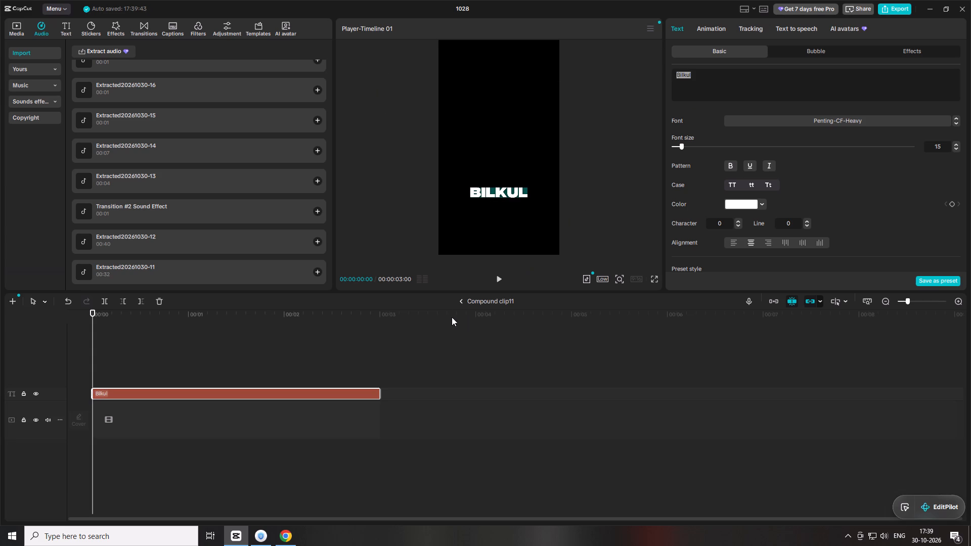
left_click(463, 298)
left_click(289, 395)
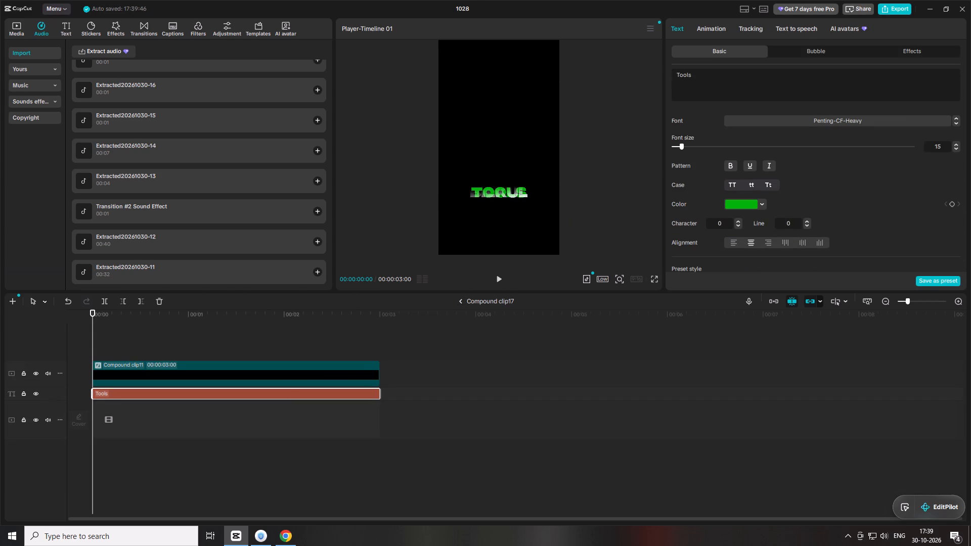
left_click_drag(735, 84, 428, 65)
key("ctrl+v")
left_click(463, 301)
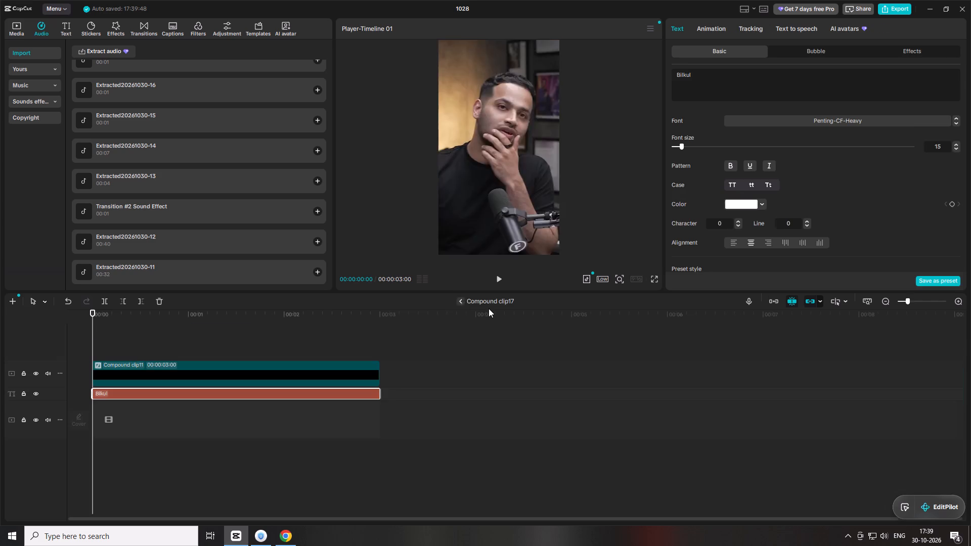
scroll(482, 353, "up", 2)
key("space")
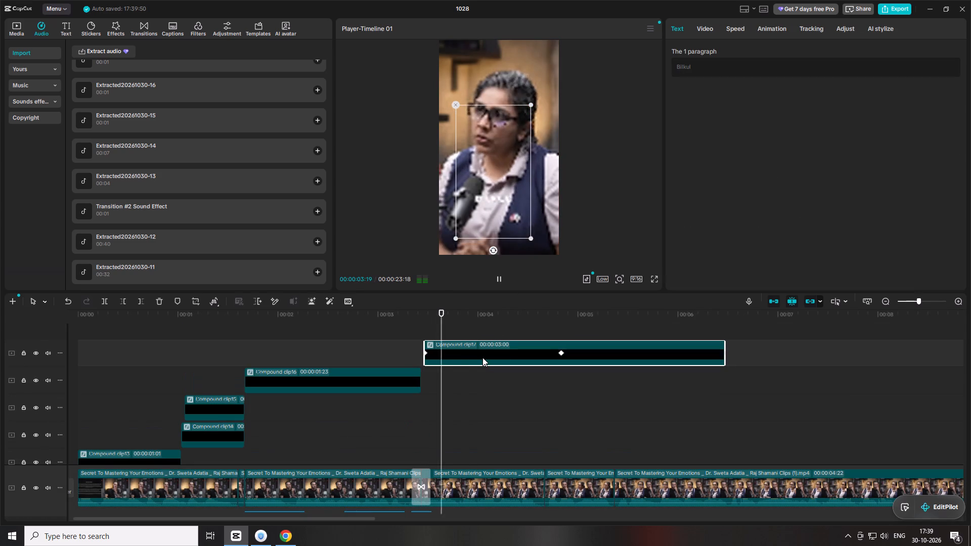
key("space")
Recolour the lower Bilkul text in Compound clip17 to green 00B209 and play the caption over the speaker.
double_click(484, 353)
left_click(165, 397)
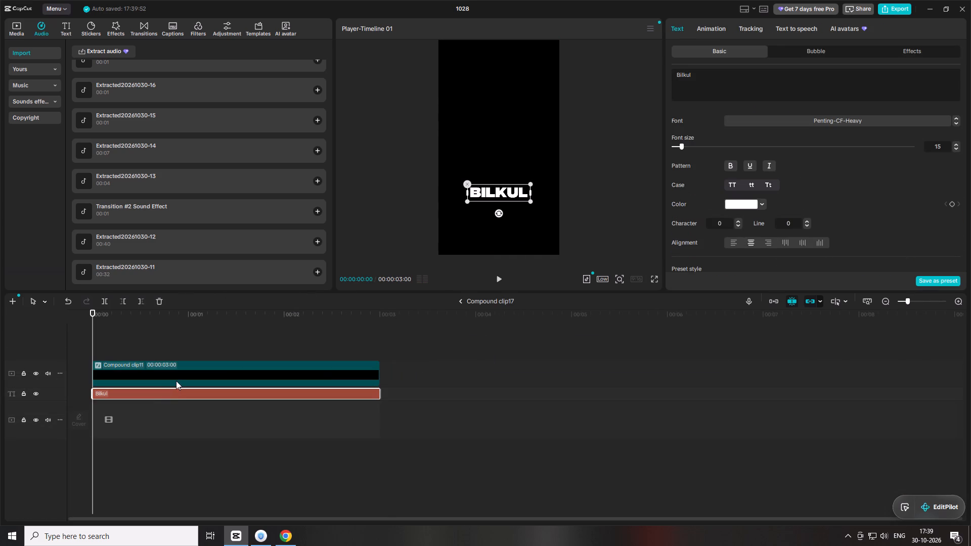
left_click(176, 381)
left_click(176, 381)
left_click(165, 392)
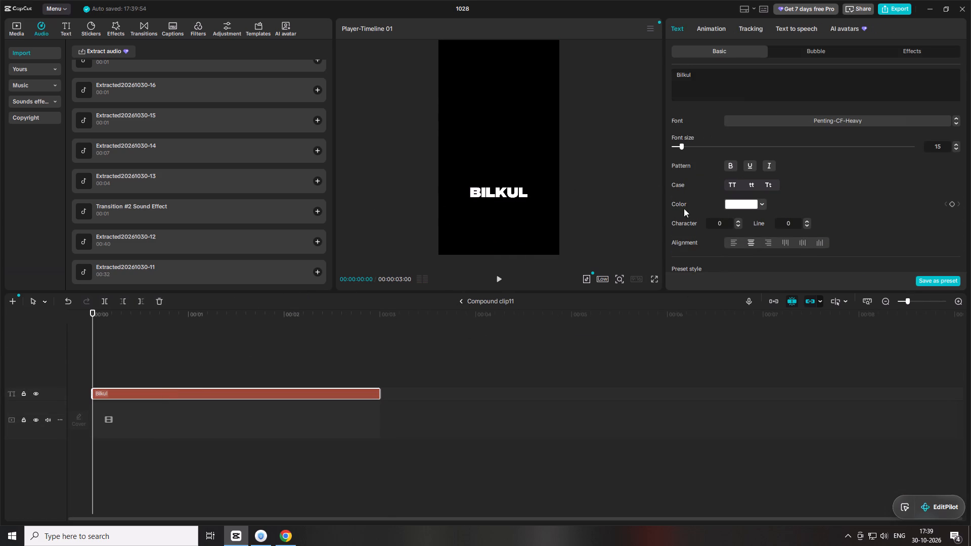
left_click(461, 296)
left_click(222, 390)
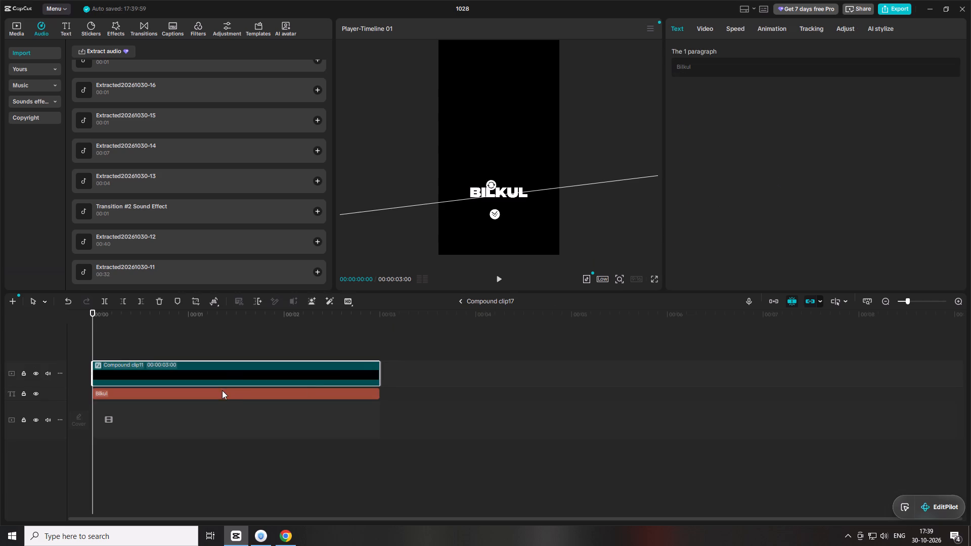
left_click(747, 200)
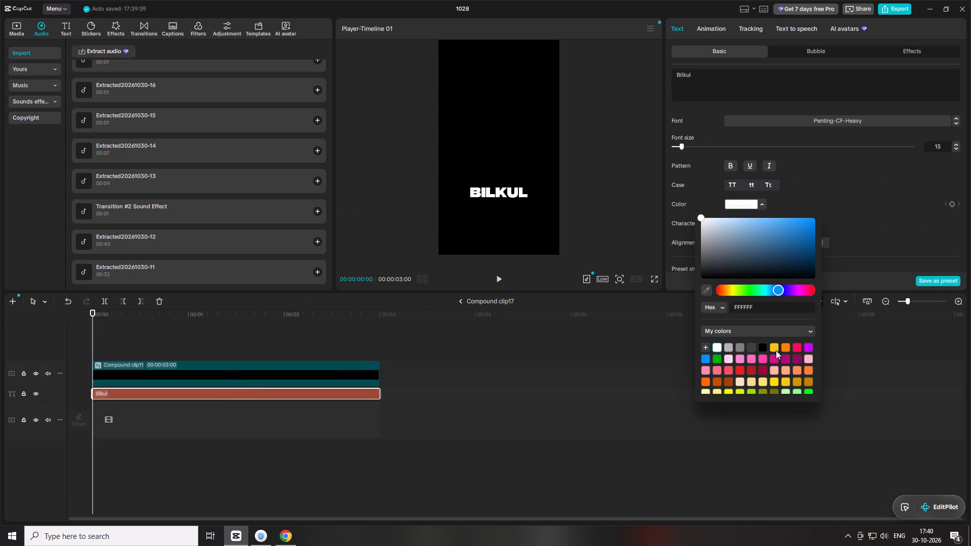
left_click(717, 358)
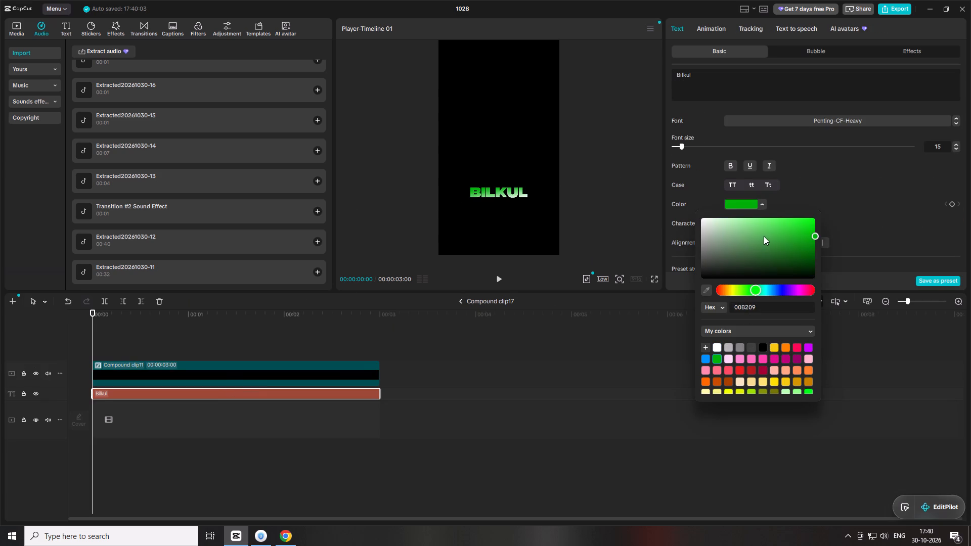
left_click(864, 195)
left_click(457, 303)
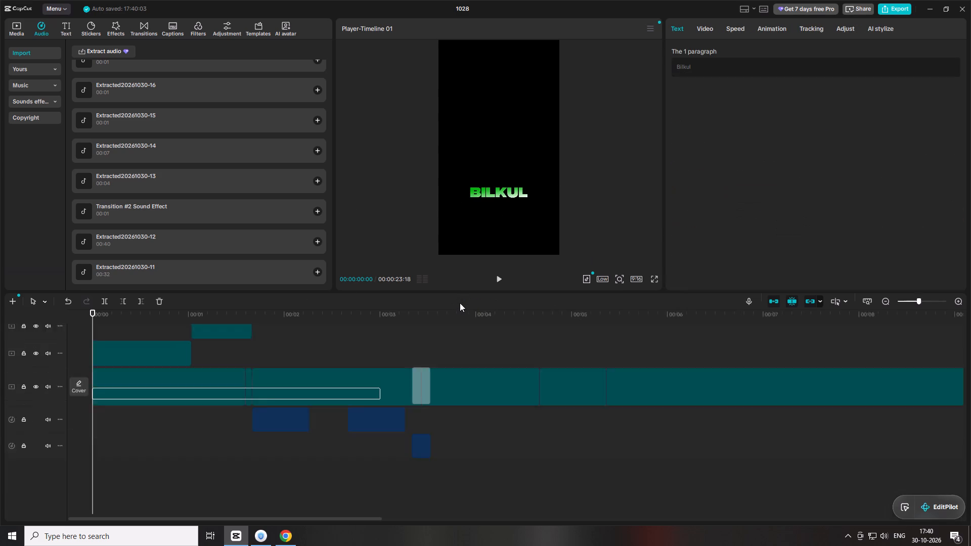
left_click(456, 388)
left_click(428, 318)
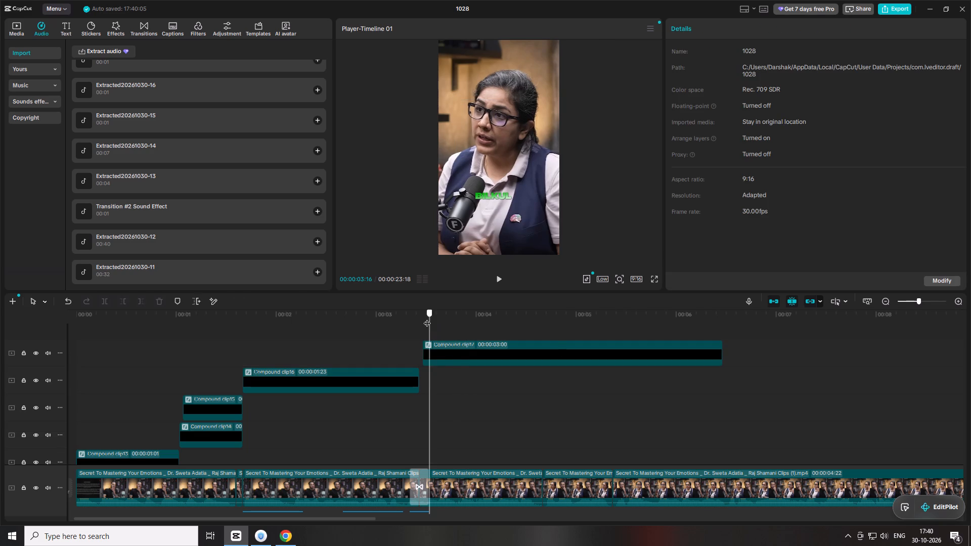
left_click(425, 317)
key("space")
key("space")
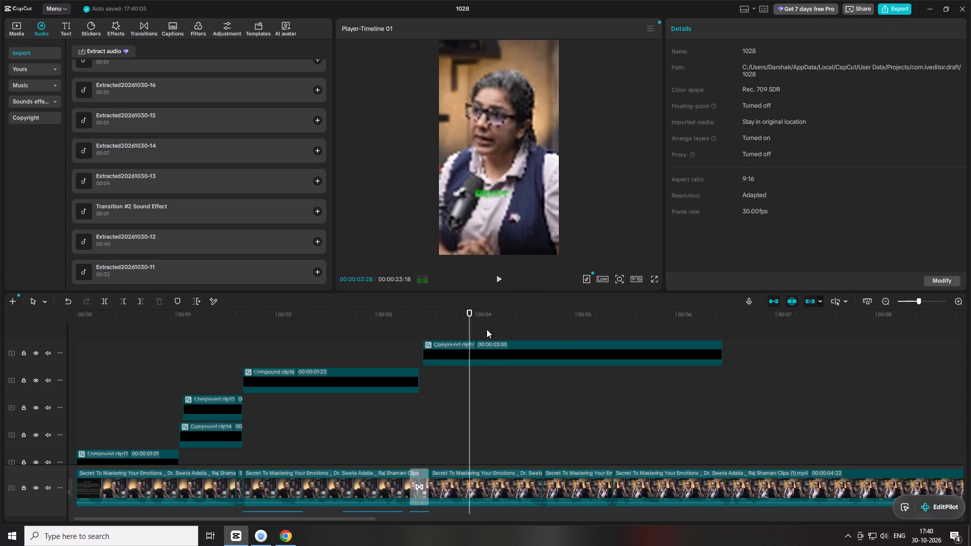
Move the Bilkul caption clip's second keyframe slightly later, just before the 5-second mark, and play the start of its motion.
scroll(515, 415, "up", 3)
left_click(506, 366)
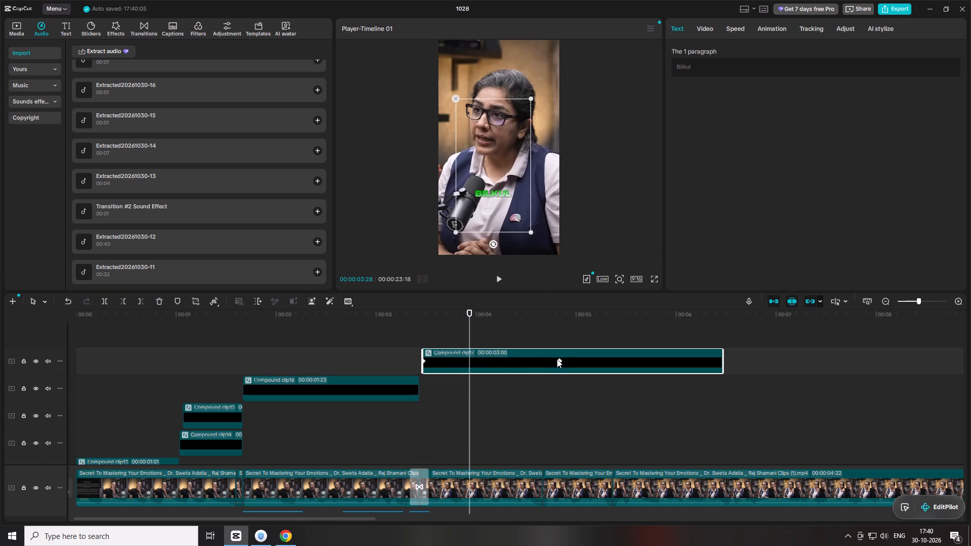
left_click(562, 365)
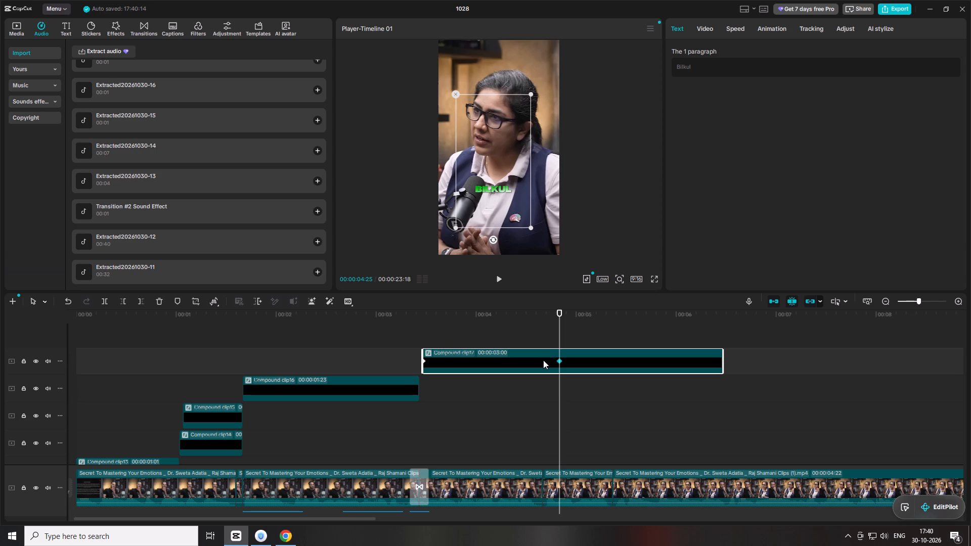
left_click_drag(559, 364, 570, 362)
left_click_drag(434, 321, 423, 322)
key("space")
key("space")
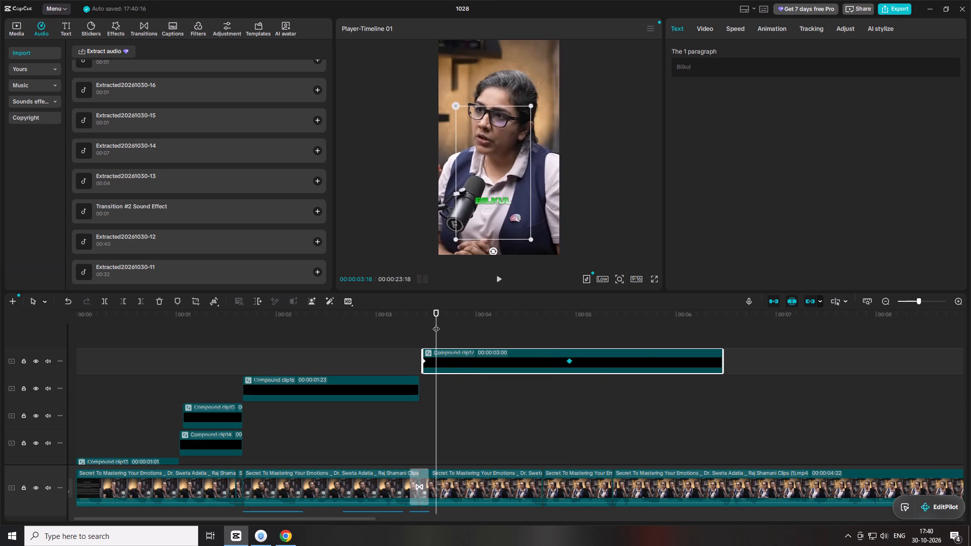
Examine the Bilkul caption clip's opacity and animation settings at its first keyframe and play its entrance.
left_click_drag(436, 320, 421, 313)
left_click(698, 31)
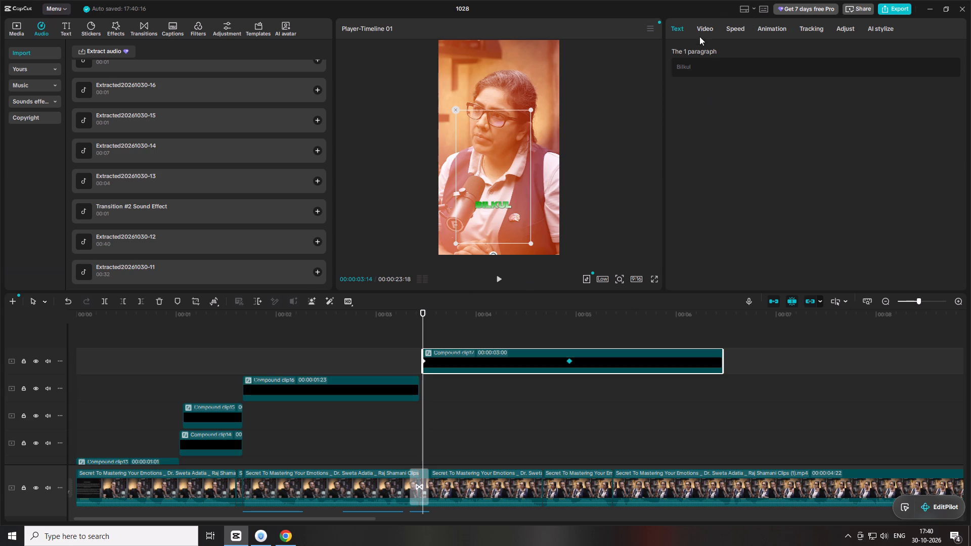
left_click_drag(879, 173, 889, 75)
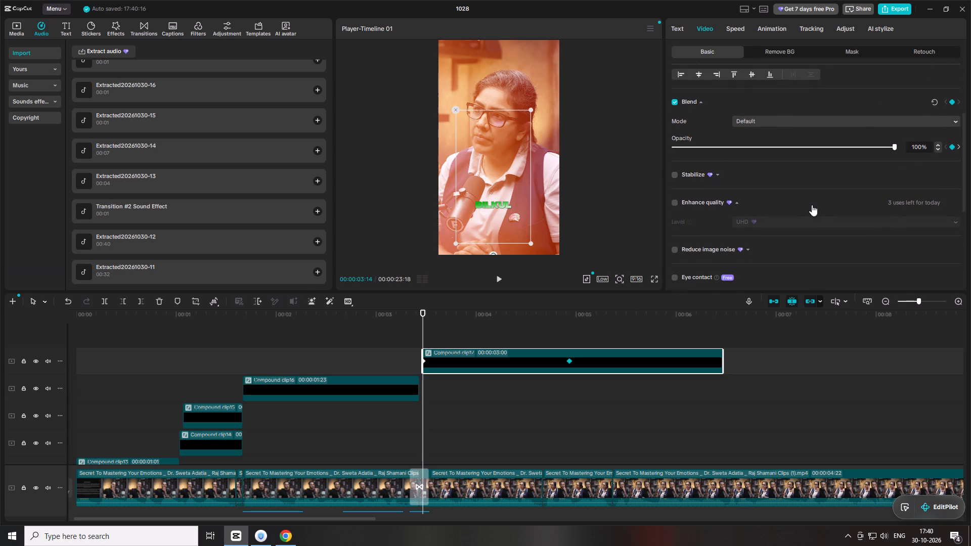
left_click(774, 30)
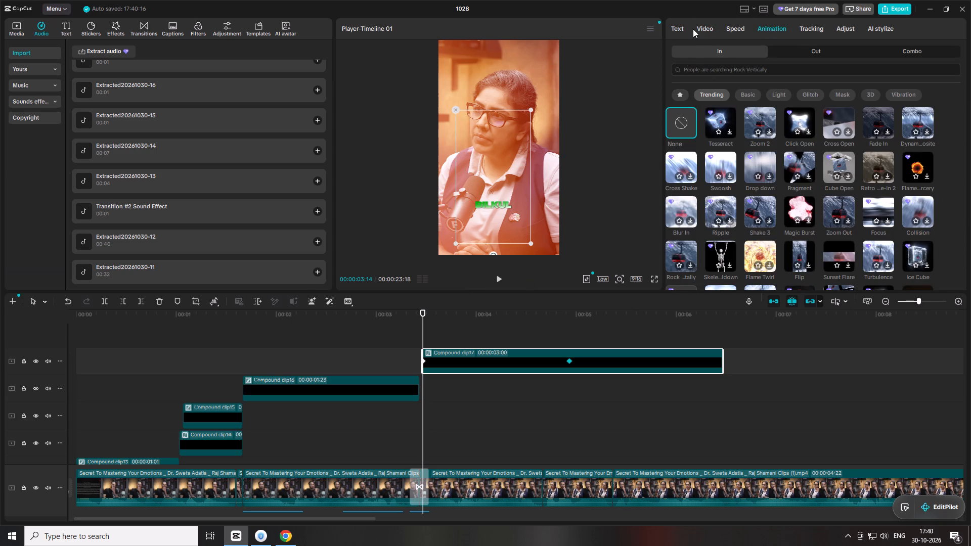
left_click(693, 29)
left_click_drag(867, 185, 873, 126)
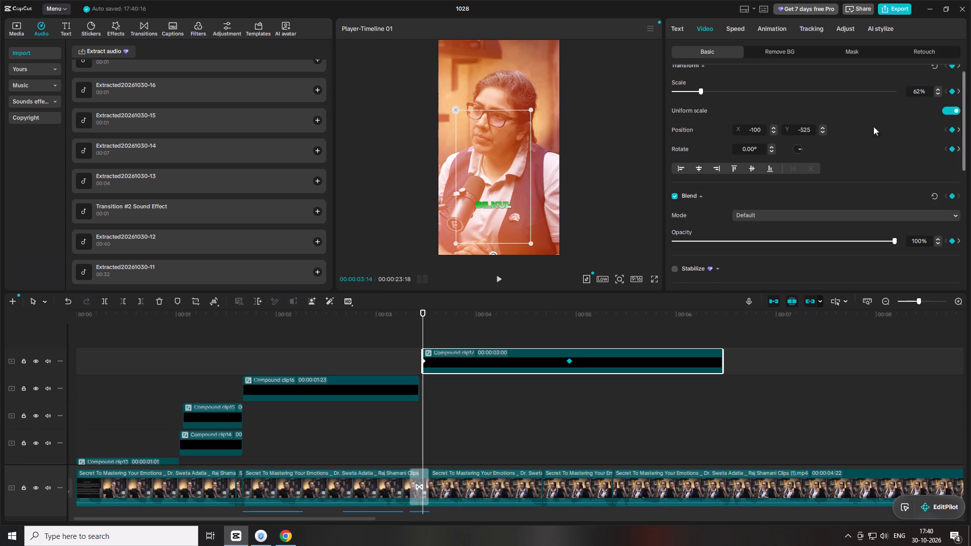
left_click_drag(873, 126, 868, 86)
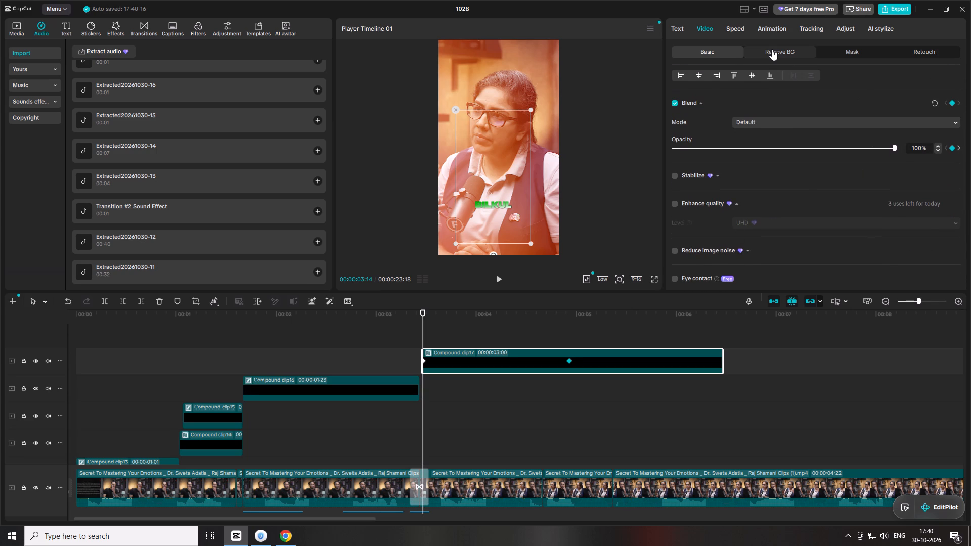
key("space")
key("space")
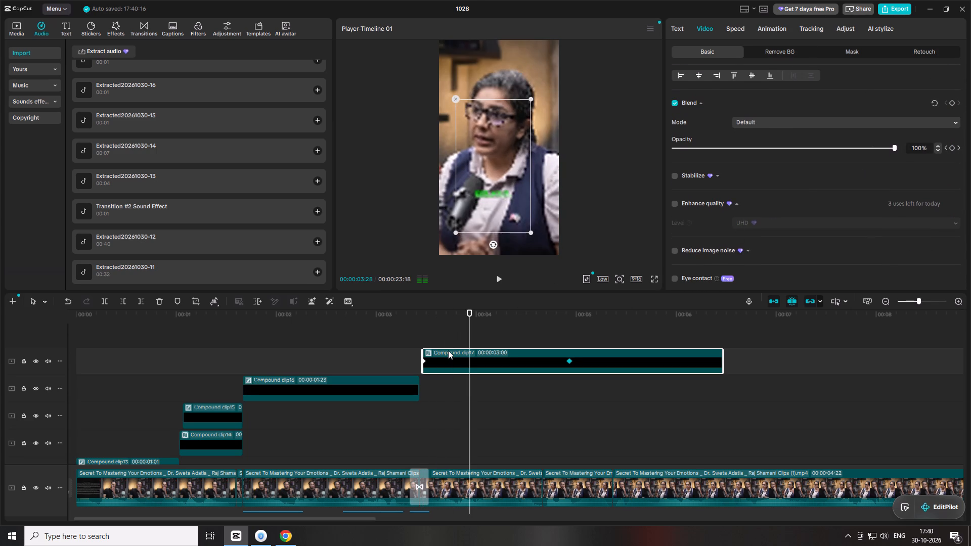
Play the opening Tools and Techniques caption from the start of the timeline to check how it appears.
left_click_drag(435, 323, 155, 353)
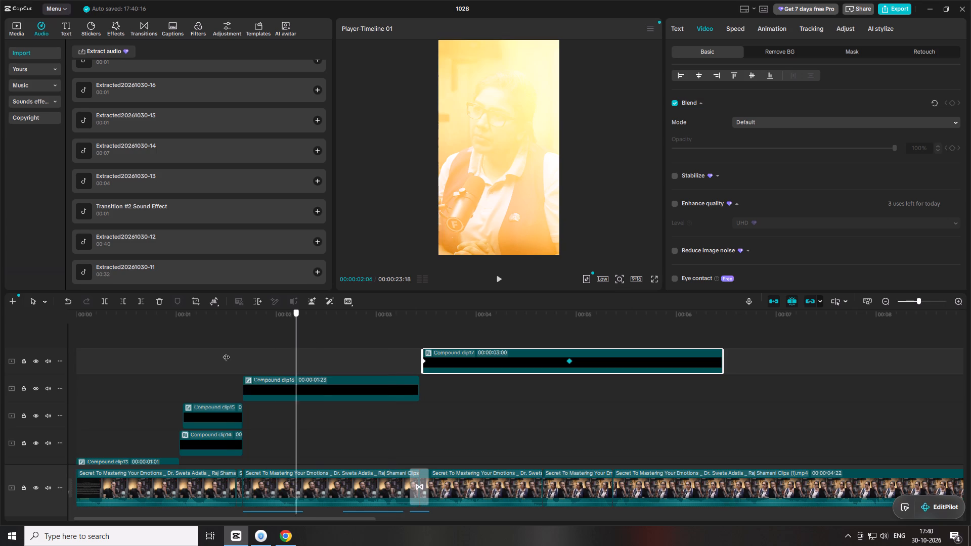
left_click_drag(155, 353, 0, 365)
key("space")
key("space")
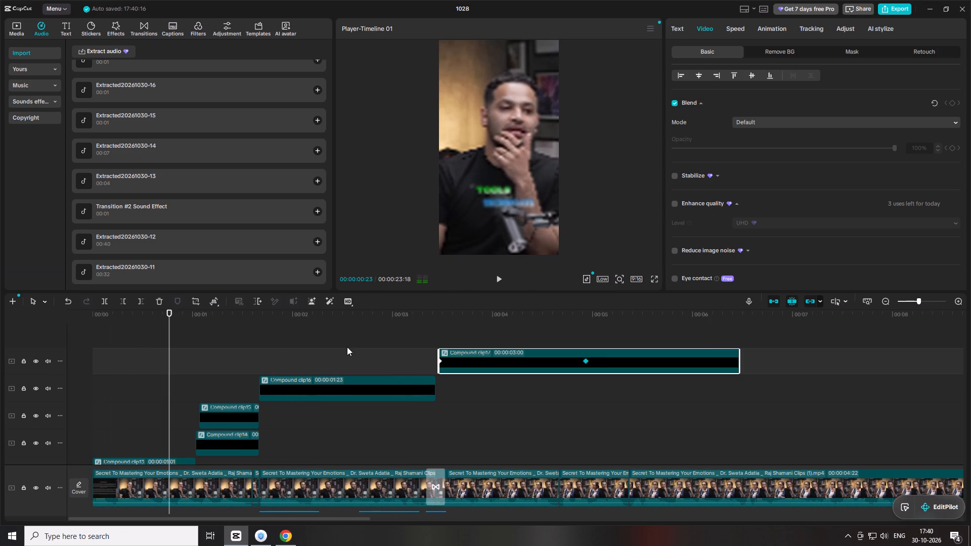
scroll(347, 346, "down", 7)
left_click_drag(146, 315, 0, 331)
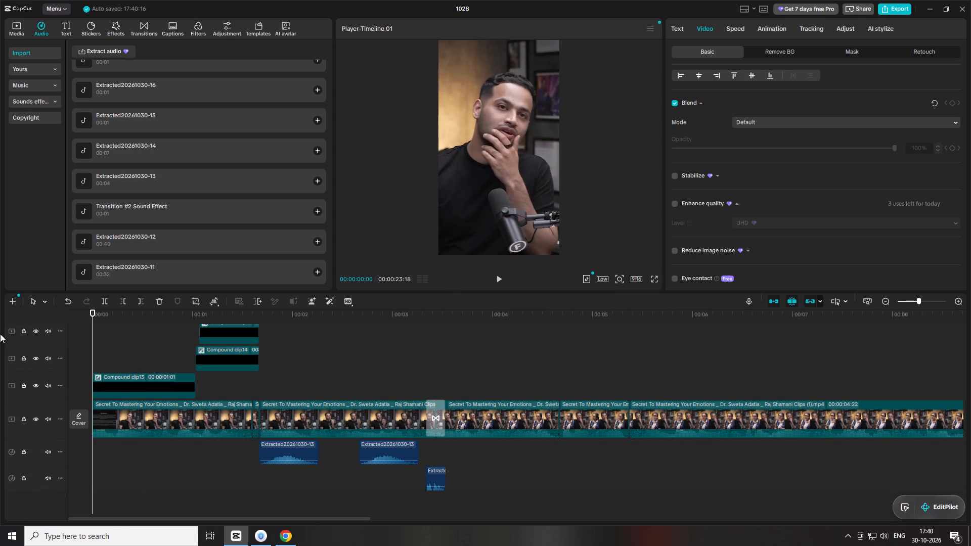
key("space")
key("space")
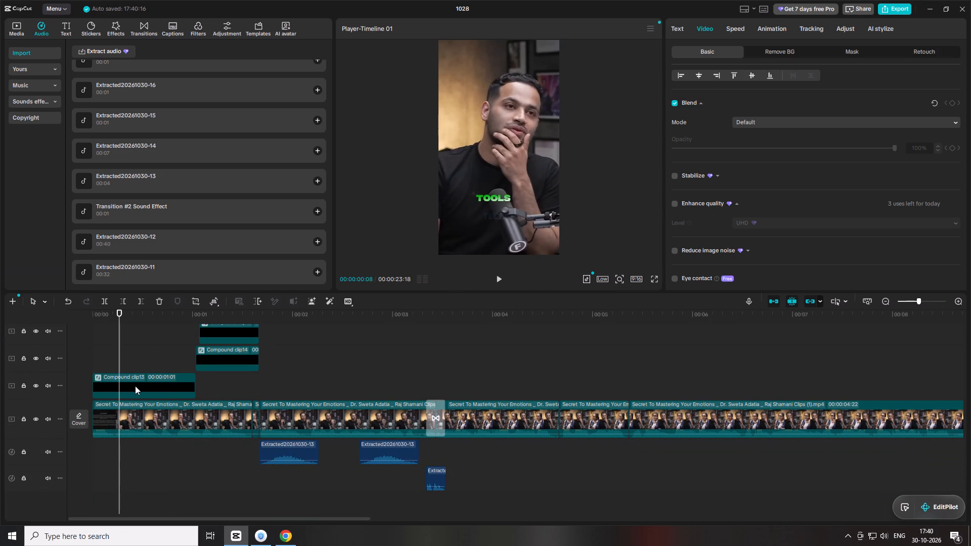
key("space")
key("space")
Inside Compound clip13, set the green Tools caption's opacity to 0% at its first keyframe and return to the main timeline.
double_click(143, 379)
left_click(132, 412)
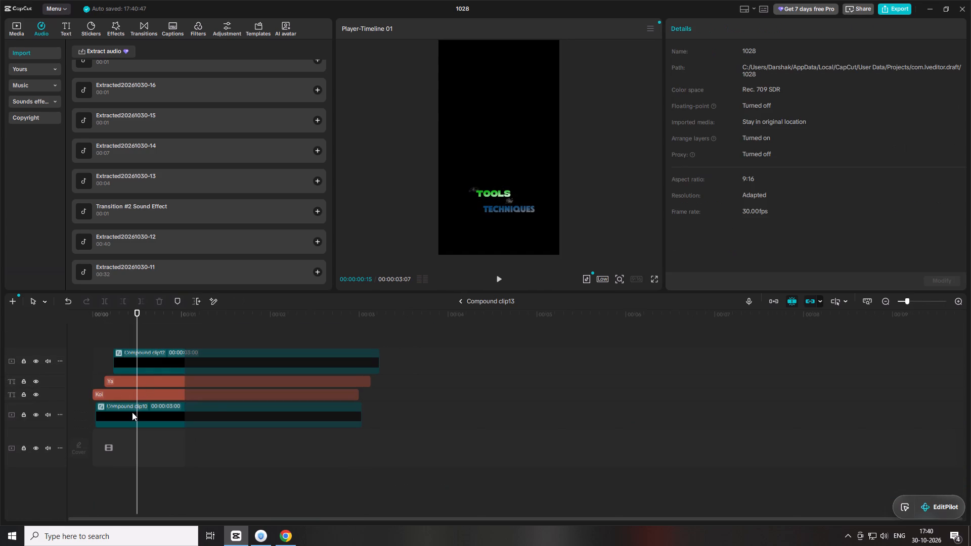
left_click_drag(119, 310, 96, 317)
left_click(96, 416)
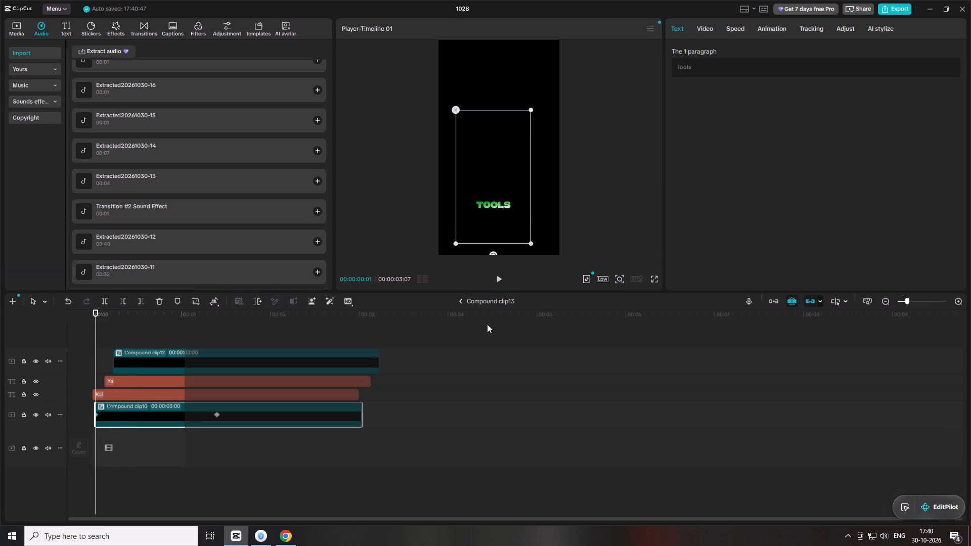
left_click(696, 32)
scroll(835, 174, "down", 5)
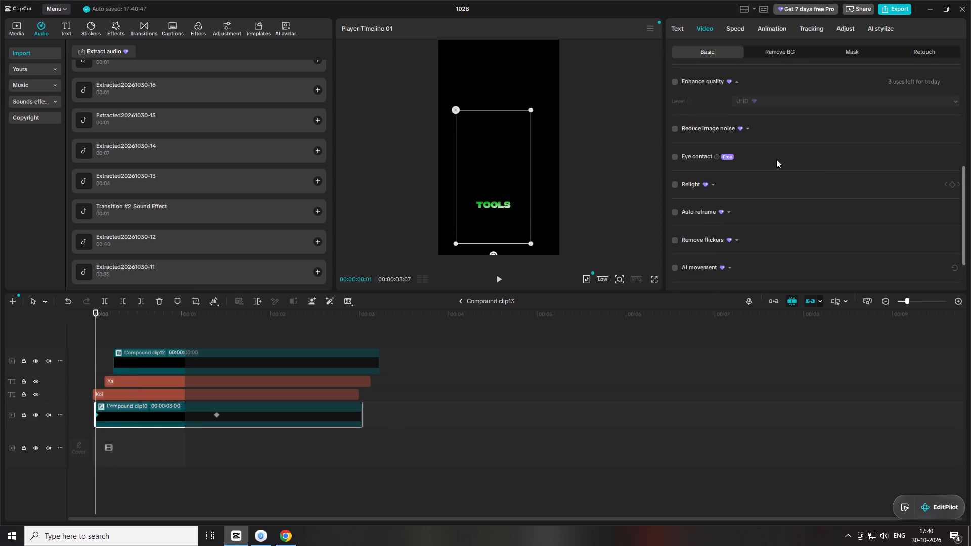
left_click_drag(763, 134, 735, 315)
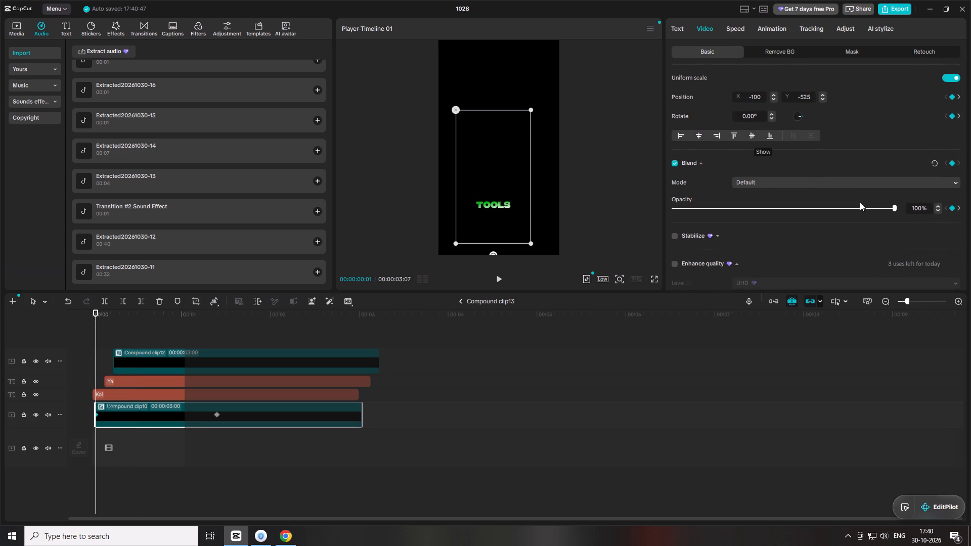
left_click_drag(840, 211, 509, 222)
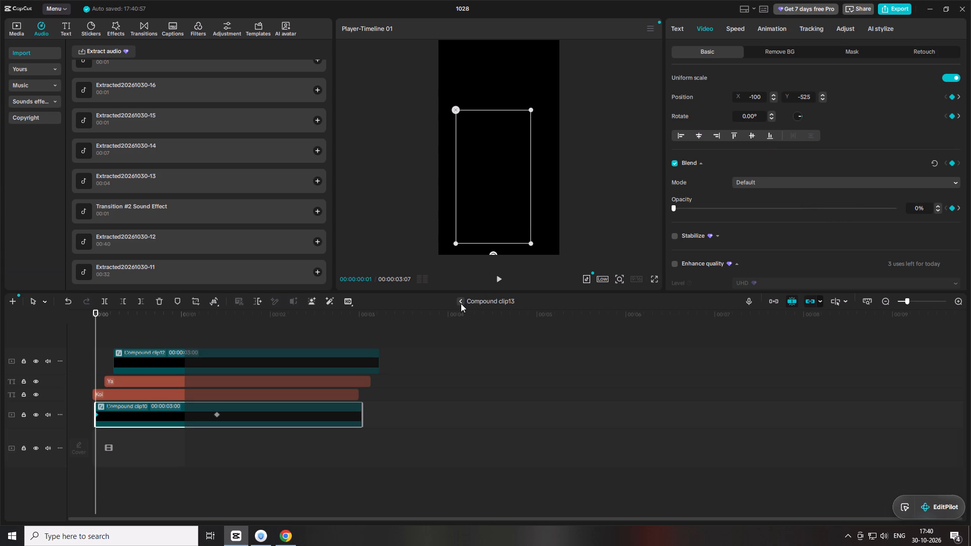
left_click(461, 303)
Set the Bilkul caption clip's opacity to 0% at its first keyframe and preview the fade-in full screen.
scroll(597, 366, "up", 8)
left_click(510, 371)
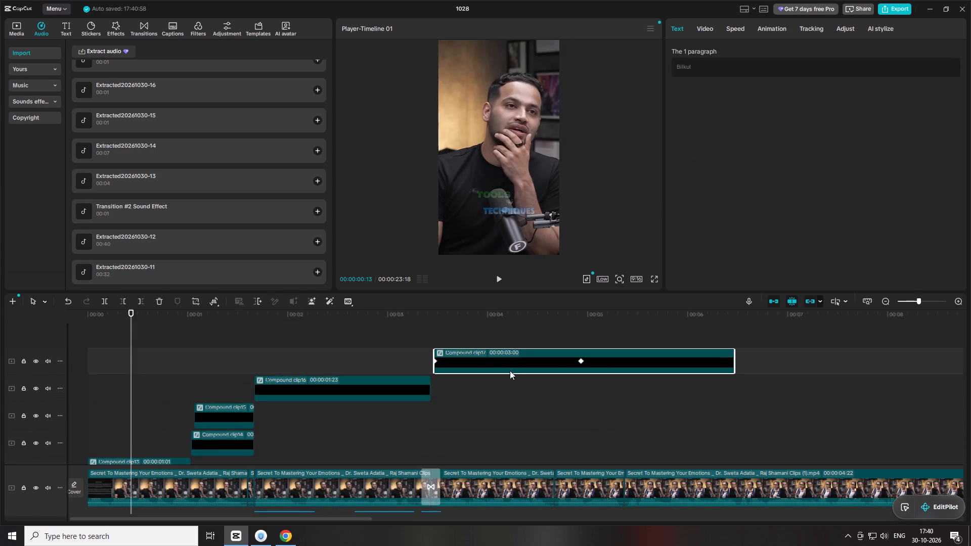
left_click(434, 312)
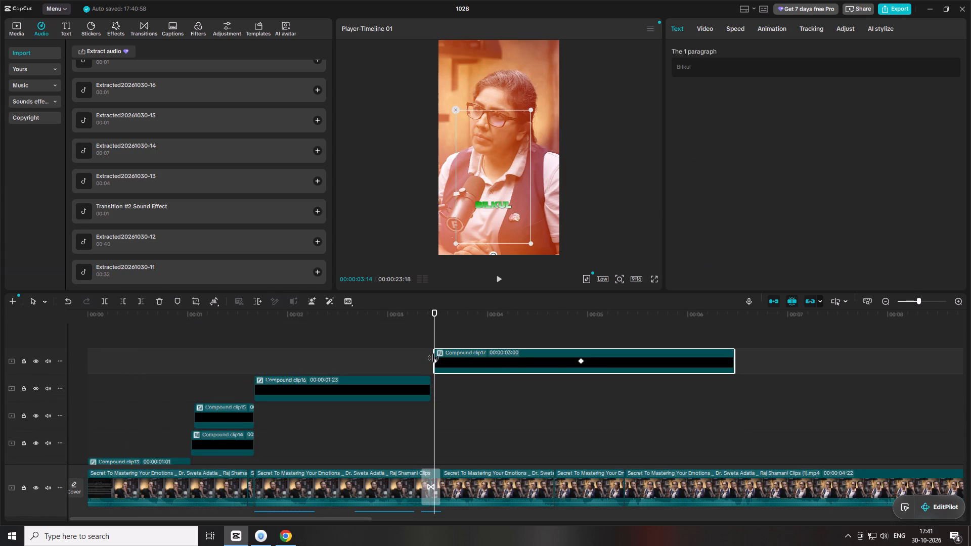
left_click(434, 358)
left_click(714, 37)
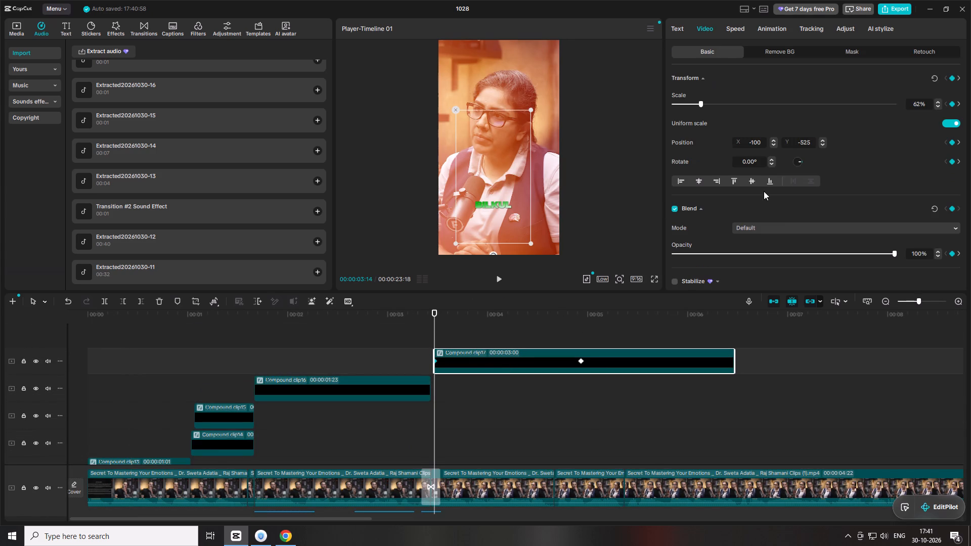
left_click_drag(801, 210, 818, 12)
left_click_drag(749, 124, 734, 218)
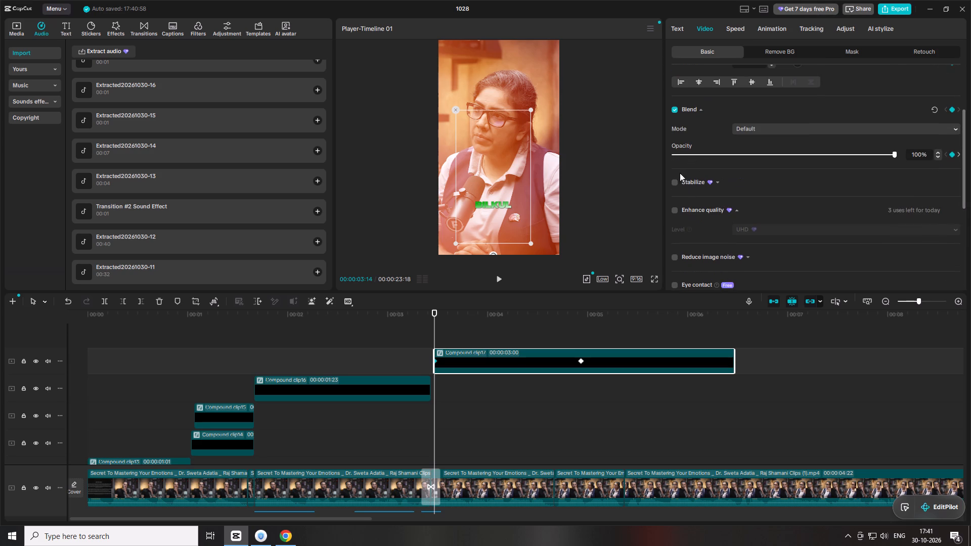
left_click_drag(687, 151, 622, 153)
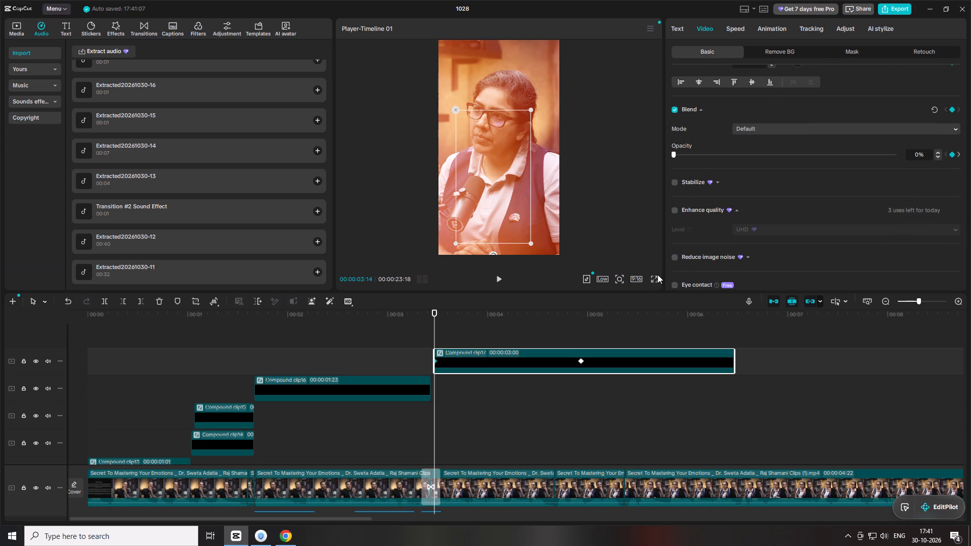
left_click(657, 275)
left_click(654, 279)
key("space")
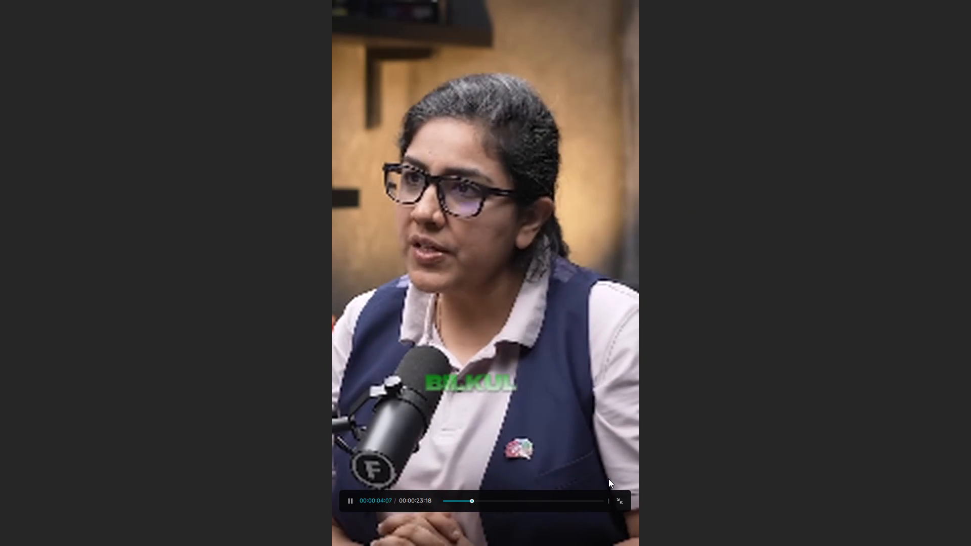
key("space")
left_click(622, 498)
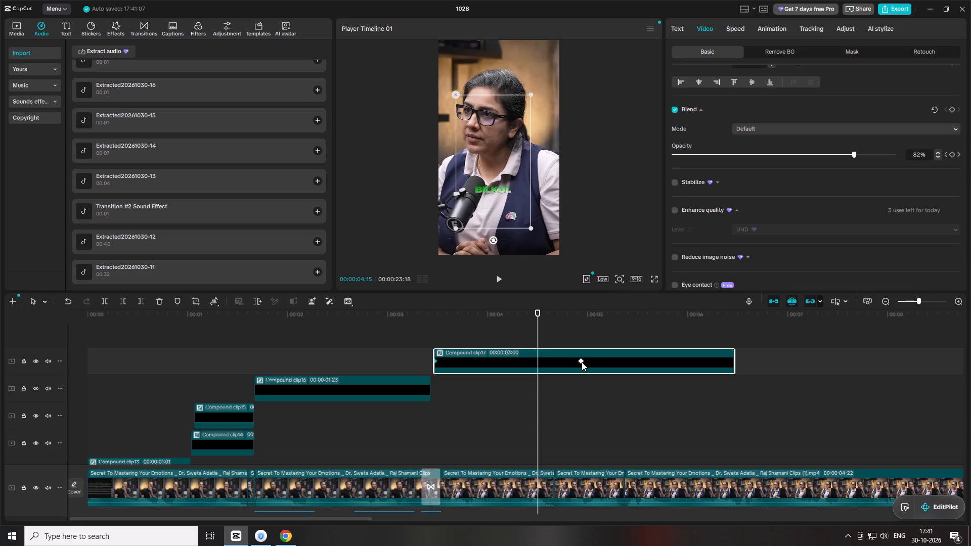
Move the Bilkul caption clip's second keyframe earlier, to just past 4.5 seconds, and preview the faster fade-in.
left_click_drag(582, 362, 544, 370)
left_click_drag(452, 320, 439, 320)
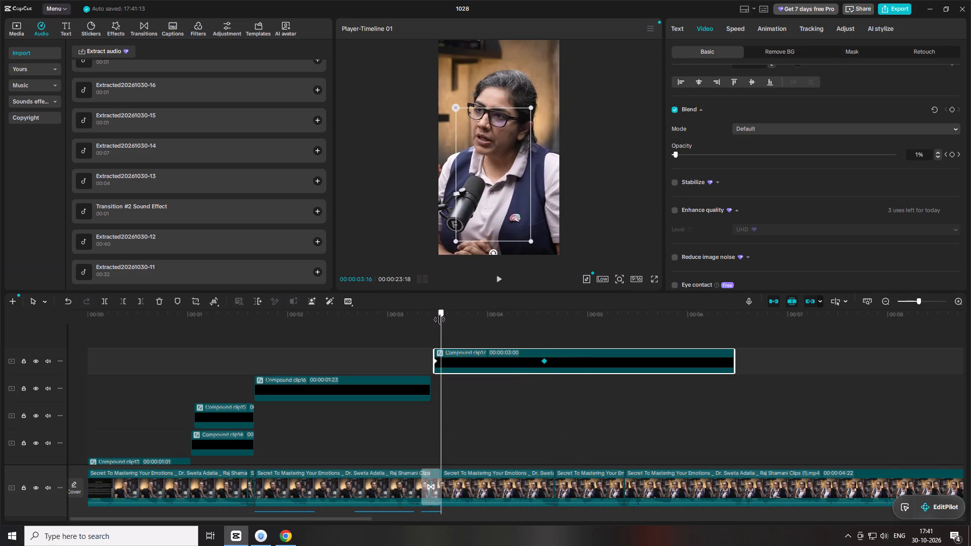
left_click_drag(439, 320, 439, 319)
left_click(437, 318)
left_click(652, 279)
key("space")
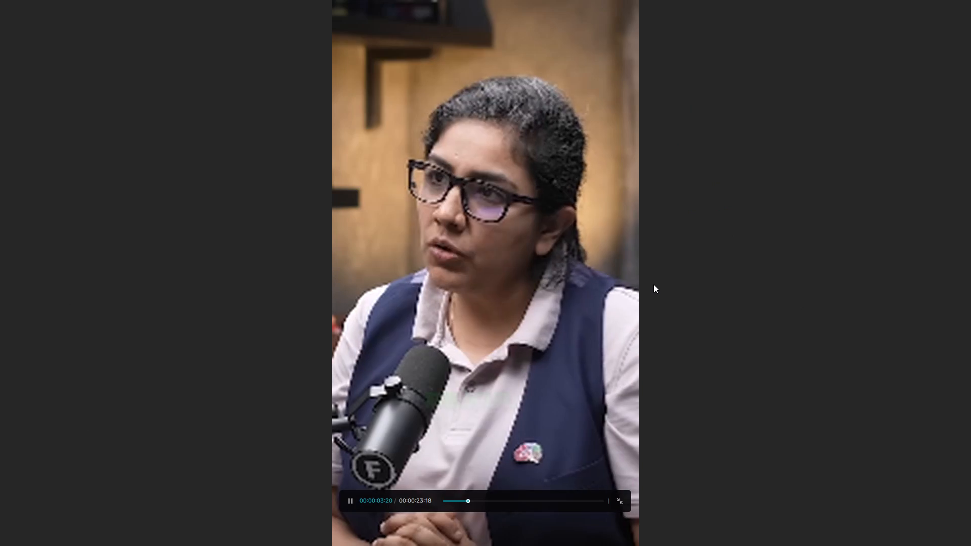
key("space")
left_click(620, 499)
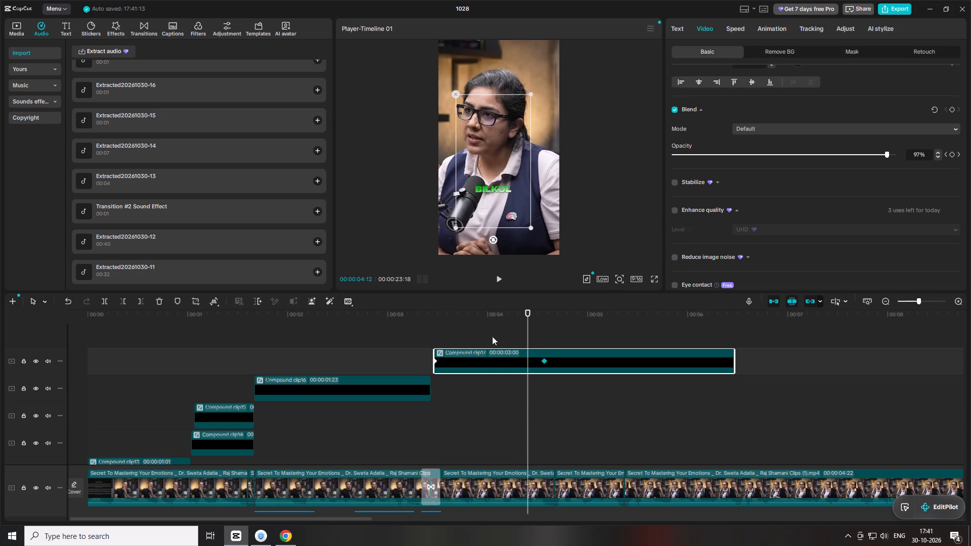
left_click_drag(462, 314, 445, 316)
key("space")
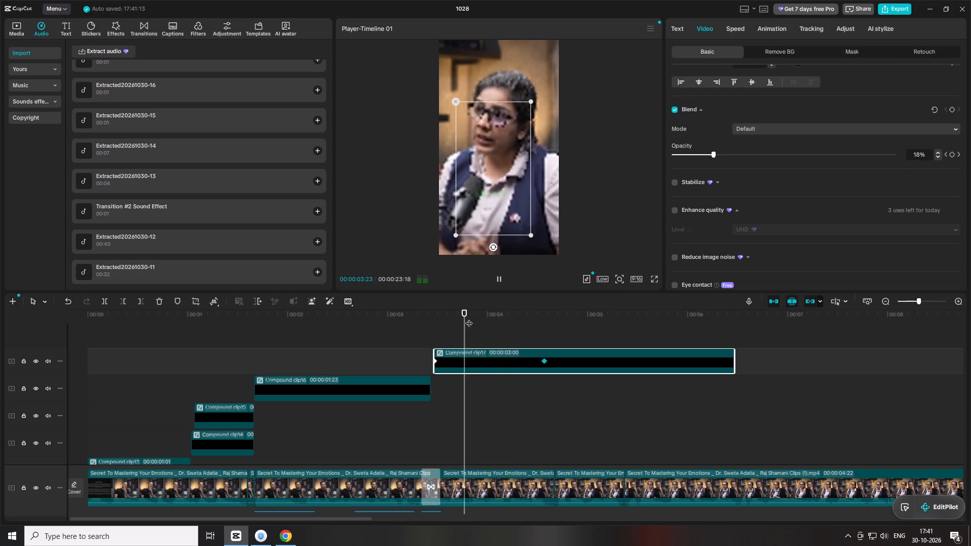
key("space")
Shift the Bilkul caption clip's second keyframe earlier to about 4.3 seconds, replaying the fade-in between adjustments.
left_click_drag(545, 359, 535, 360)
left_click_drag(452, 318, 432, 318)
key("space")
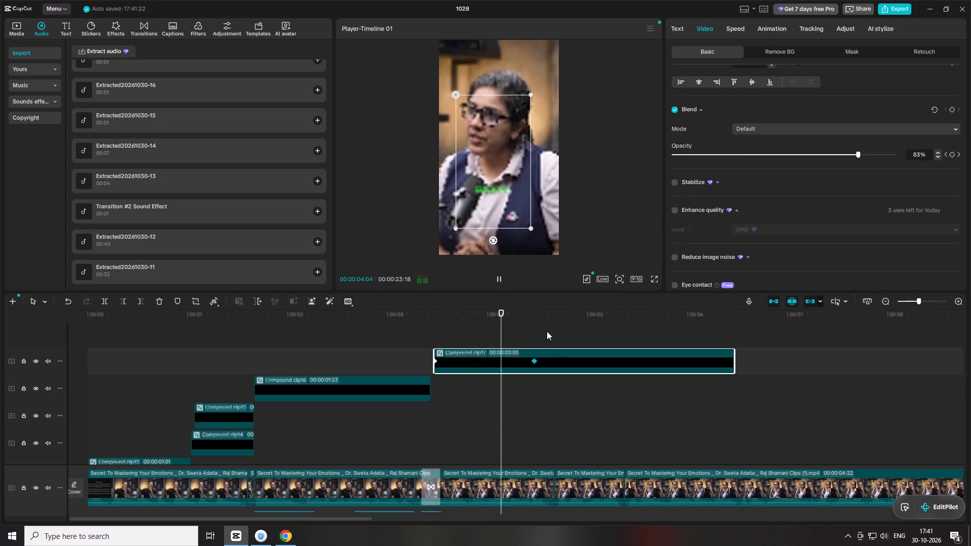
key("space")
left_click_drag(534, 361, 520, 360)
left_click_drag(496, 318, 432, 329)
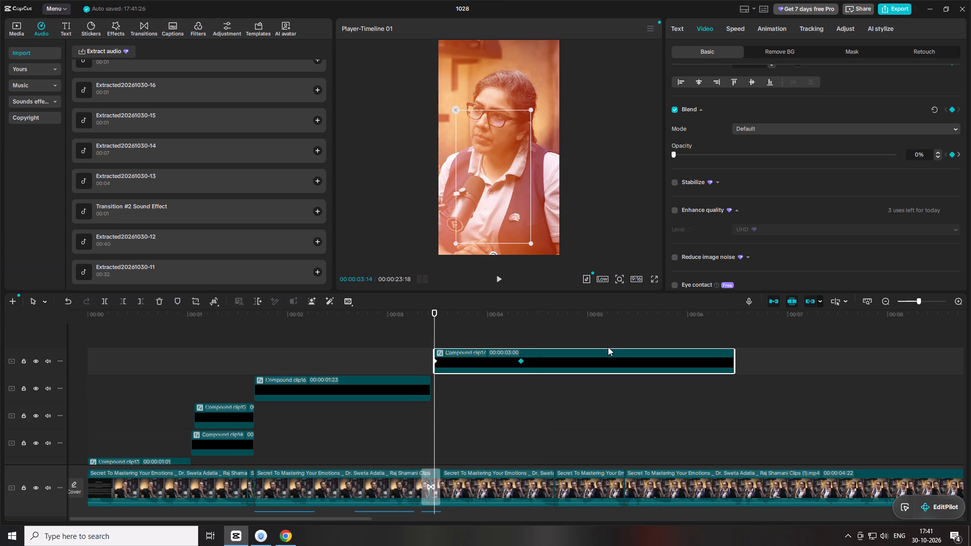
key("space")
key("space")
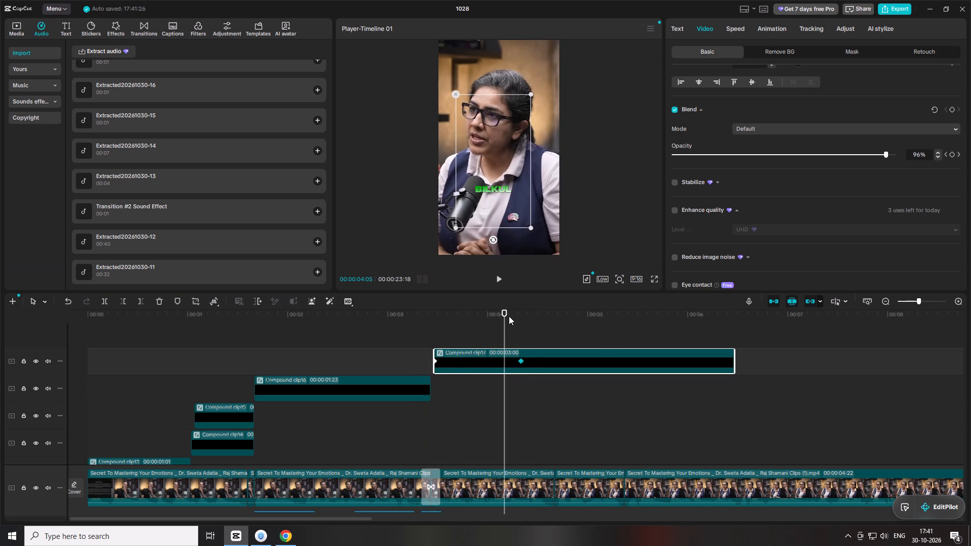
Replay the speaker's clip from about the 4-second mark to check the Bilkul caption's timing against the speech.
left_click(496, 313)
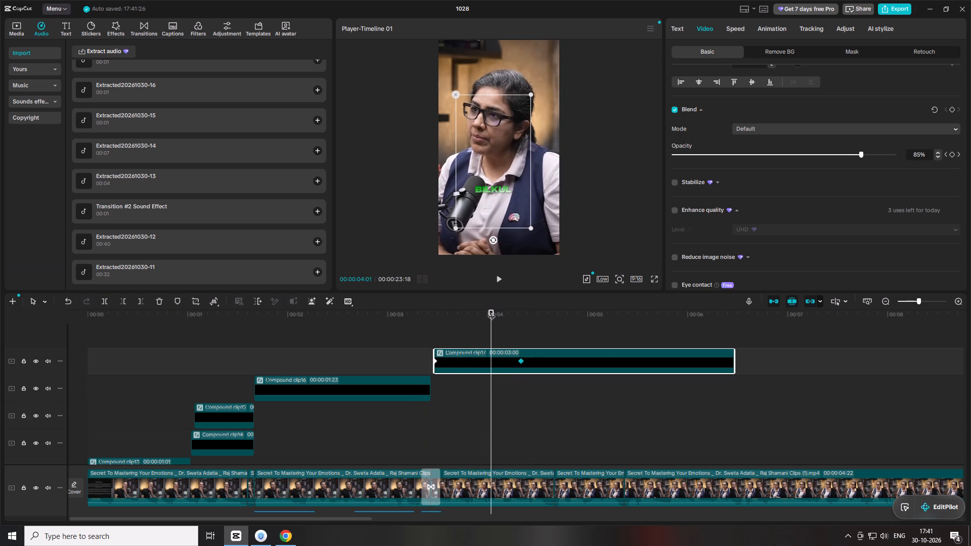
key("space")
key("space")
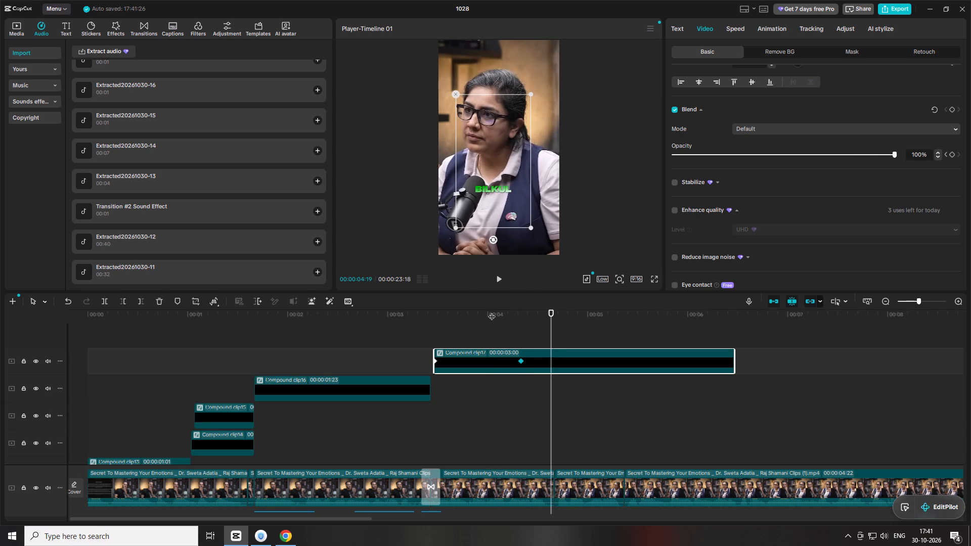
key("space")
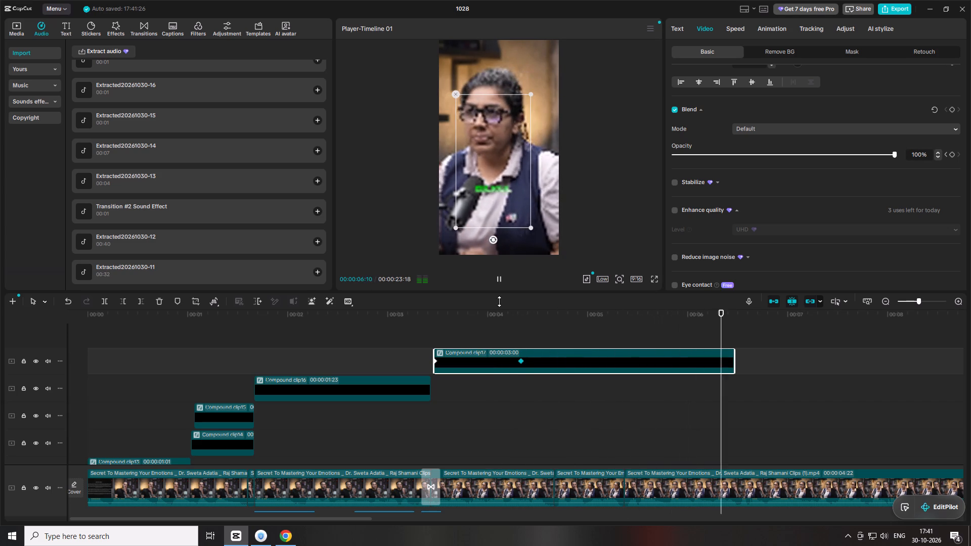
key("space")
left_click(492, 315)
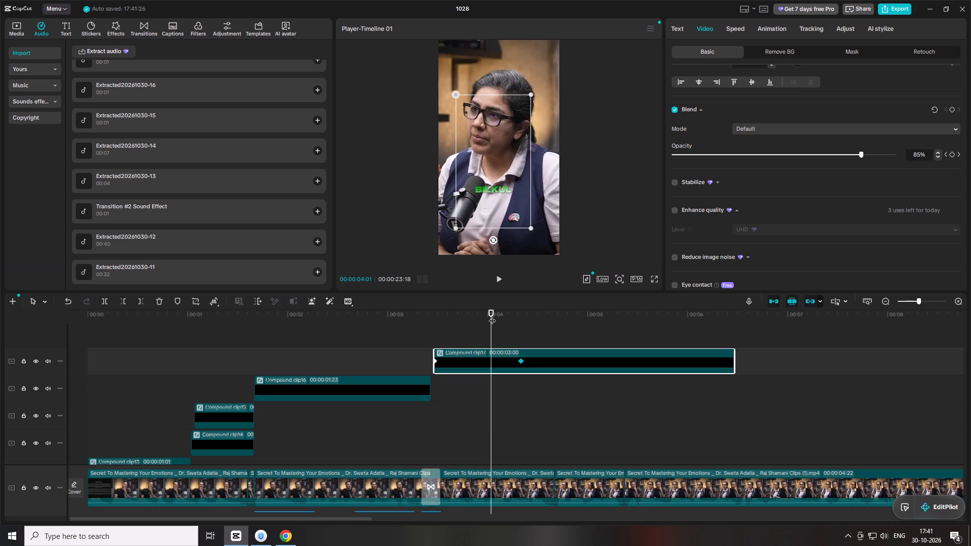
key("space")
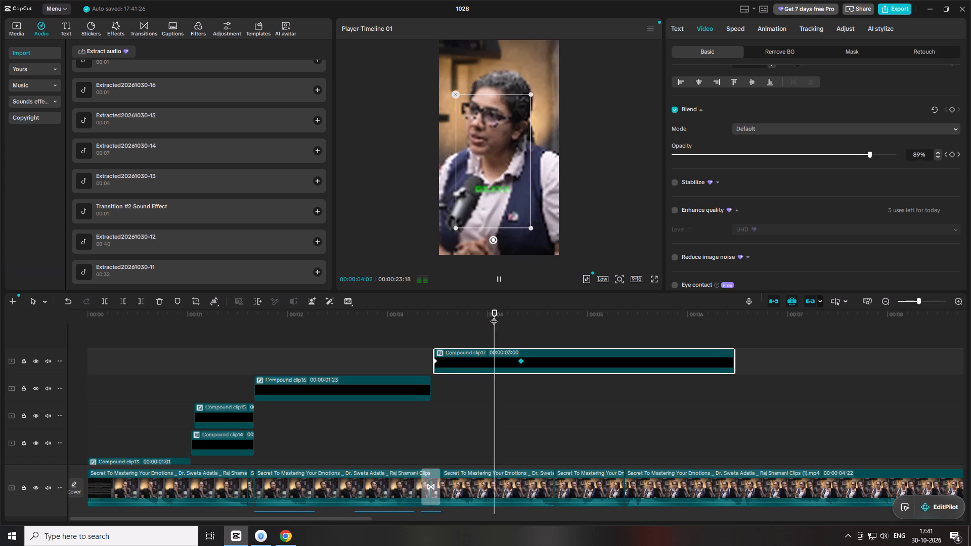
key("space")
left_click_drag(496, 325, 490, 324)
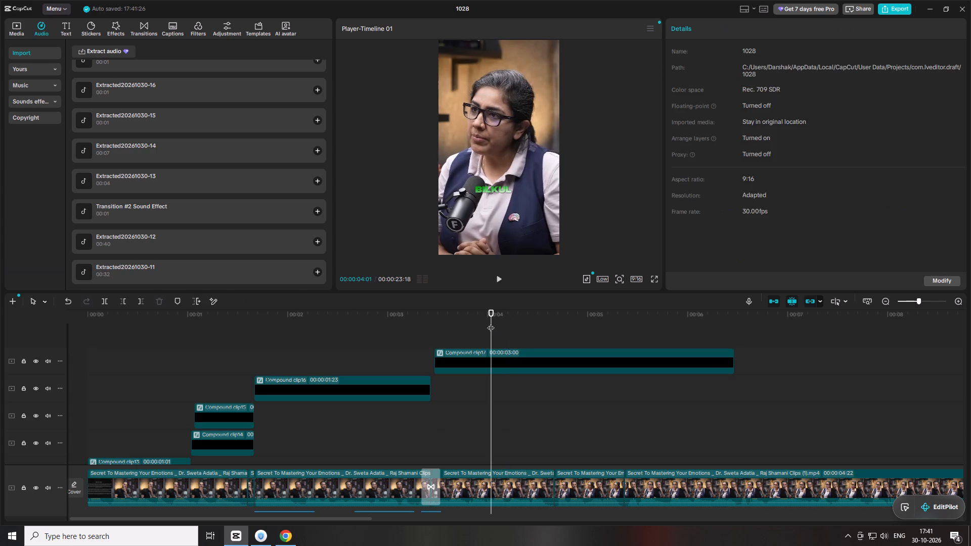
Scrub around the 4-second mark and set the playhead at 00:00:04:02, over the Bilkul caption clip.
left_click(491, 323)
left_click(502, 348)
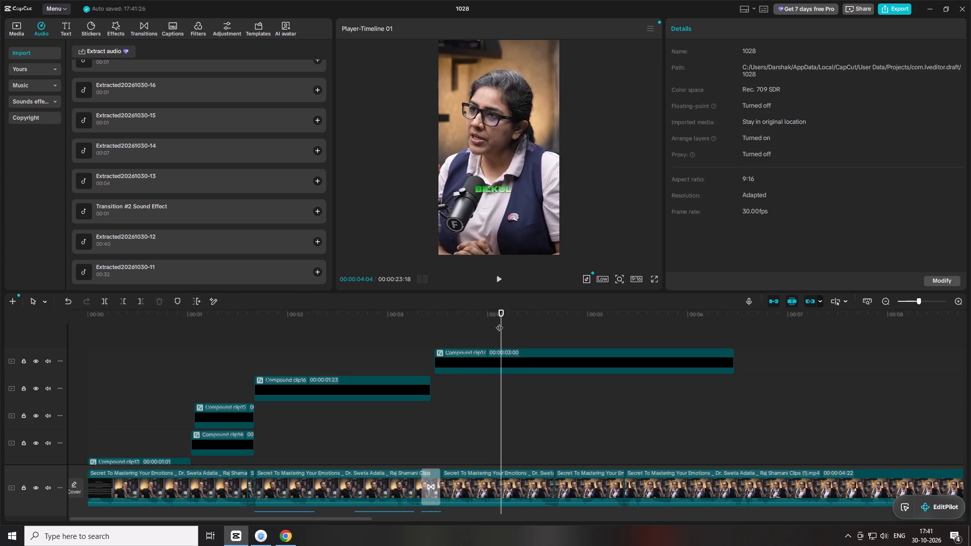
left_click(497, 315)
left_click(515, 359)
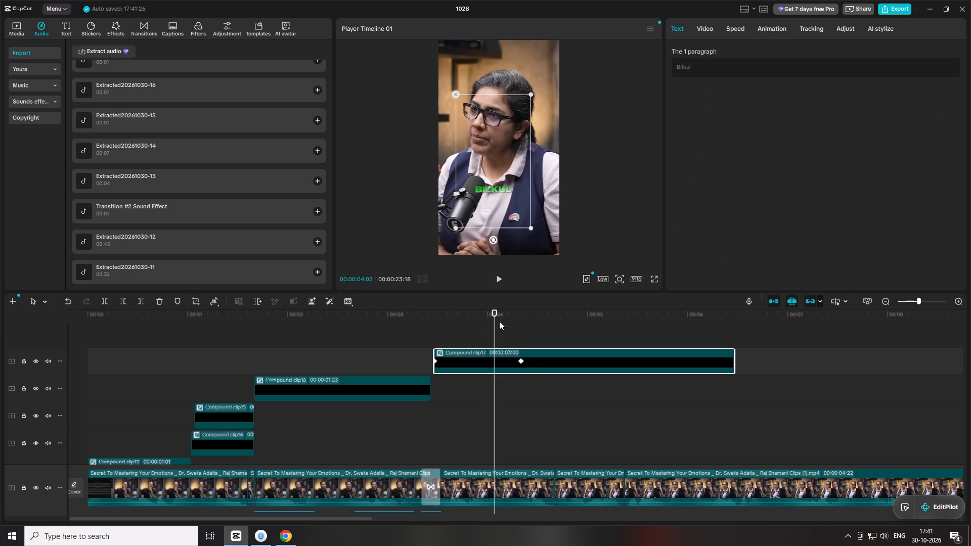
left_click_drag(498, 321, 493, 319)
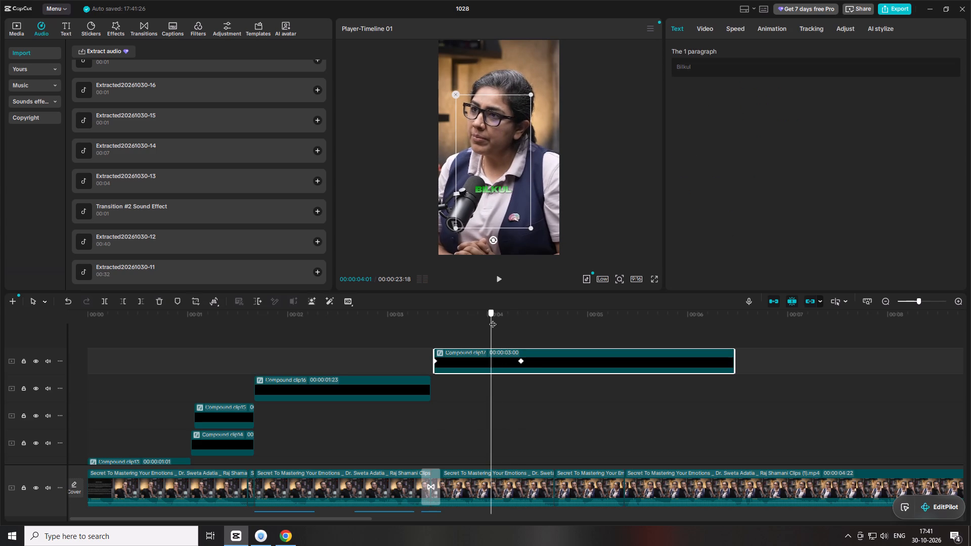
left_click_drag(493, 319, 493, 319)
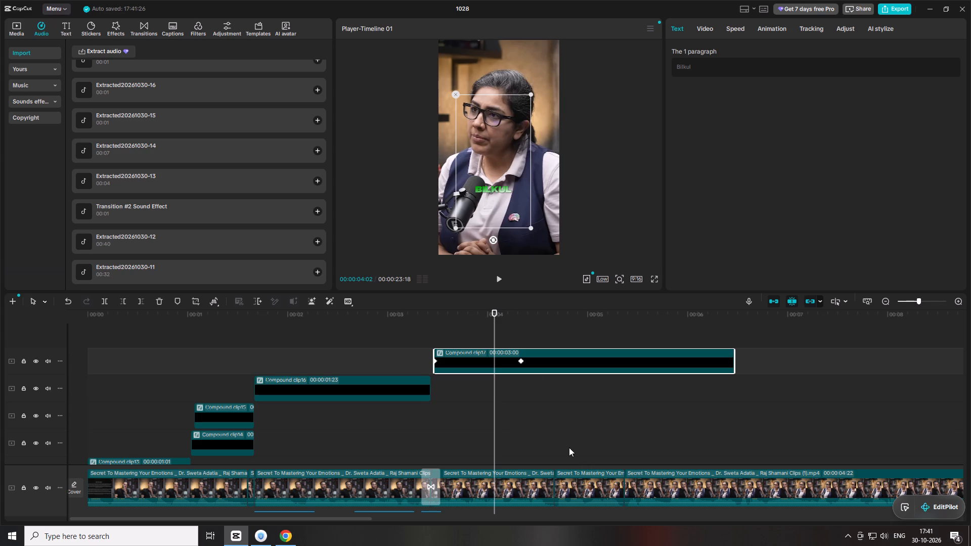
Switch to Chrome and search Pinterest for "white photo png".
left_click(12, 22)
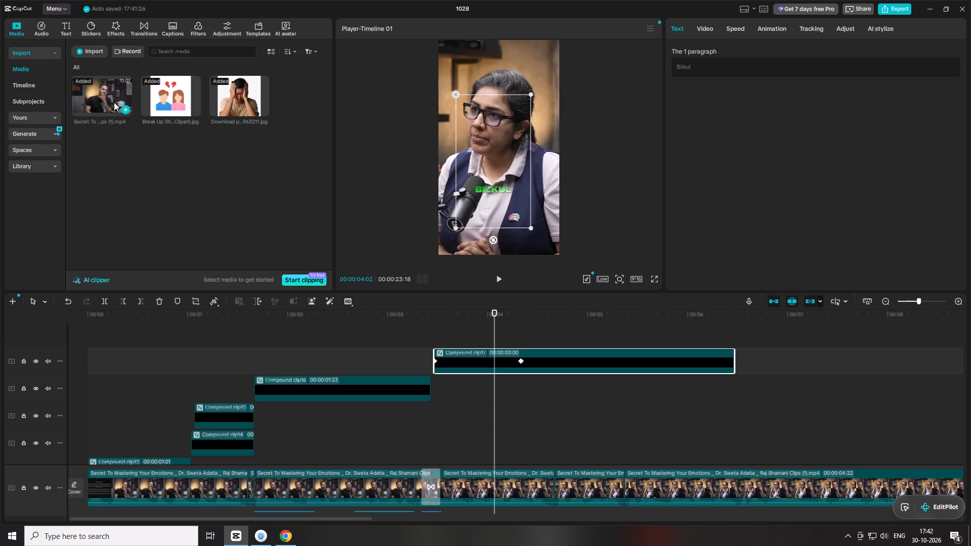
left_click(286, 545)
left_click_drag(164, 83, 0, 59)
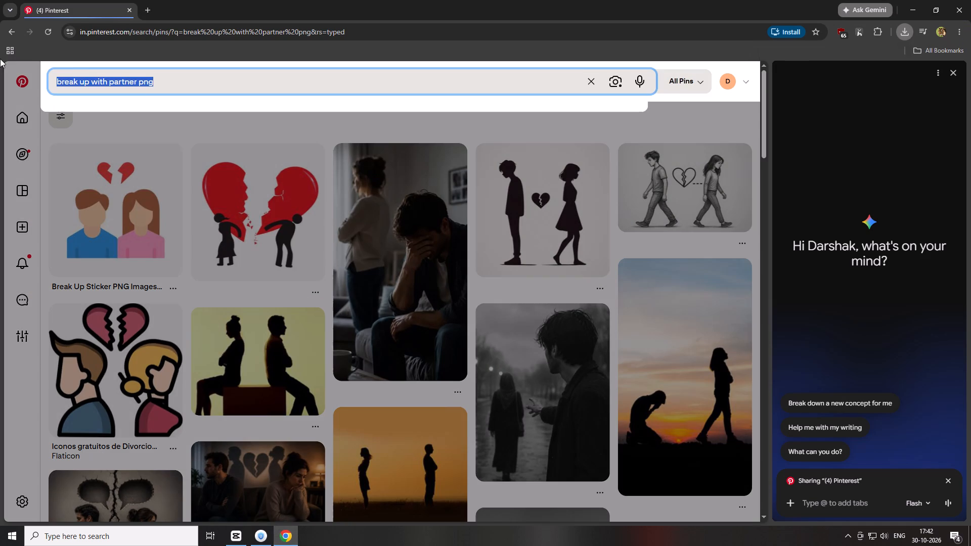
type("white")
key("space")
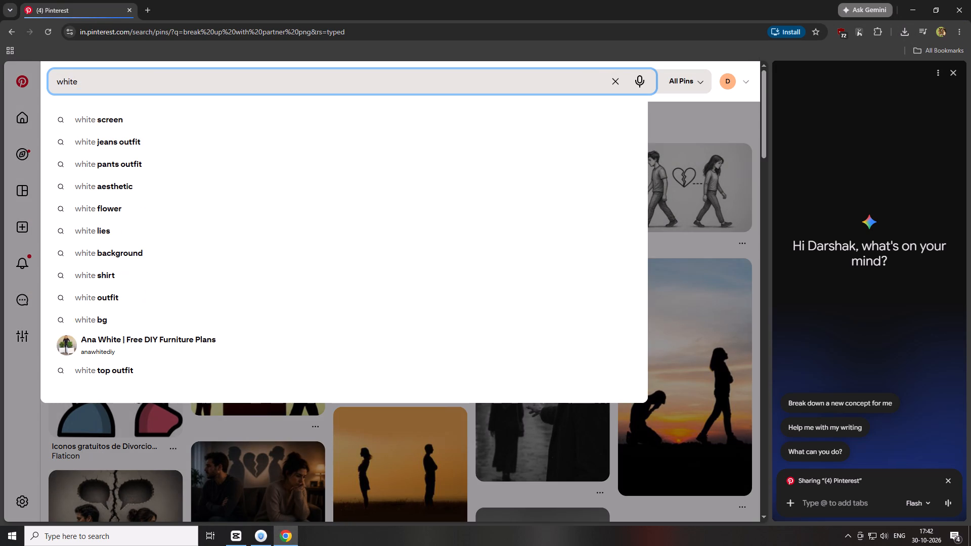
key("w")
key("BackSpace")
type("photo png")
key("Return")
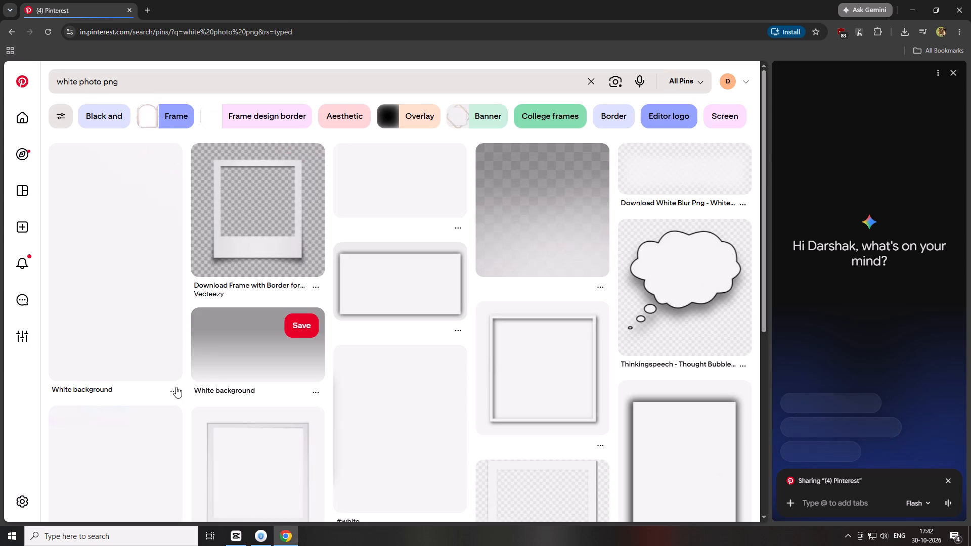
Refine the Pinterest search to "white and purple promium photo png", and replace its word "photo" with "bg".
left_click(78, 81)
key("space")
type("and purple promium")
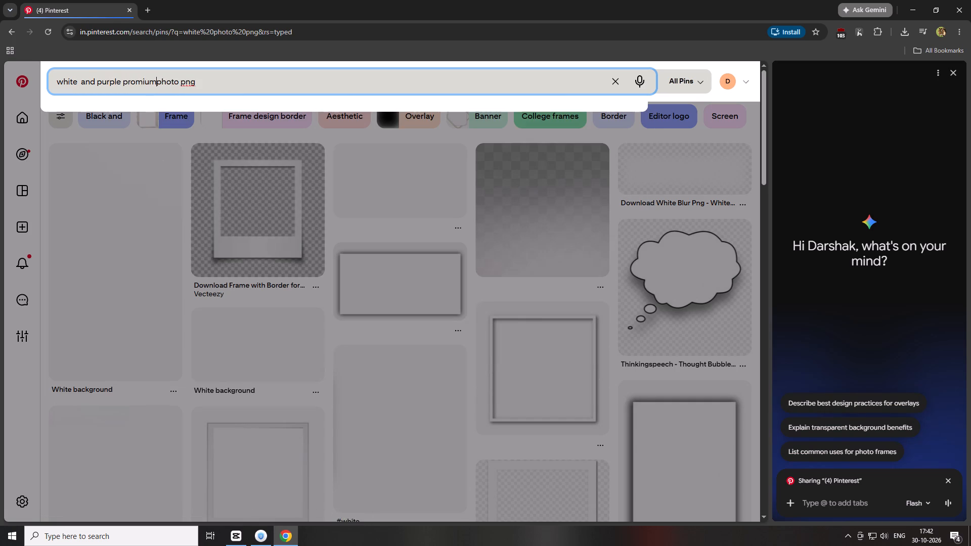
key("space")
key("Return")
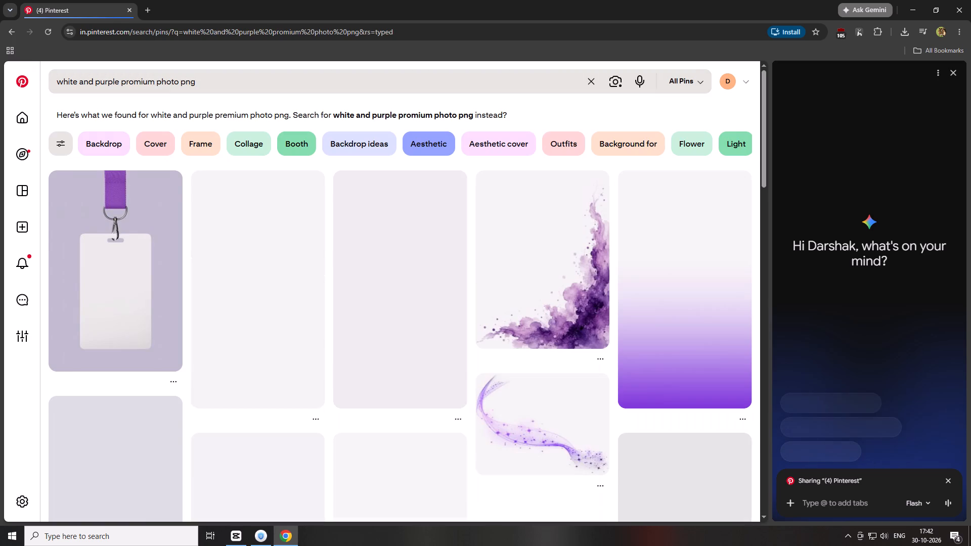
left_click_drag(157, 84, 178, 86)
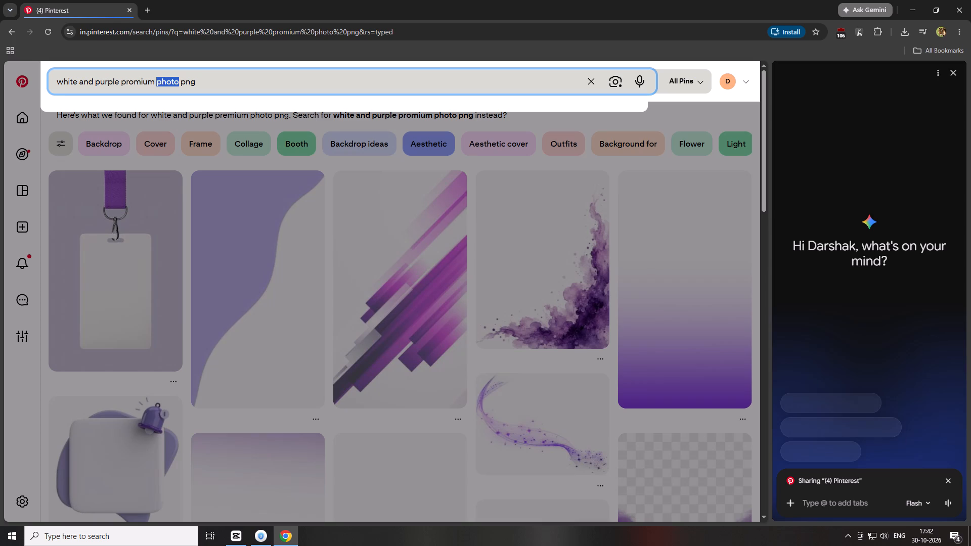
type("bg")
key("Return")
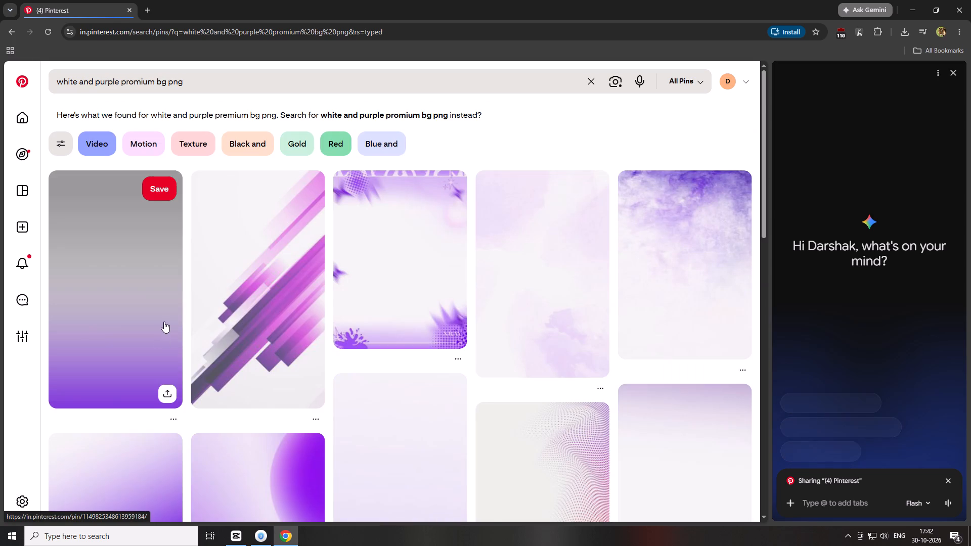
Download the tall white background image with pale lavender fading in at its top and bottom edges.
scroll(165, 321, "down", 2)
scroll(107, 409, "down", 2)
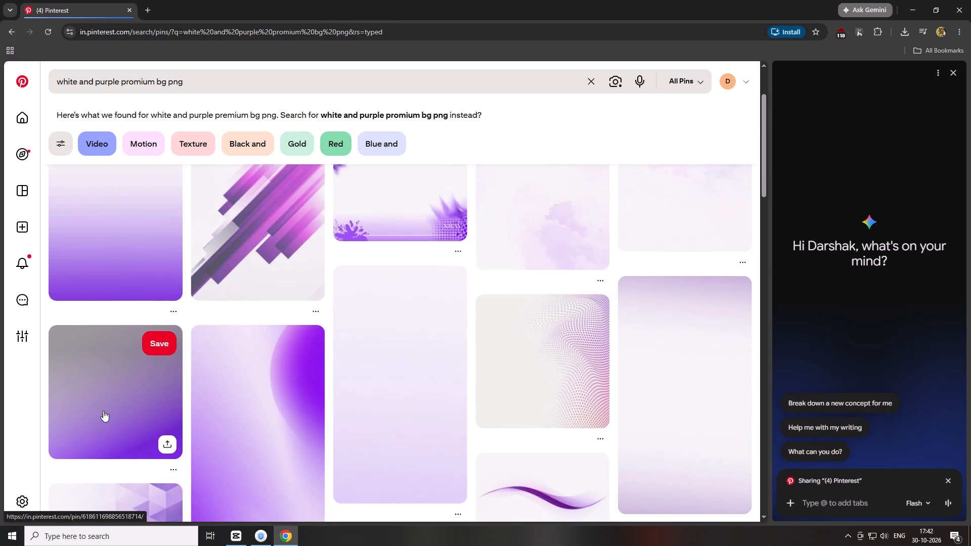
left_click(741, 428)
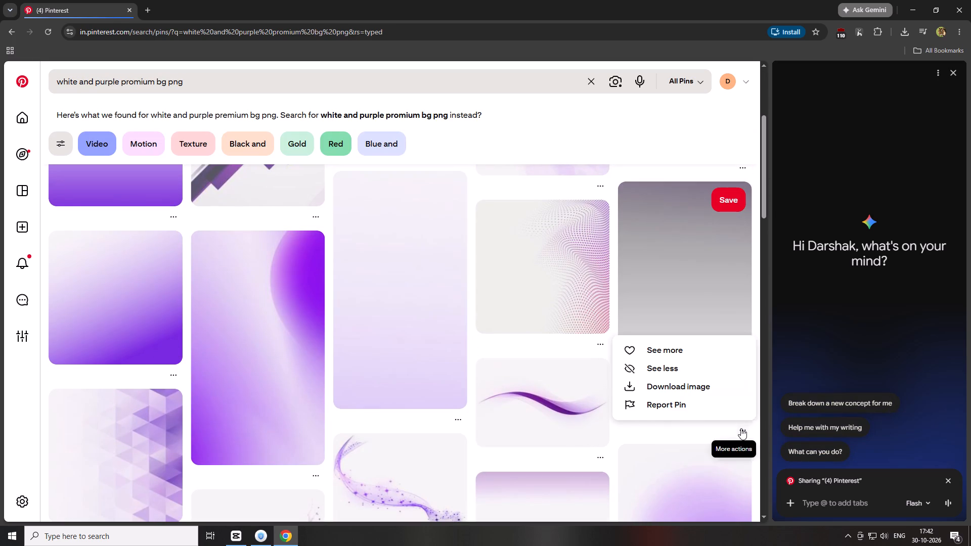
left_click(672, 387)
scroll(707, 312, "down", 4)
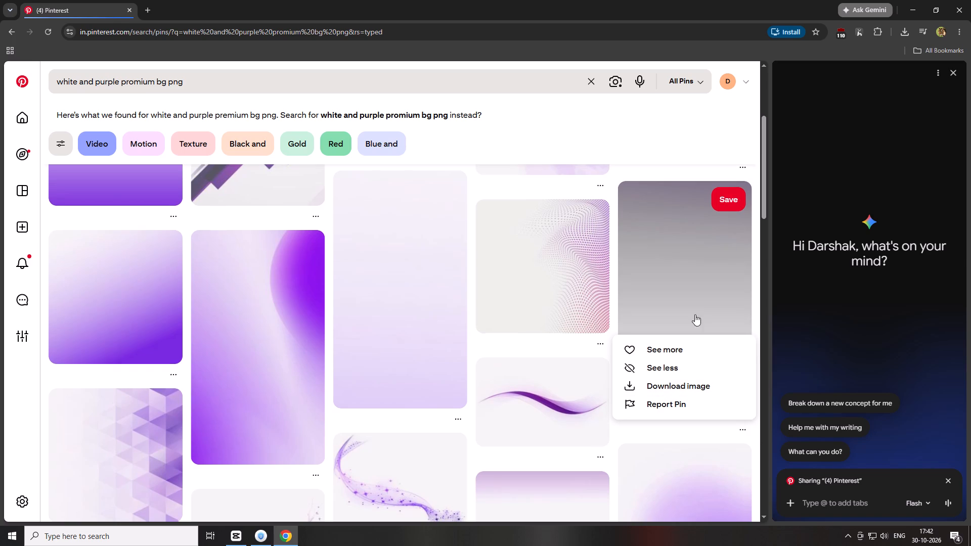
scroll(691, 312, "up", 5)
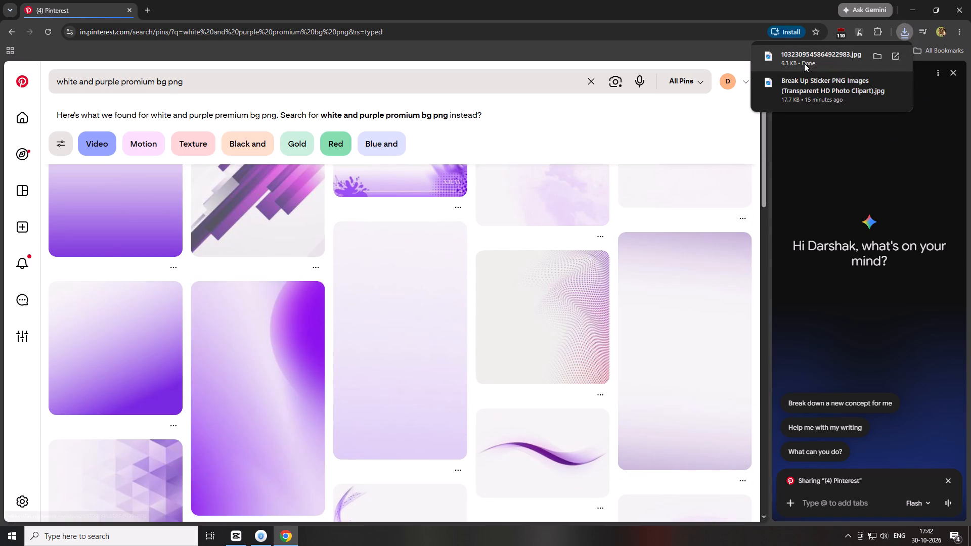
Import the downloaded lavender-white image into the CapCut project and place it on a new top track at 00:00:04:02.
left_click_drag(804, 63, 221, 159)
key("alt+Tab")
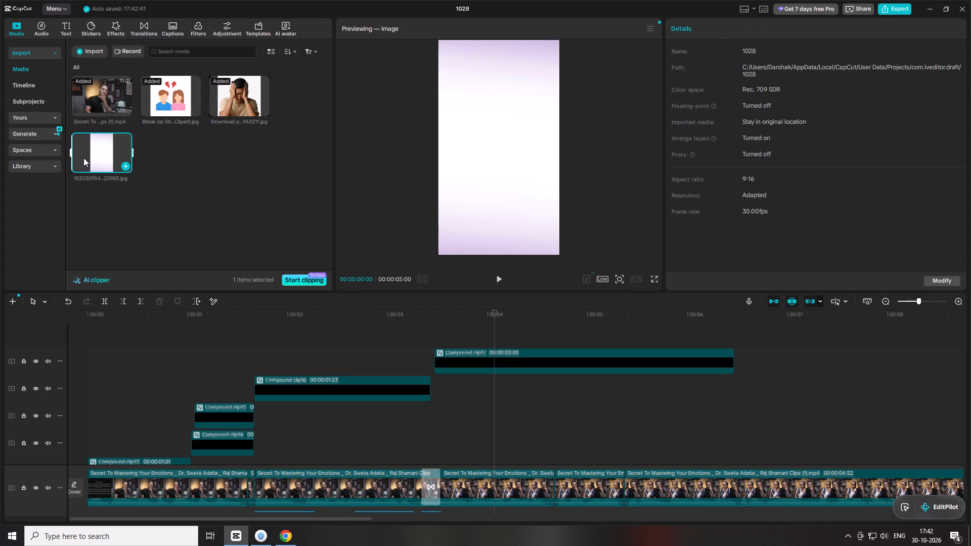
left_click_drag(84, 158, 494, 338)
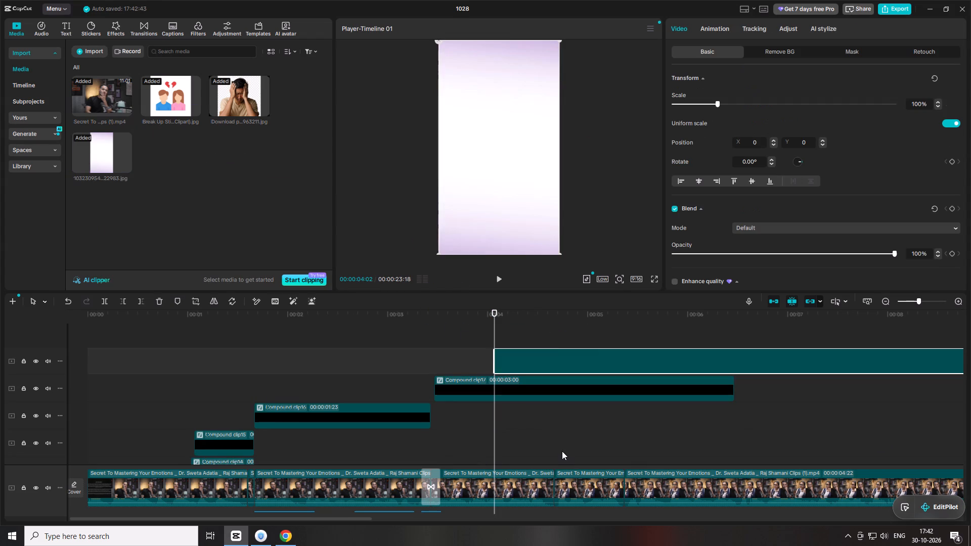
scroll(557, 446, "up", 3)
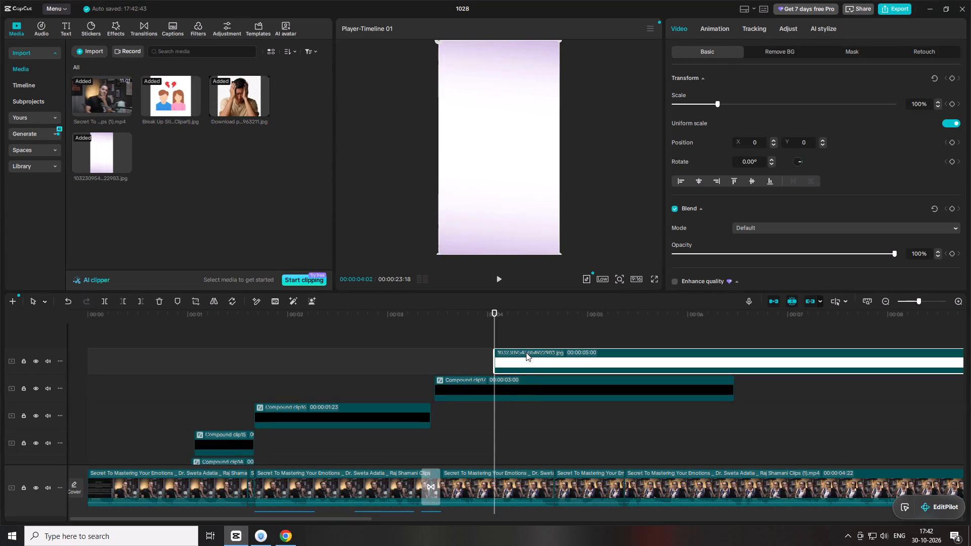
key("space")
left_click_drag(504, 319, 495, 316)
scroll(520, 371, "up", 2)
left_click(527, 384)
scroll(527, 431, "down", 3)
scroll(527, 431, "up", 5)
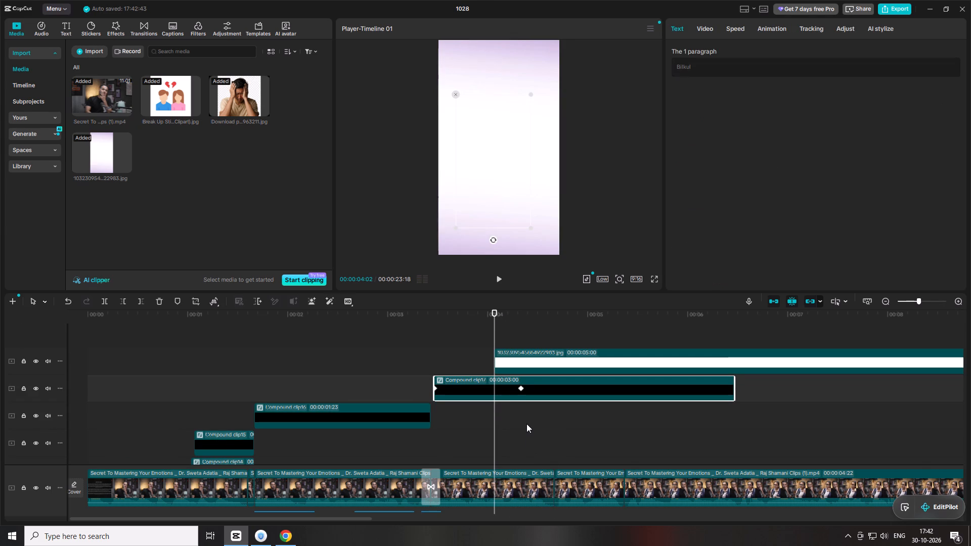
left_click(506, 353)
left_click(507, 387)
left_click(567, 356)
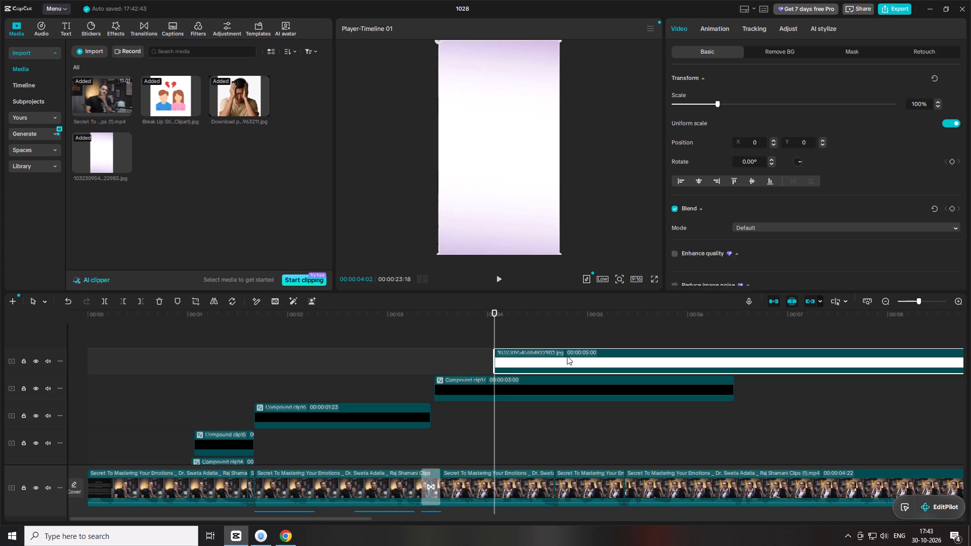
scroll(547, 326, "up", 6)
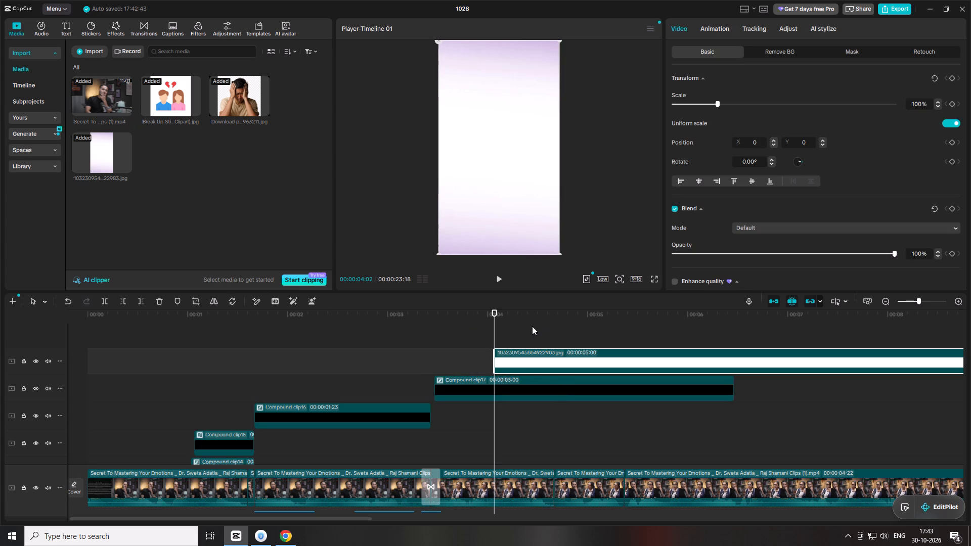
Move Compound clip16 and the Bilkul caption clip down onto Compound clip14's track, with Bilkul starting right where Compound clip16 ends.
scroll(324, 391, "down", 6)
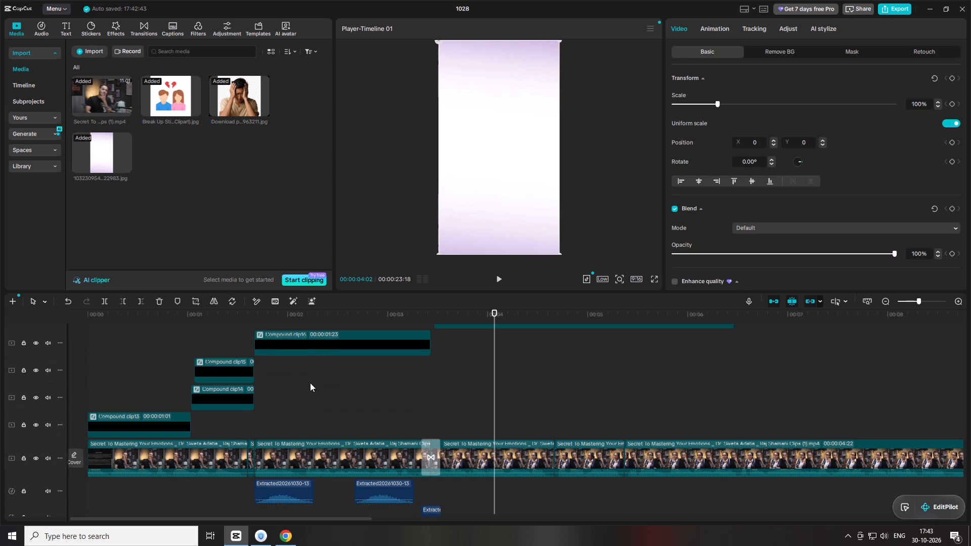
scroll(291, 370, "up", 2)
left_click_drag(297, 369, 296, 428)
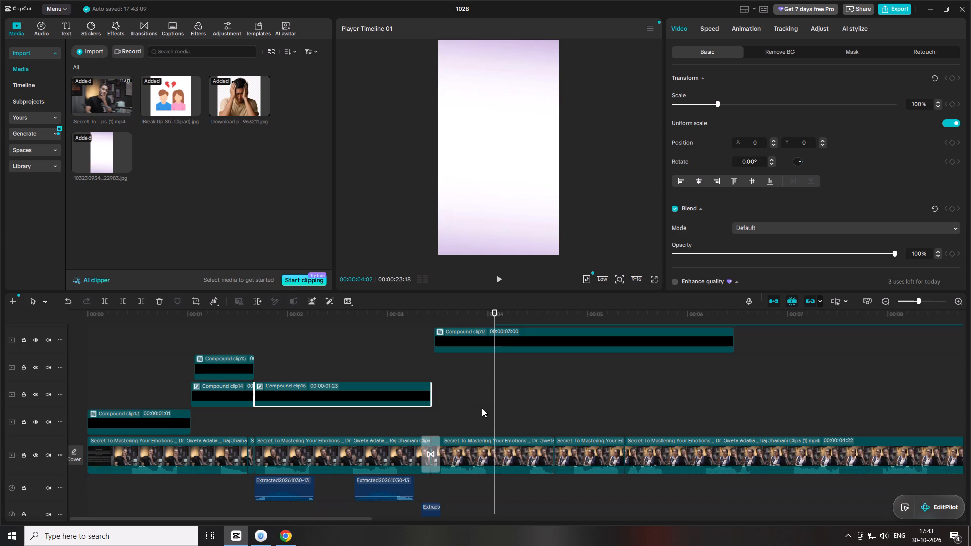
scroll(485, 405, "up", 2)
left_click_drag(474, 369, 478, 417)
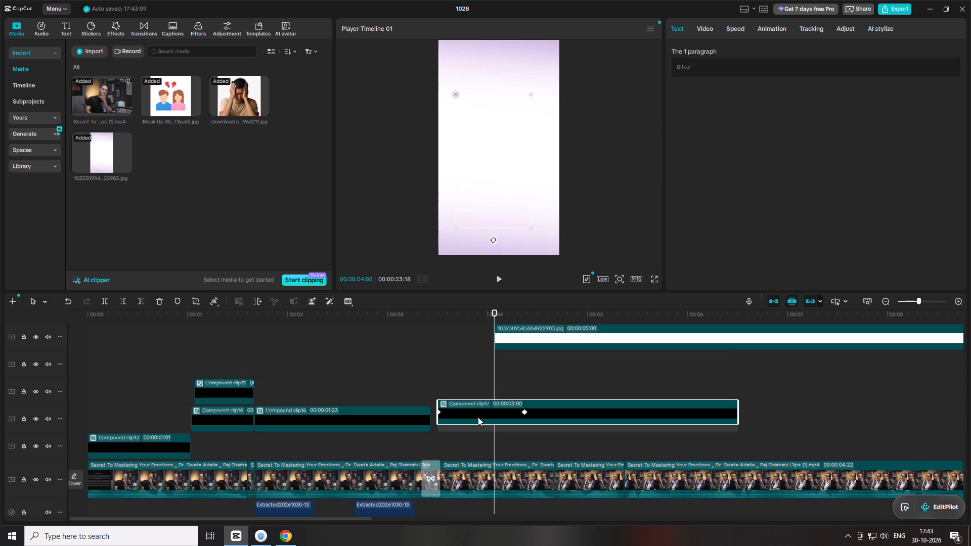
left_click_drag(478, 417, 472, 417)
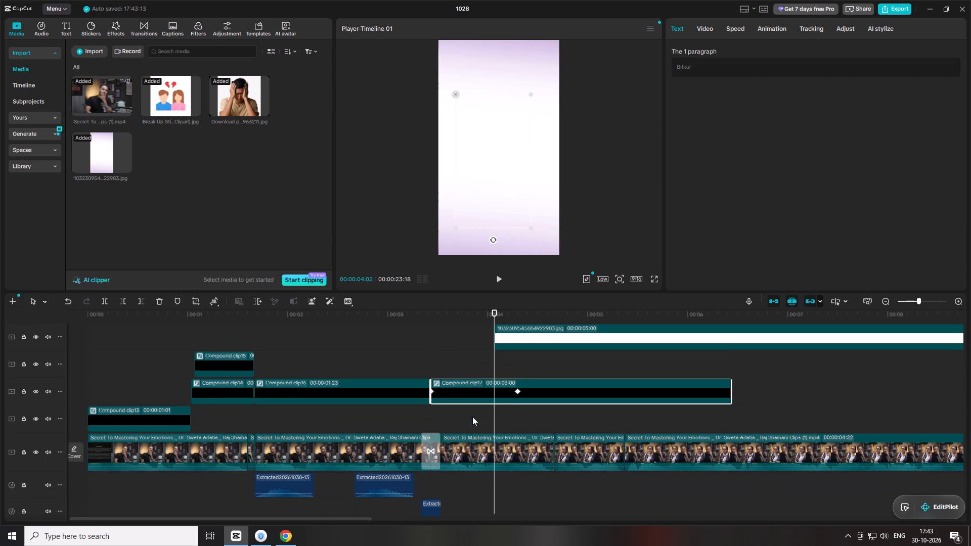
Play the stretch from about 00:00:03:13 to check the repositioned captions and white background, and return the playhead to 00:00:04:02.
scroll(462, 370, "up", 4)
left_click(446, 327)
left_click(440, 324)
left_click(435, 323)
key("space")
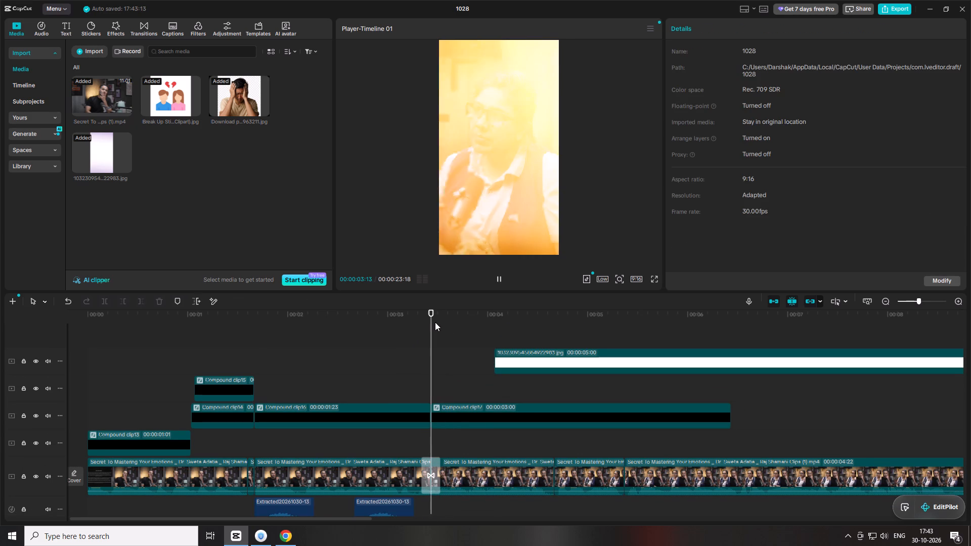
key("space")
left_click_drag(500, 317, 495, 316)
Open the first compound caption clip (Koi, Ya), examine its inner text and caption layers, and return to the main timeline.
left_click(39, 30)
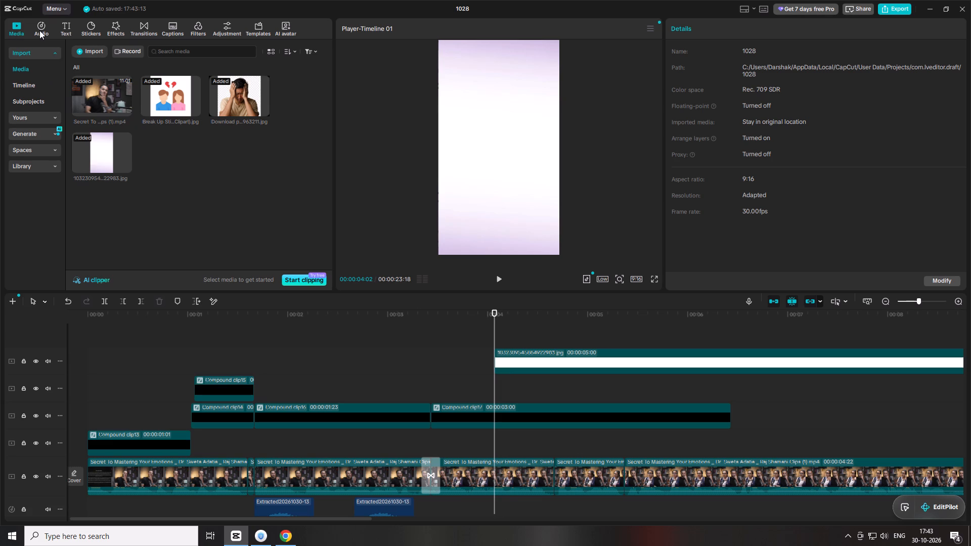
left_click(13, 28)
left_click(73, 28)
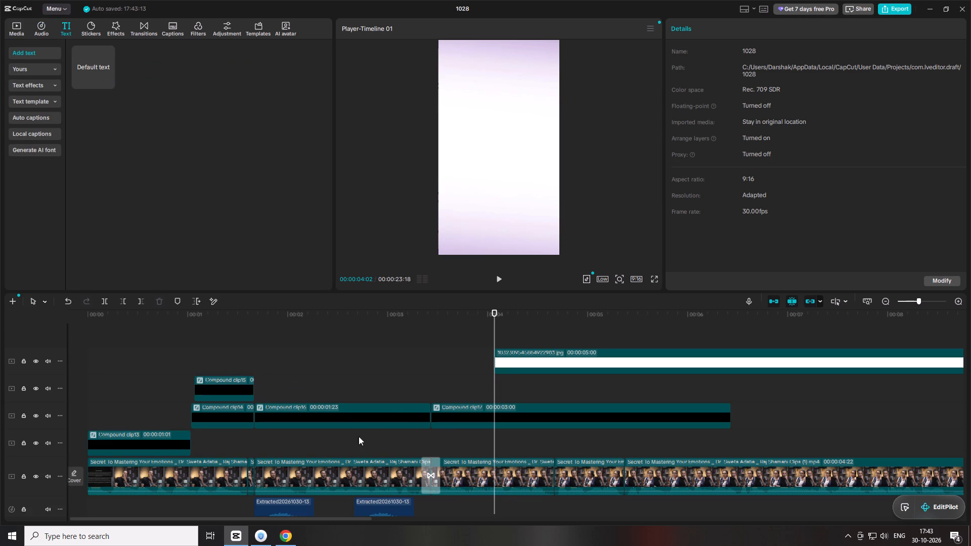
double_click(136, 447)
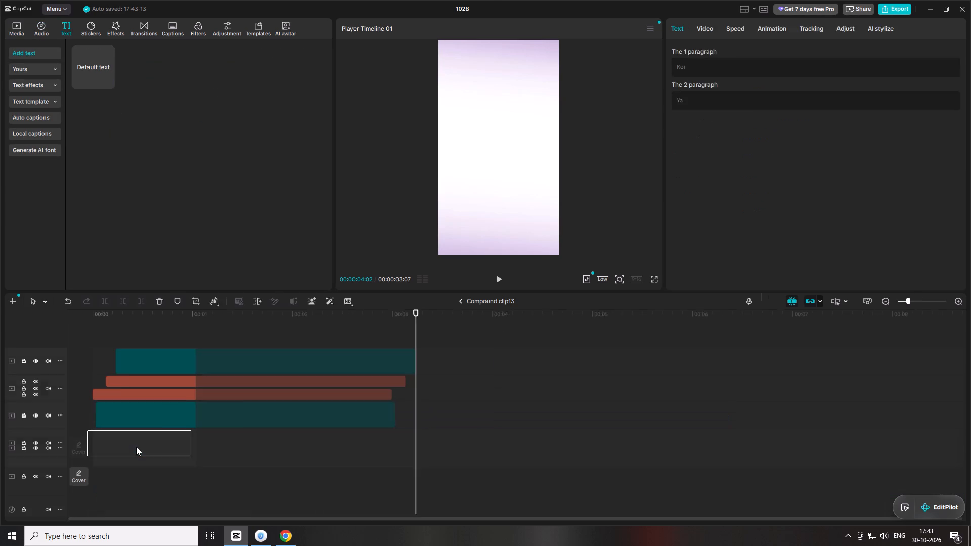
left_click(117, 396)
left_click(119, 420)
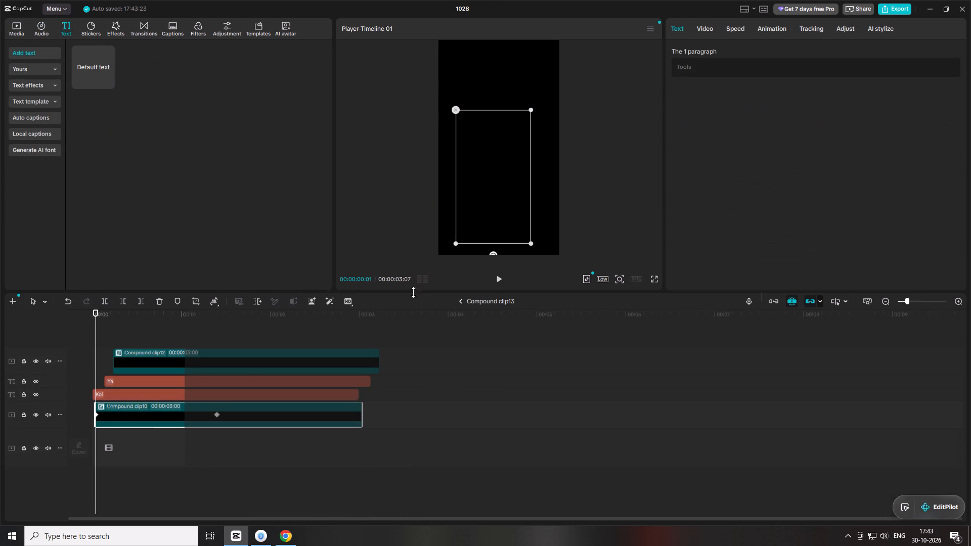
left_click(459, 301)
scroll(545, 361, "up", 4)
scroll(322, 342, "up", 3)
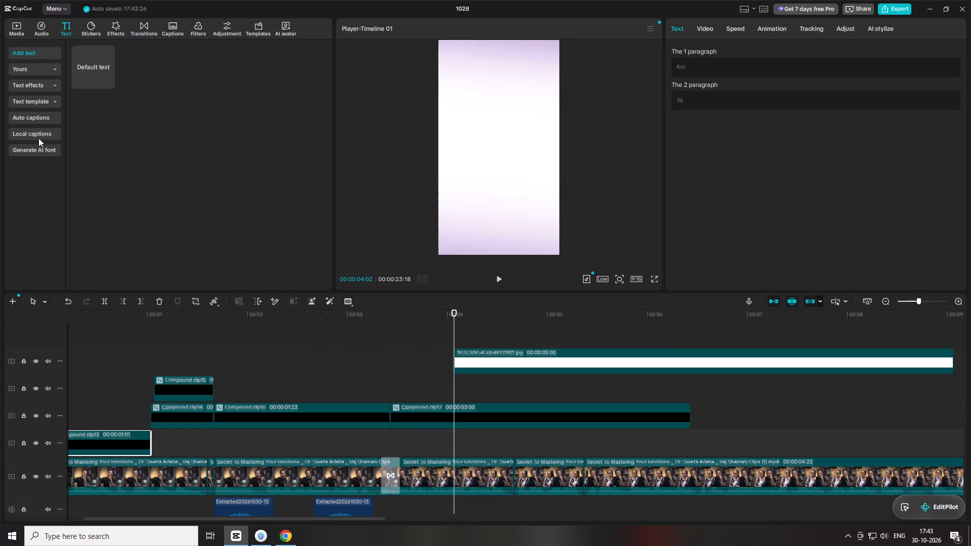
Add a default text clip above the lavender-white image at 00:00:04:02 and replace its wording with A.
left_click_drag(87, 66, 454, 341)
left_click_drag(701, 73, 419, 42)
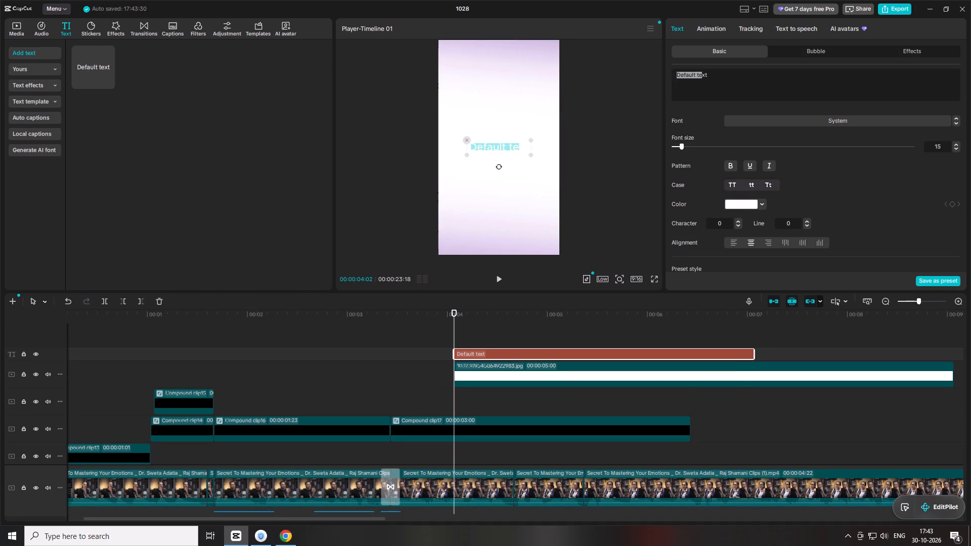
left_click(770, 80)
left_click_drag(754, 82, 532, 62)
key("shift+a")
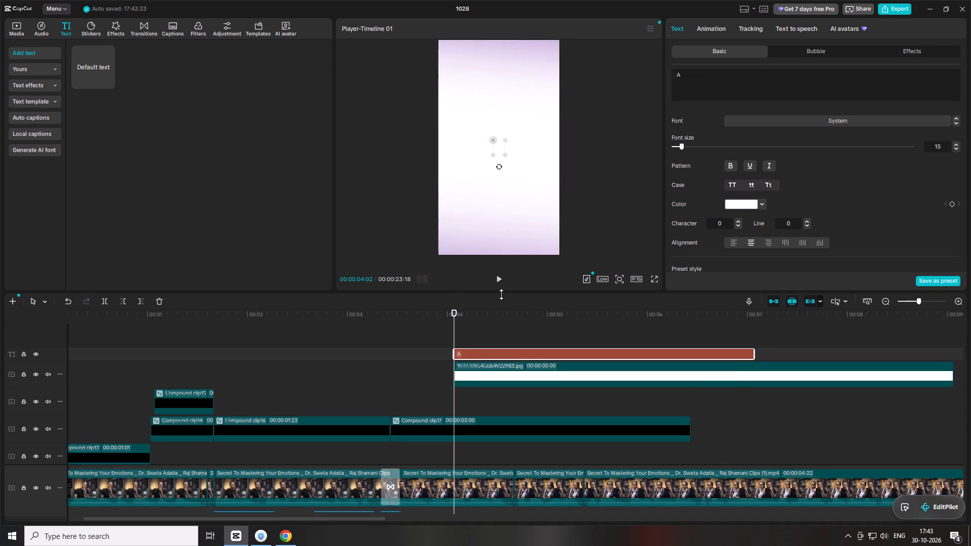
Play the section from 00:00:04:02 past the lavender-white image's end repeatedly to review the speech under the background.
left_click(498, 284)
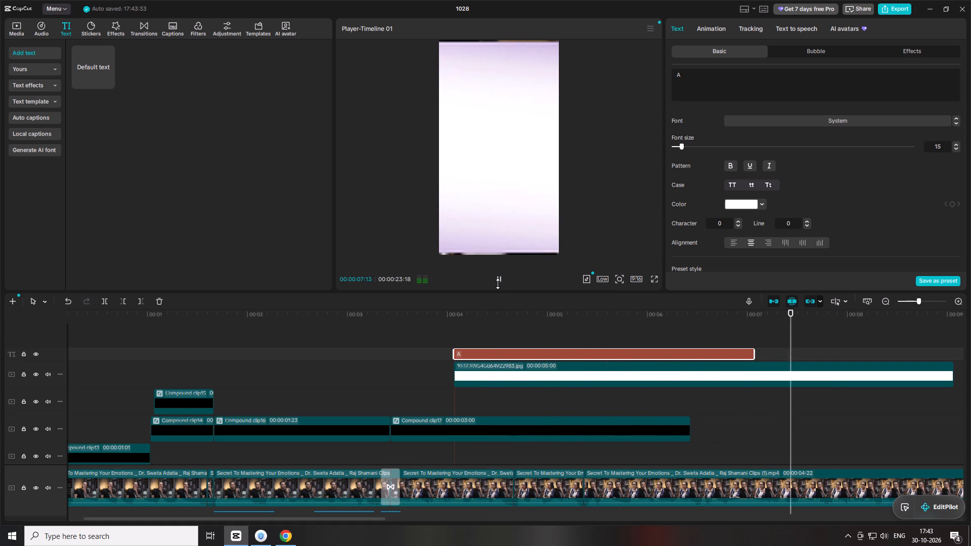
key("space")
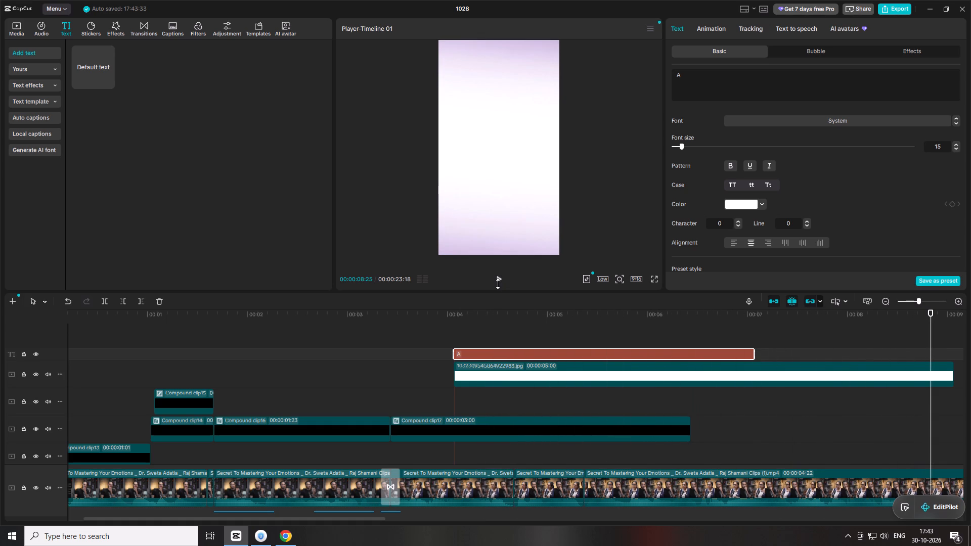
key("space")
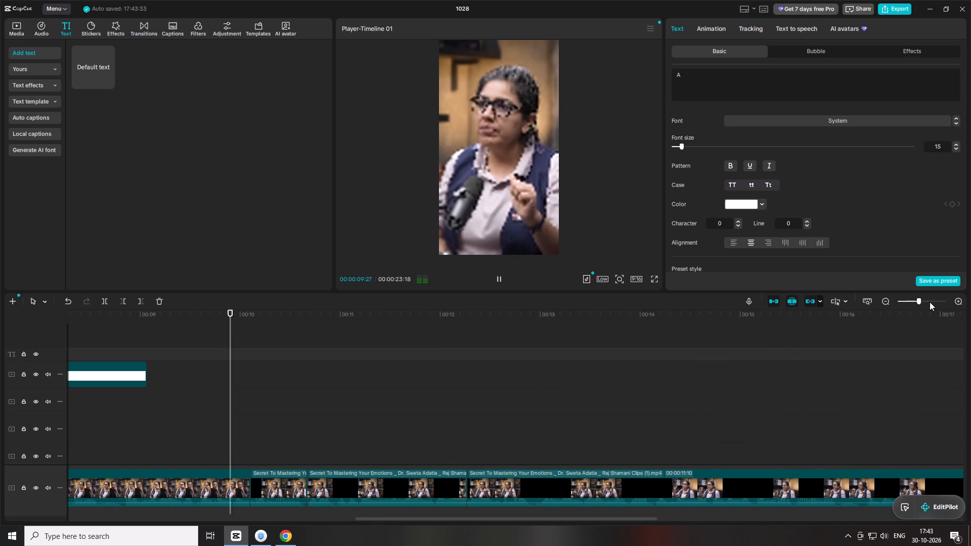
left_click(918, 302)
left_click_drag(358, 320, 286, 327)
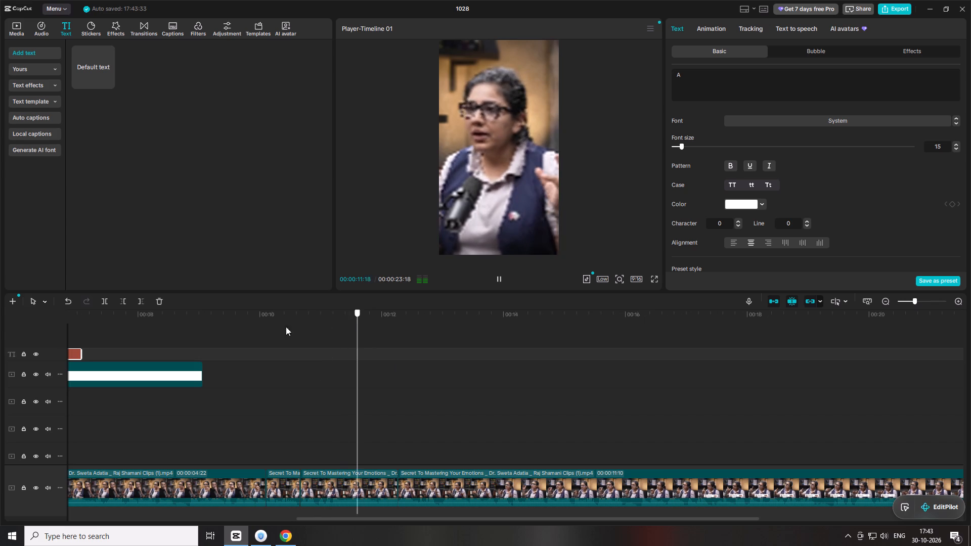
left_click_drag(286, 327, 173, 357)
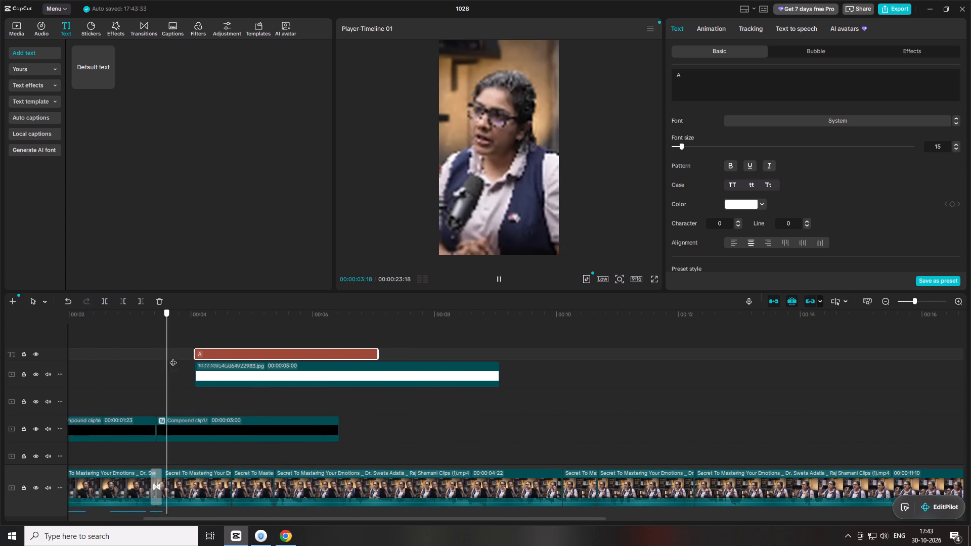
left_click_drag(173, 357, 196, 356)
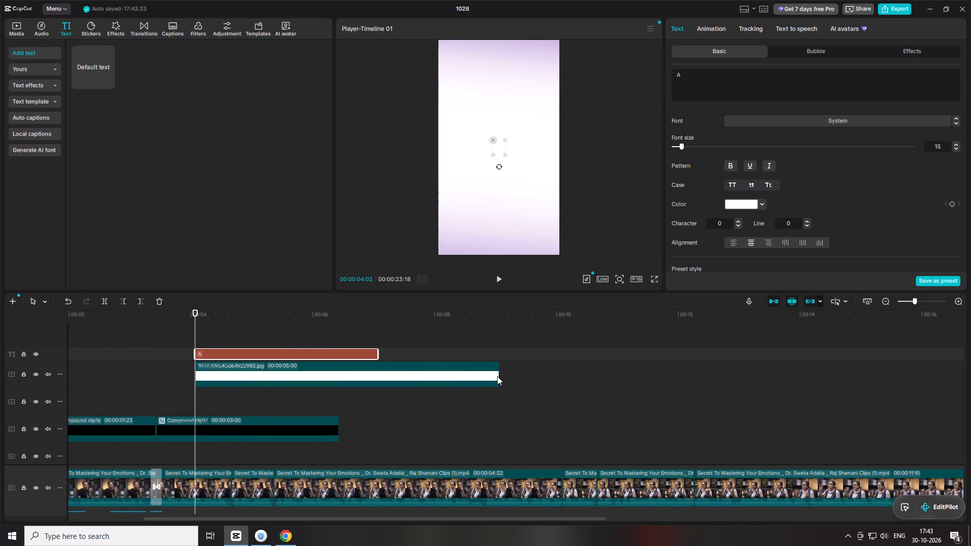
key("space")
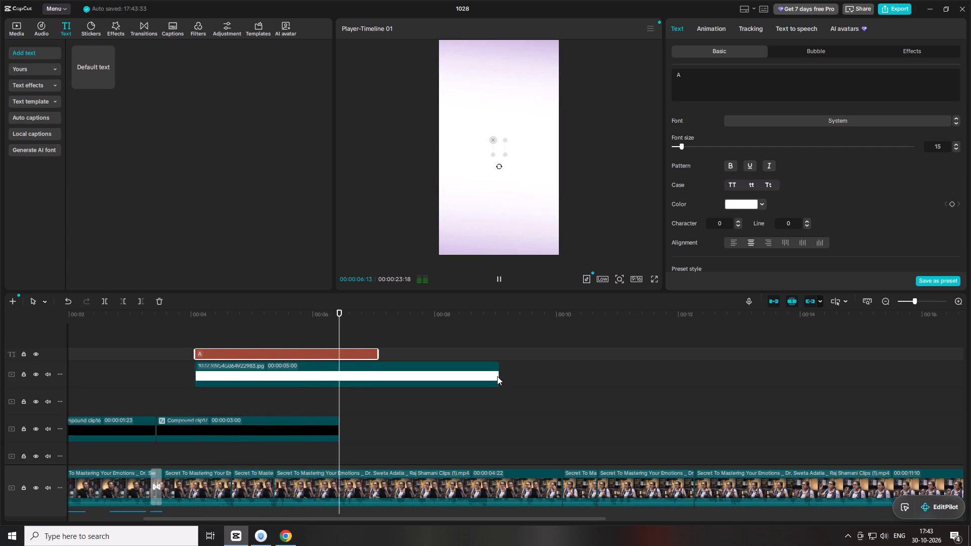
key("space")
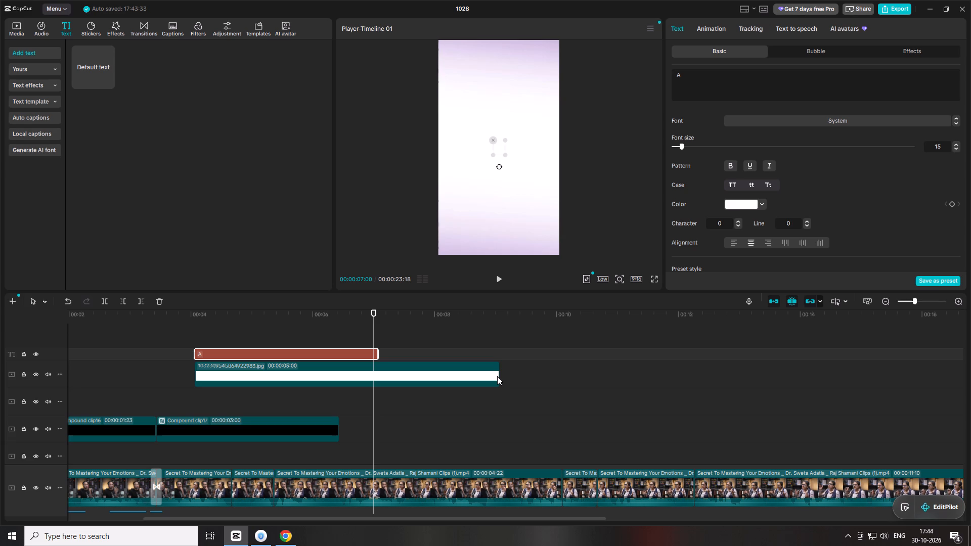
key("space")
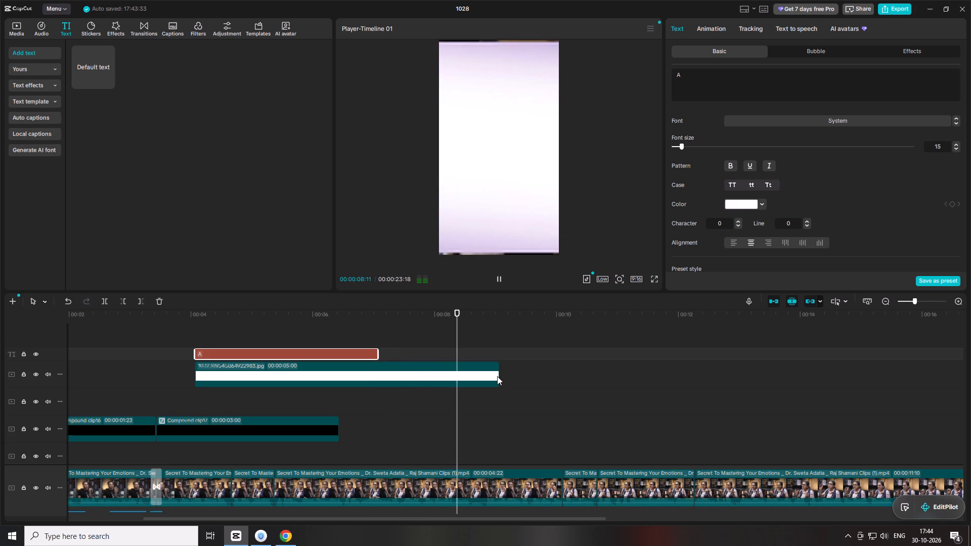
key("space")
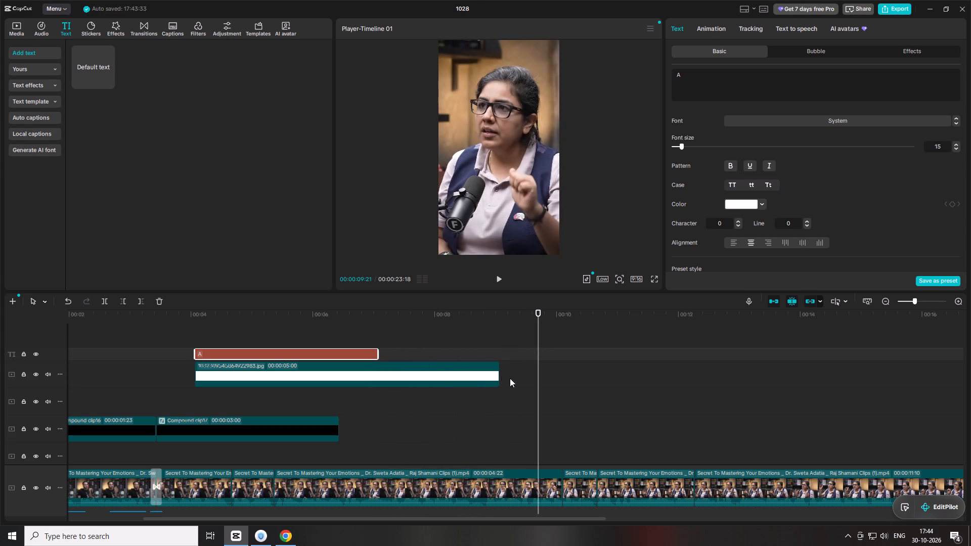
left_click_drag(268, 319, 194, 325)
key("space")
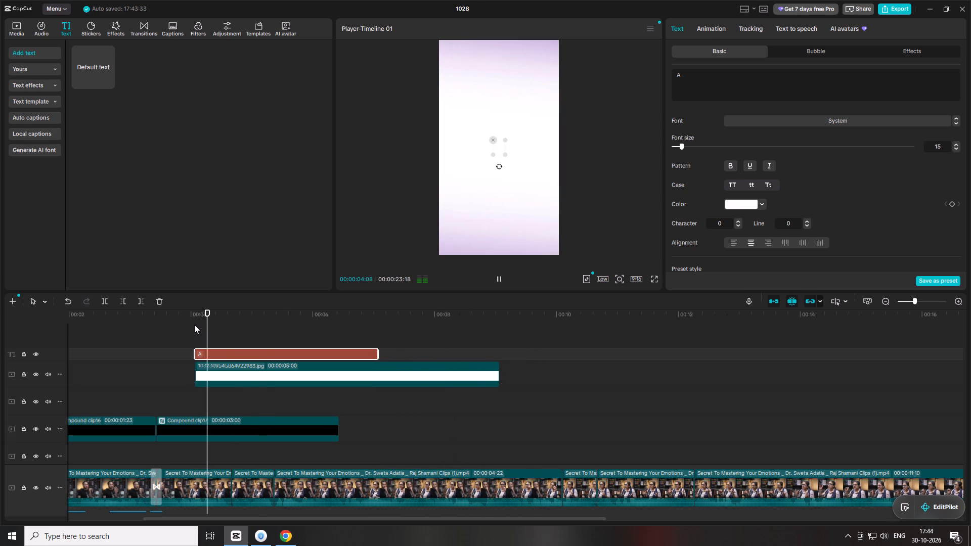
key("space")
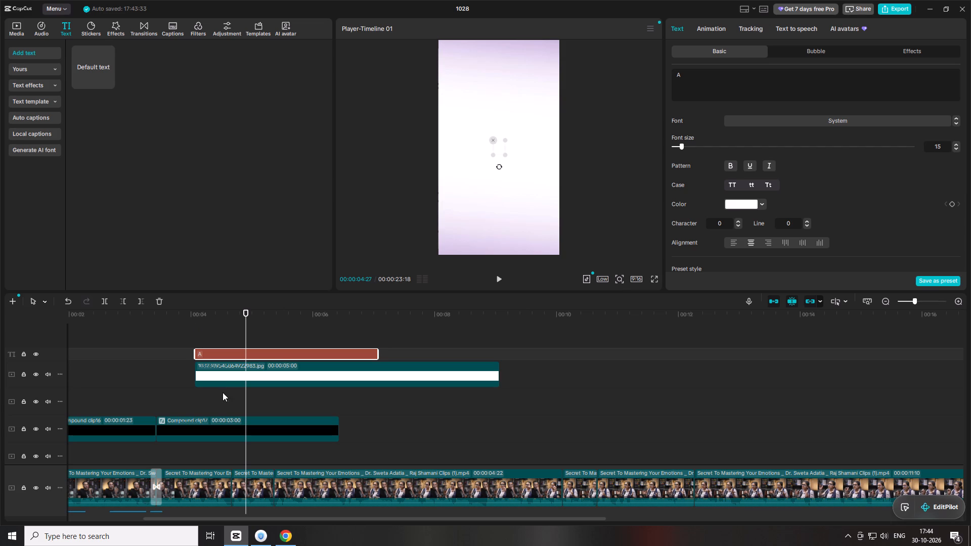
Delete the A text clip and the lavender-white image clip from the timeline together.
left_click_drag(236, 389, 245, 344)
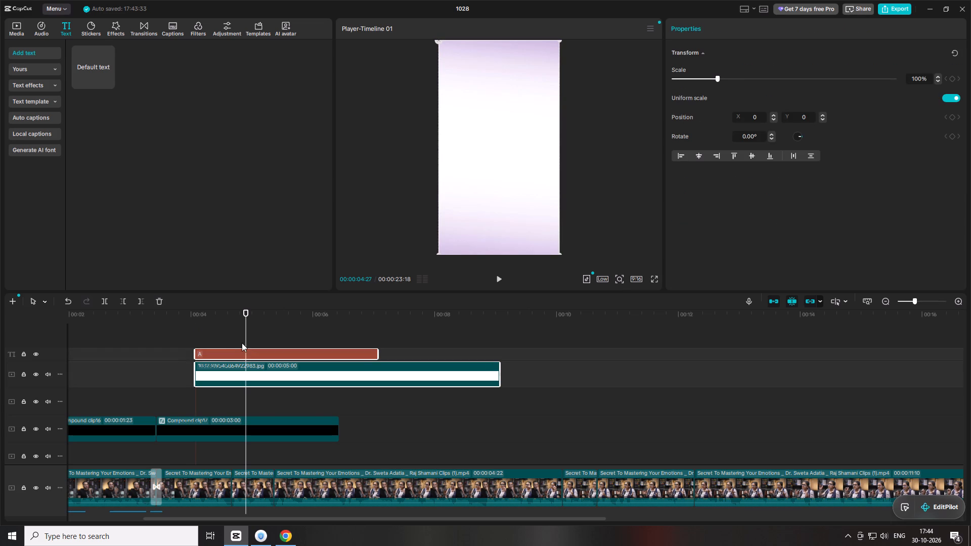
key("Delete")
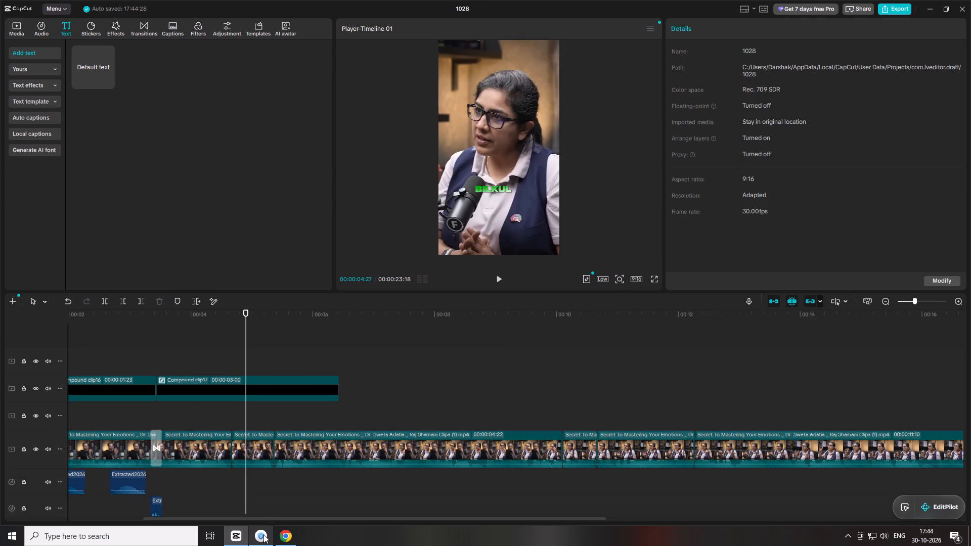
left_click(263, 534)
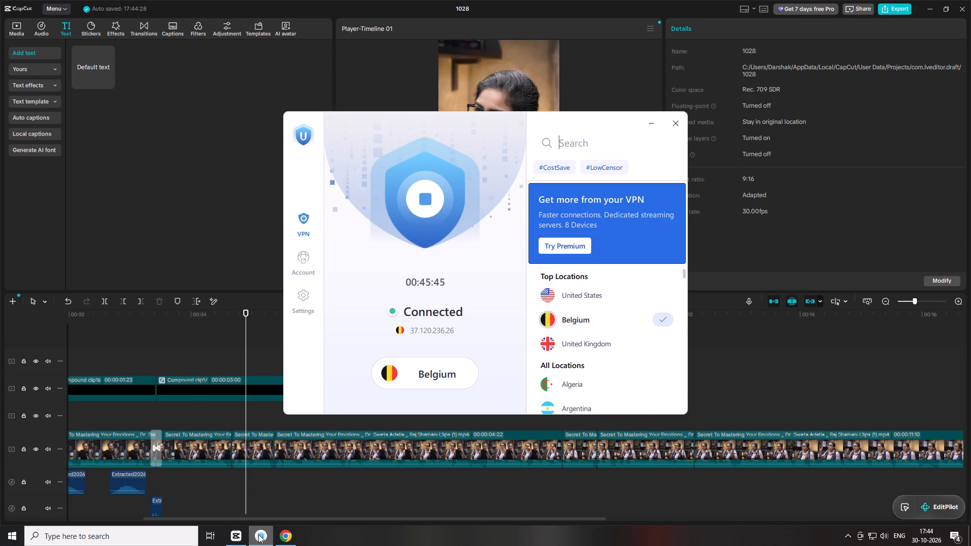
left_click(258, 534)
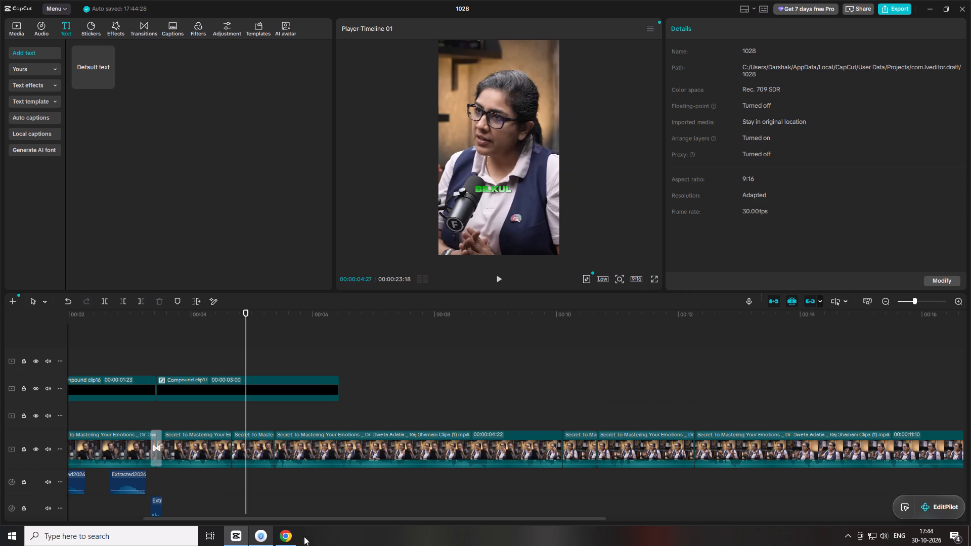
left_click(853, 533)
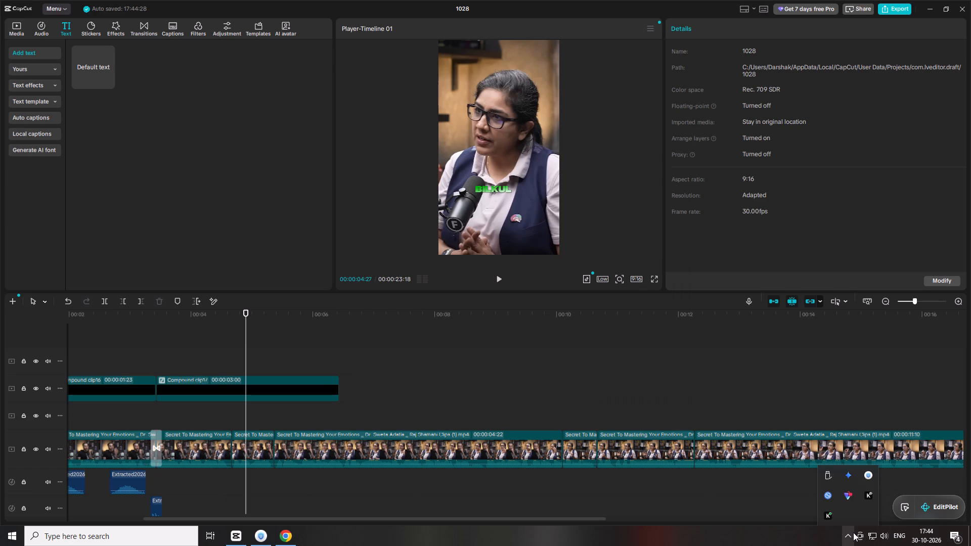
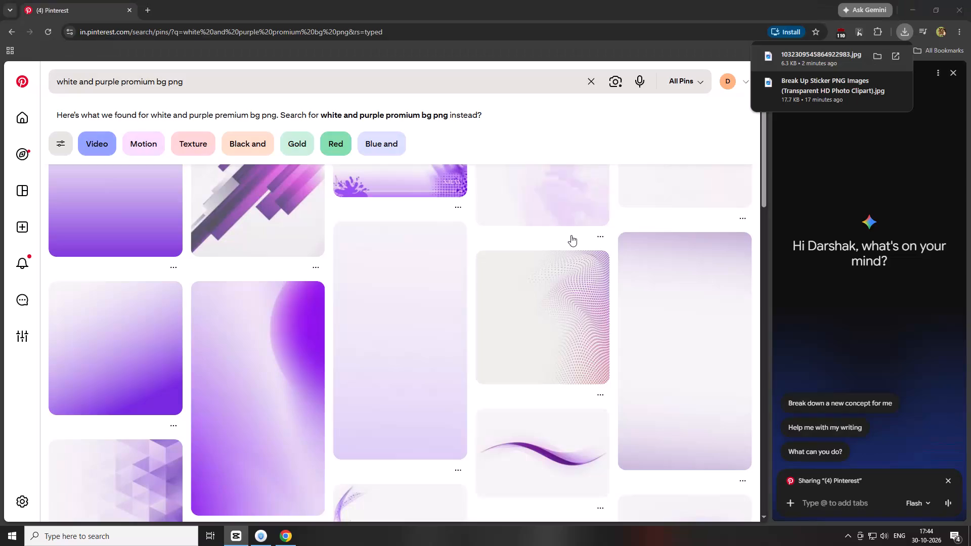
Close the Chrome window showing the Pinterest background search.
left_click(970, 0)
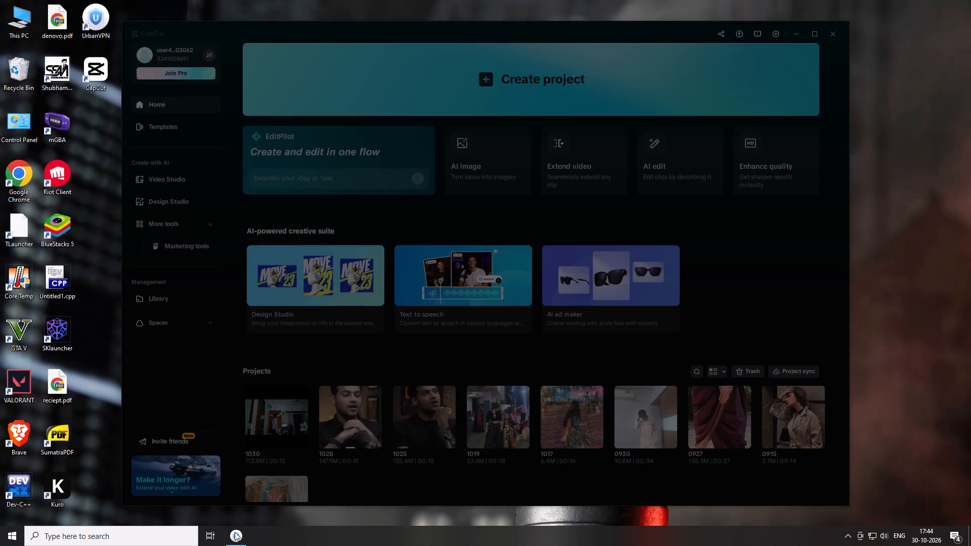
Close the CapCut home window.
left_click(830, 33)
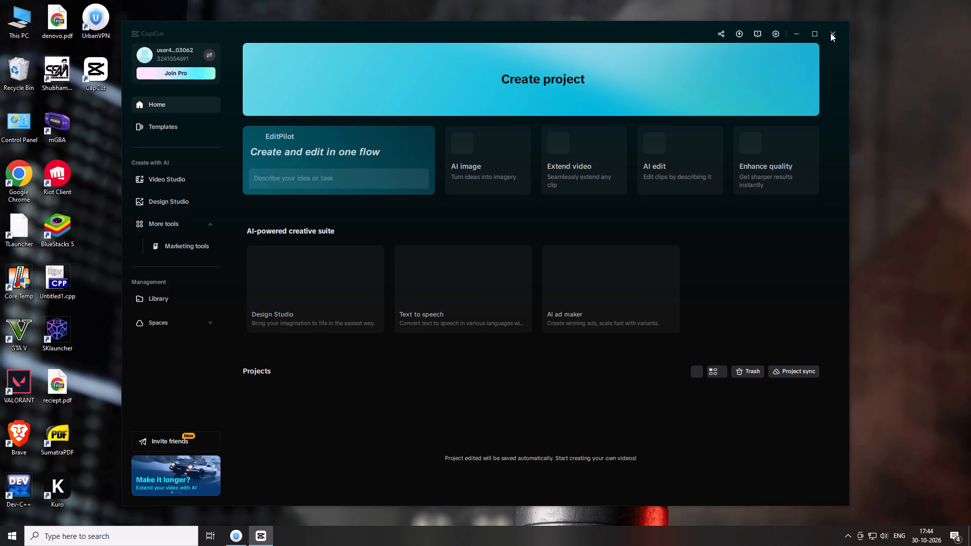
double_click(834, 33)
triple_click(833, 33)
Show the hidden background app icons in the Windows notification area.
left_click(846, 528)
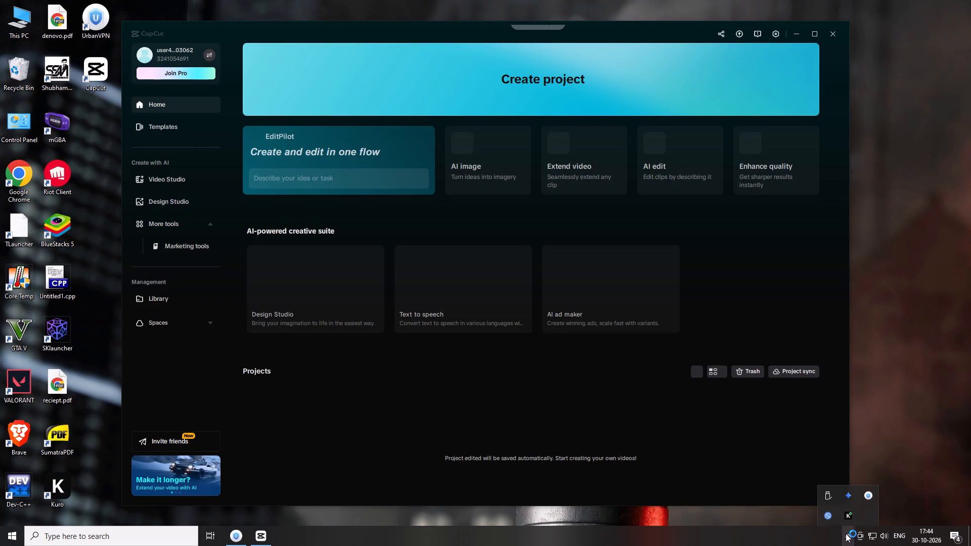